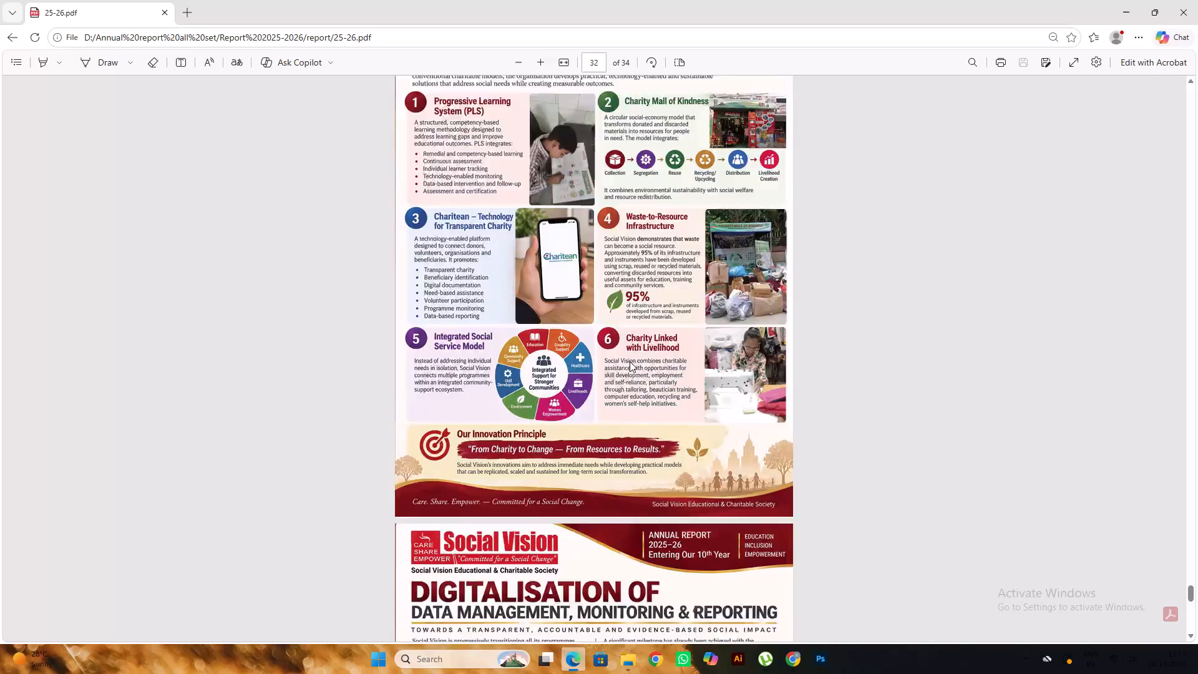
Examine the Governance & Compliance page at the end of the 25-26 annual report PDF, enlarged, and close the report.
scroll(630, 360, "up", 6)
scroll(623, 358, "down", 2)
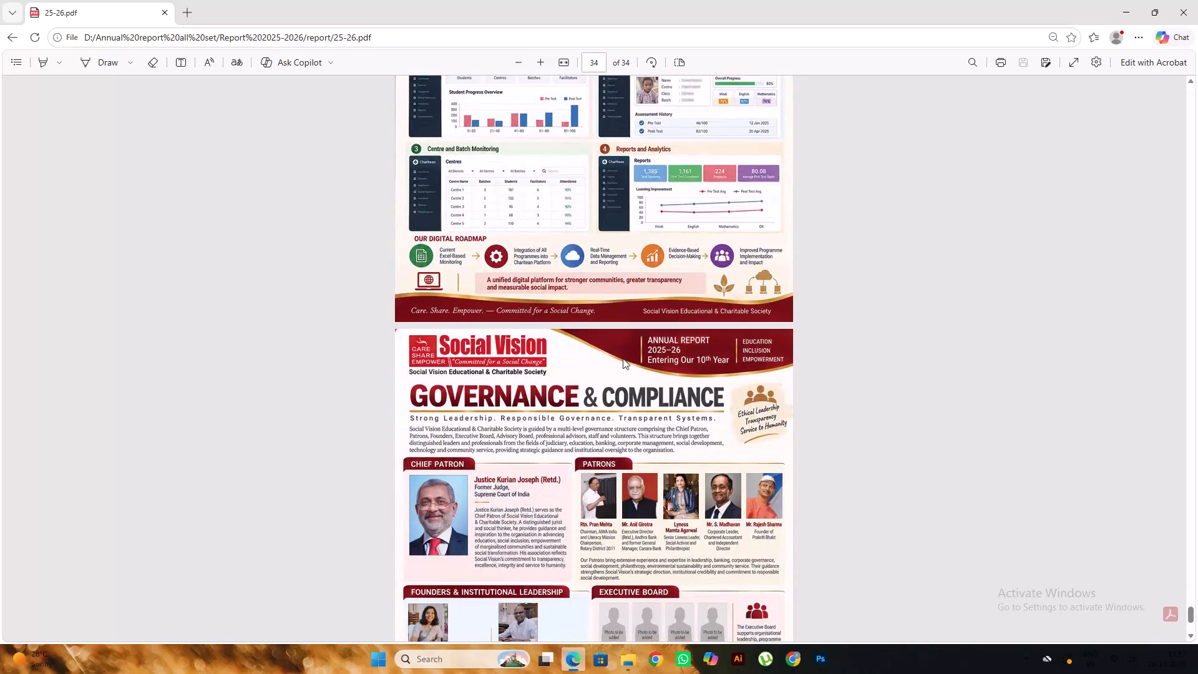
scroll(623, 358, "down", 4)
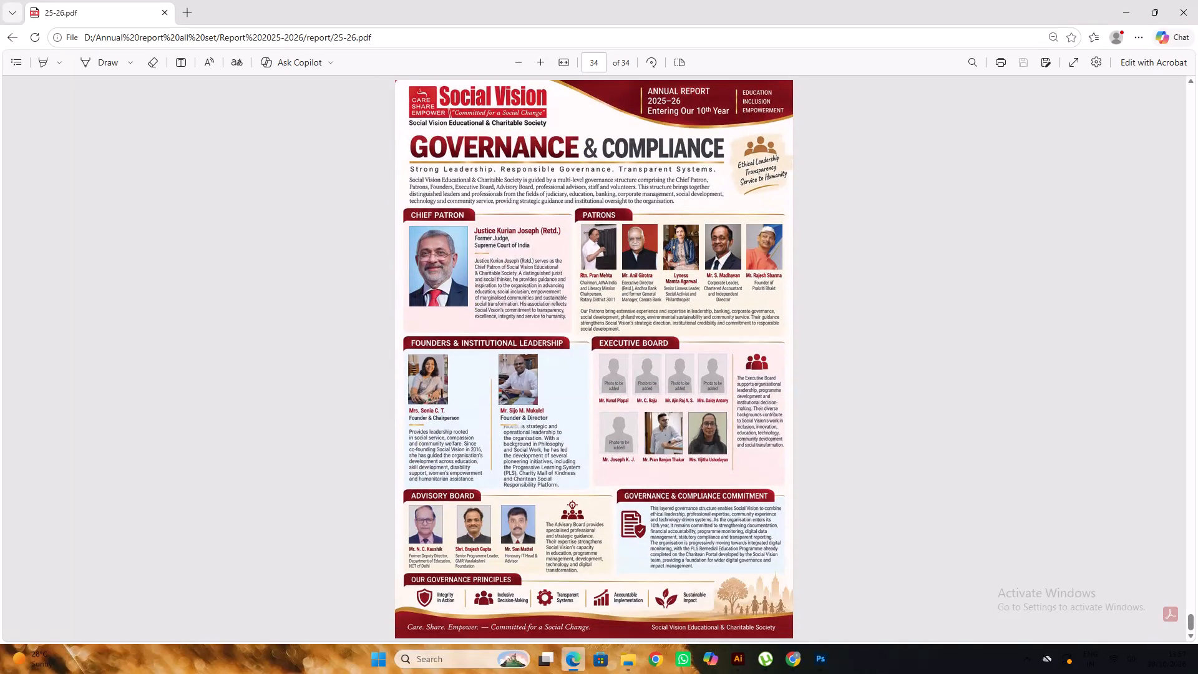
triple_click(543, 62)
double_click(543, 62)
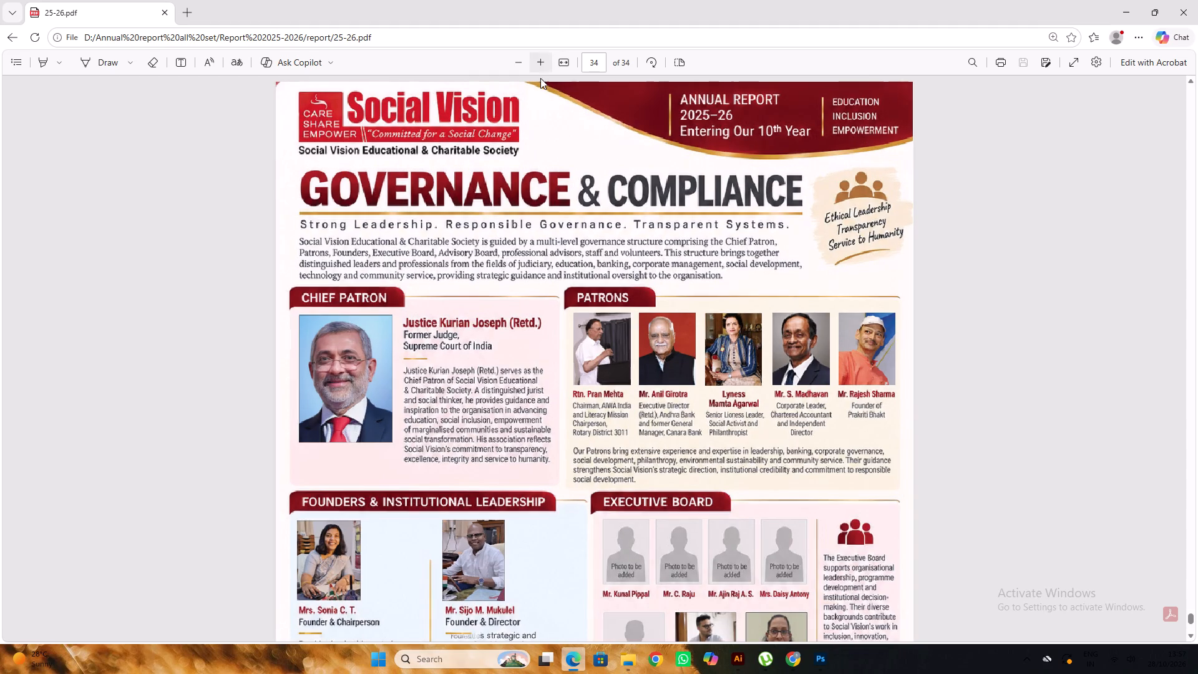
scroll(548, 129, "down", 4)
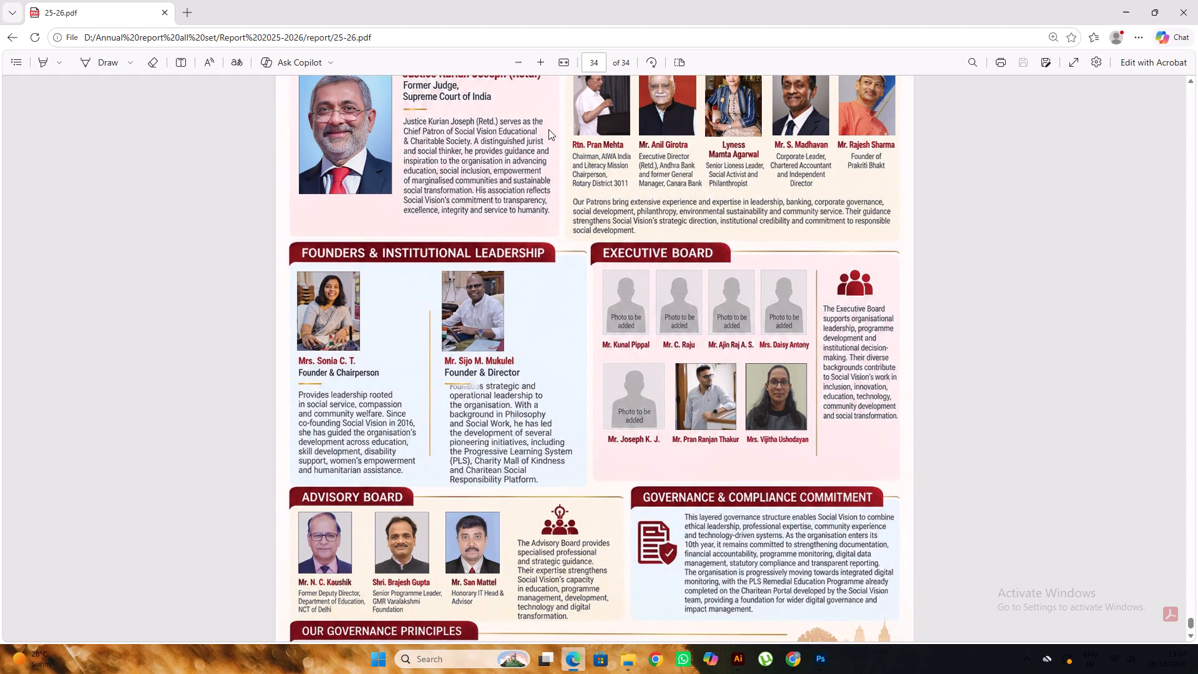
scroll(548, 129, "down", 7)
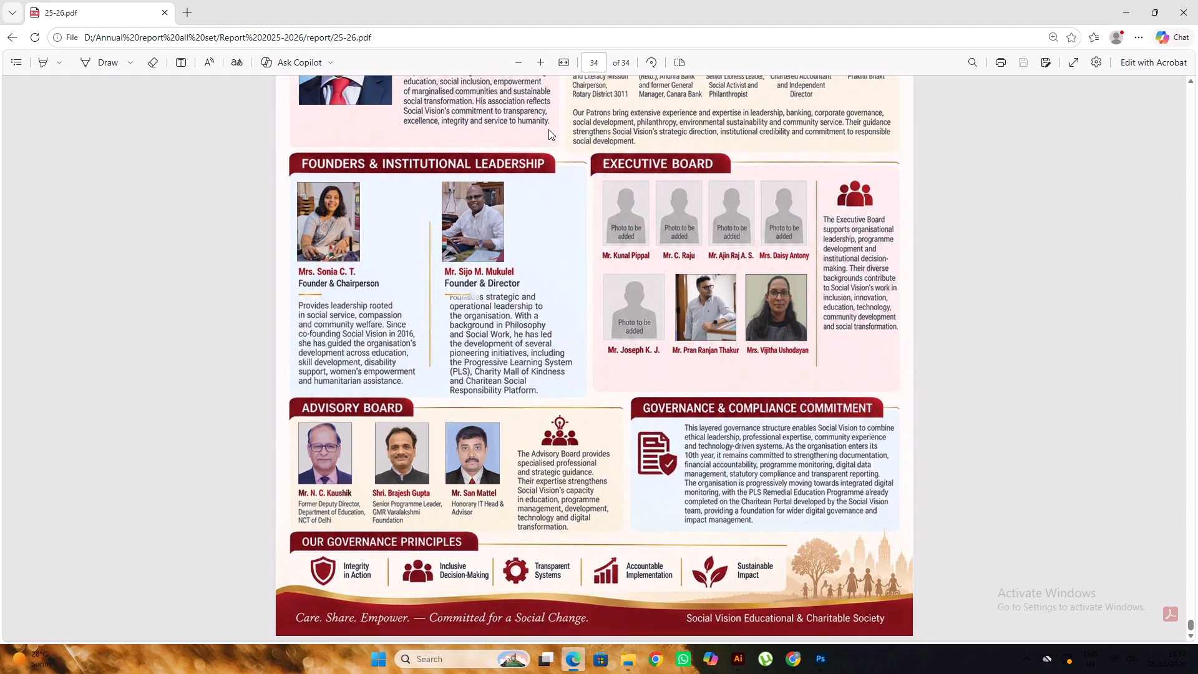
left_click(1193, 8)
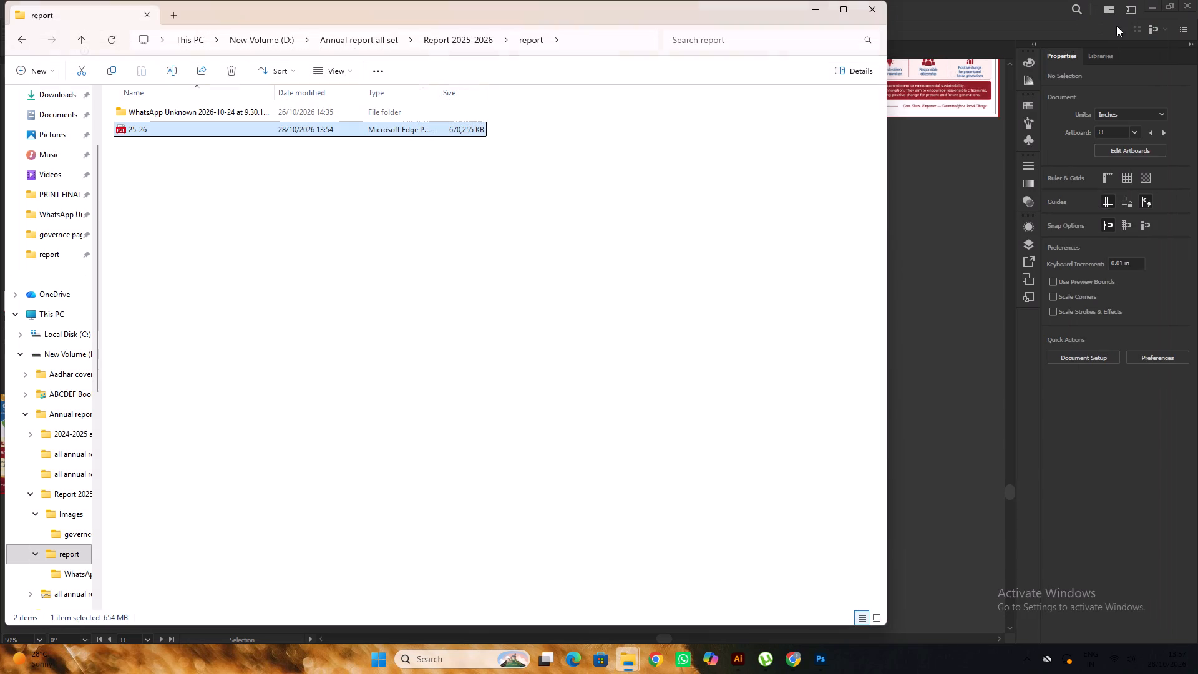
Open the Capsule 51 PDF from the PRINT FINAL folder in Adobe Illustrator.
left_click(817, 9)
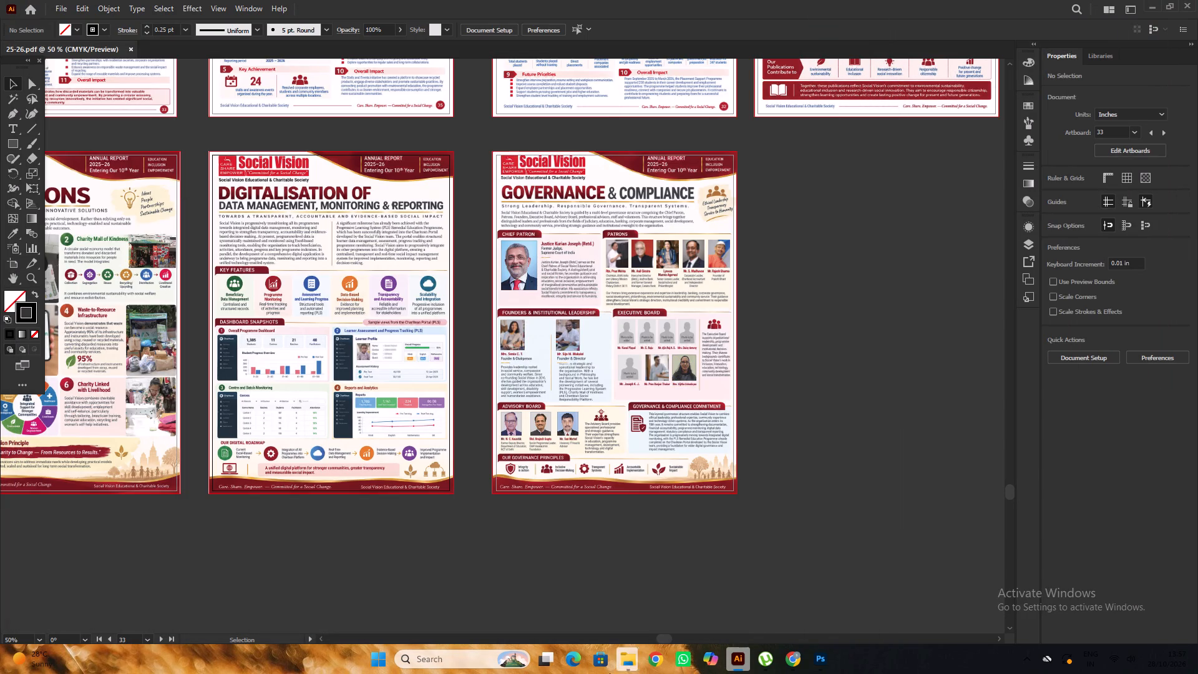
left_click(413, 593)
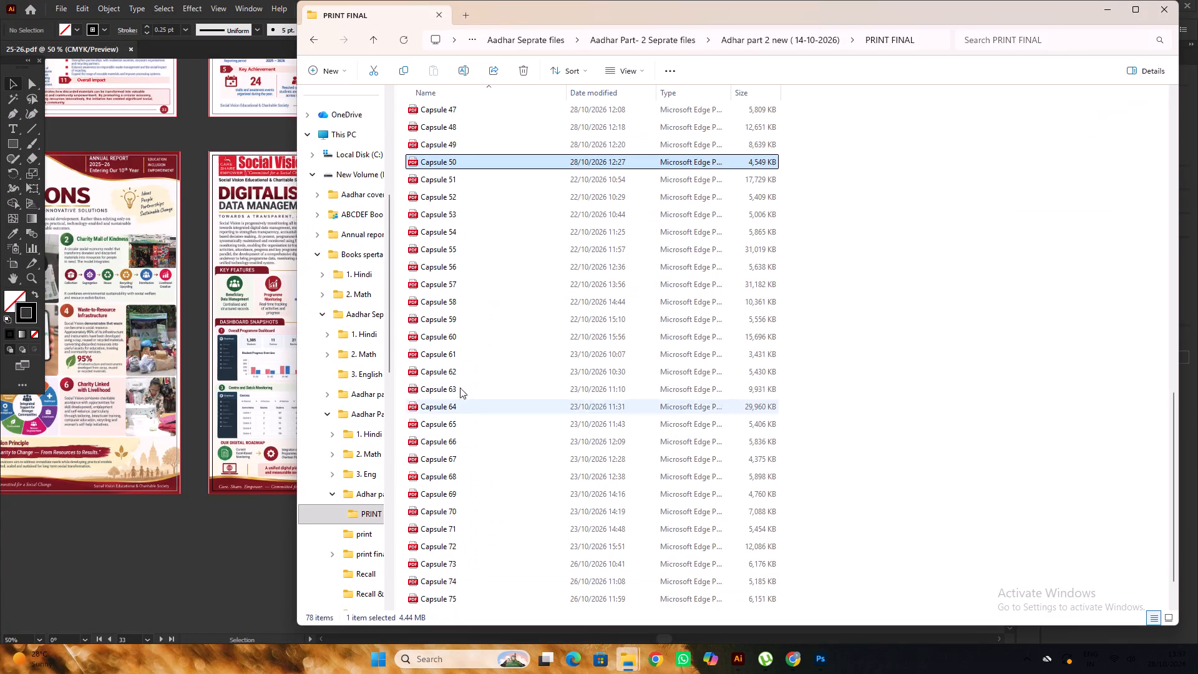
left_click(477, 183)
right_click(477, 182)
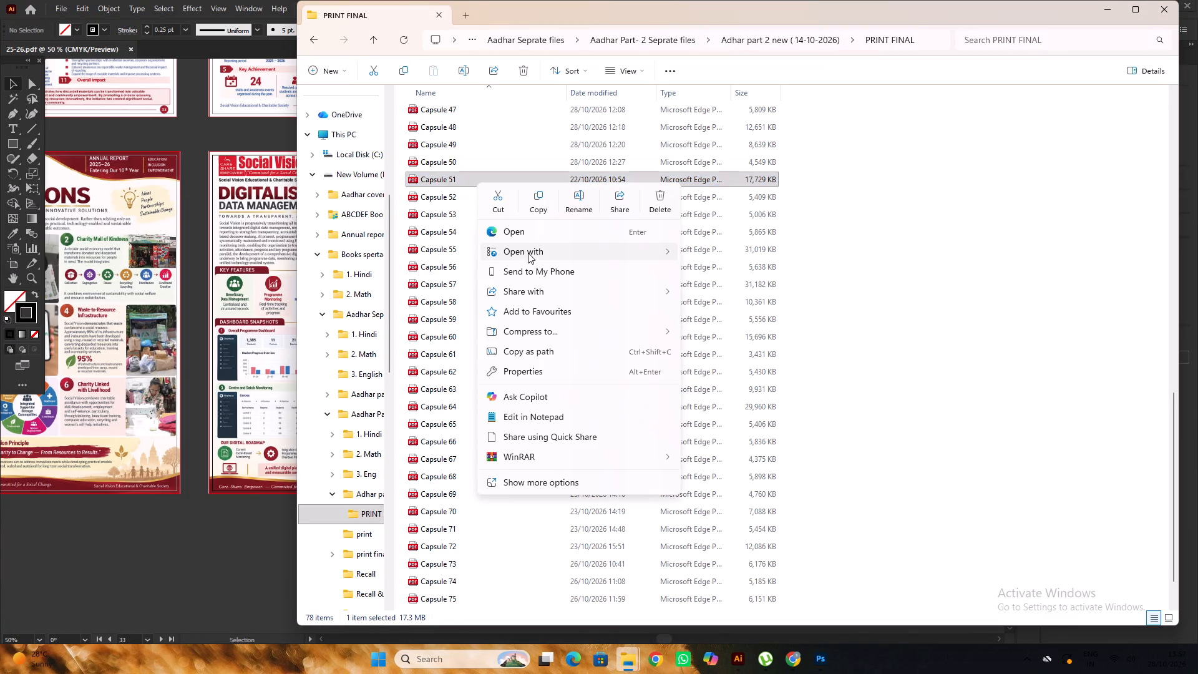
left_click(719, 253)
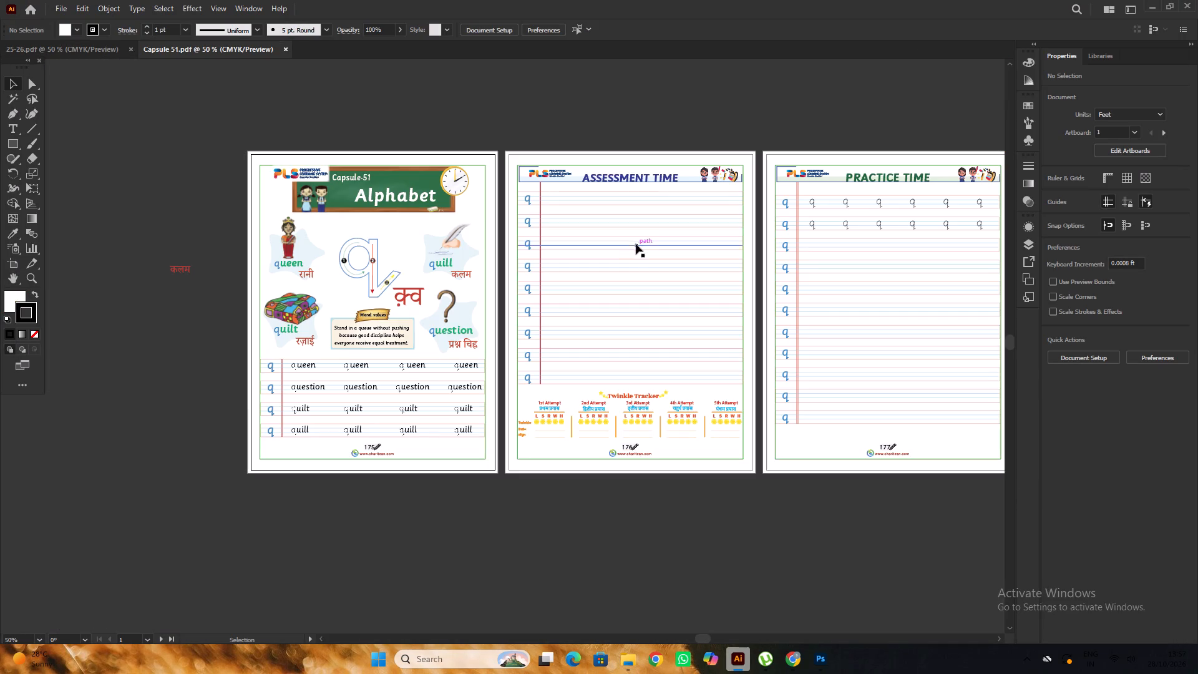
Lock the full-page background rectangle on each of the four Capsule 51 pages.
scroll(431, 195, "down", 3, "alt")
scroll(431, 194, "up", 3, "alt")
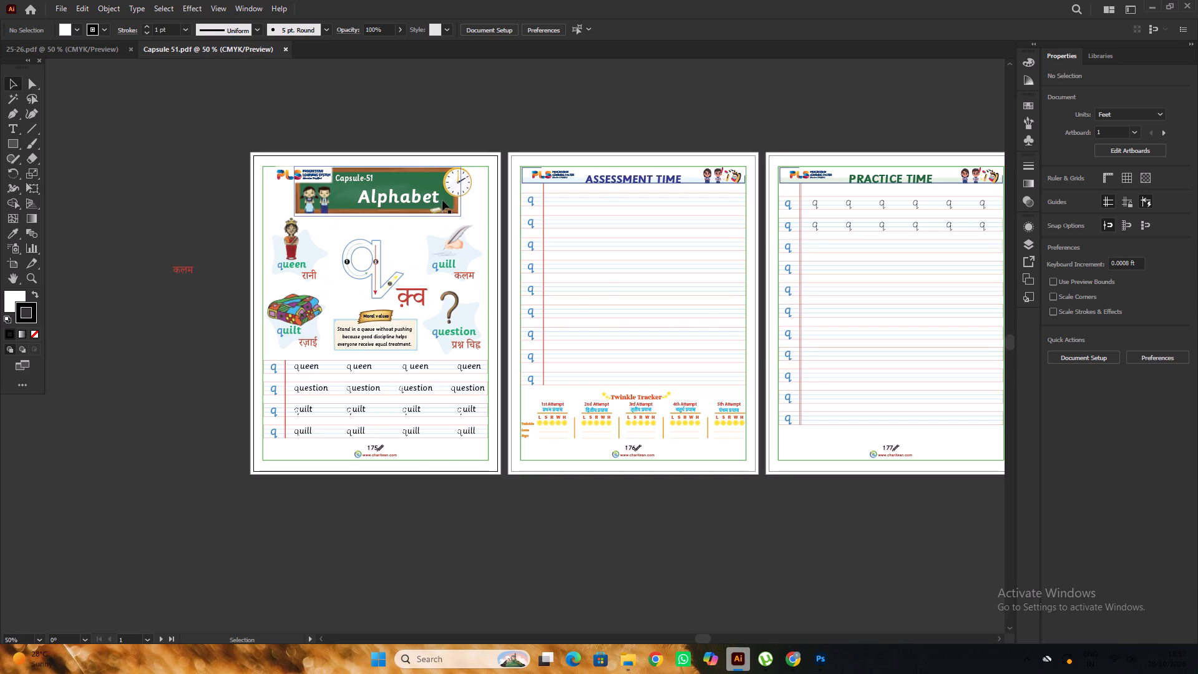
scroll(442, 200, "down", 2, "alt")
scroll(346, 251, "up", 2, "alt")
left_click(480, 217)
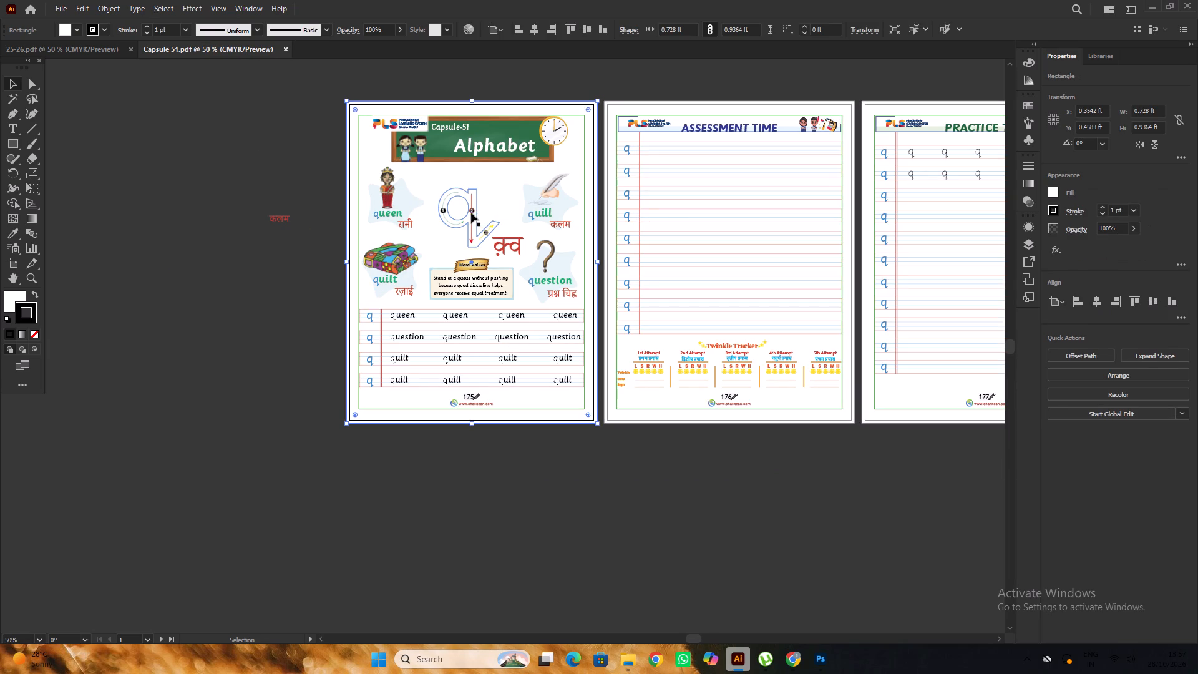
key("ctrl+2")
scroll(394, 215, "down", 1, "alt")
scroll(686, 344, "up", 1, "alt")
left_click(687, 355)
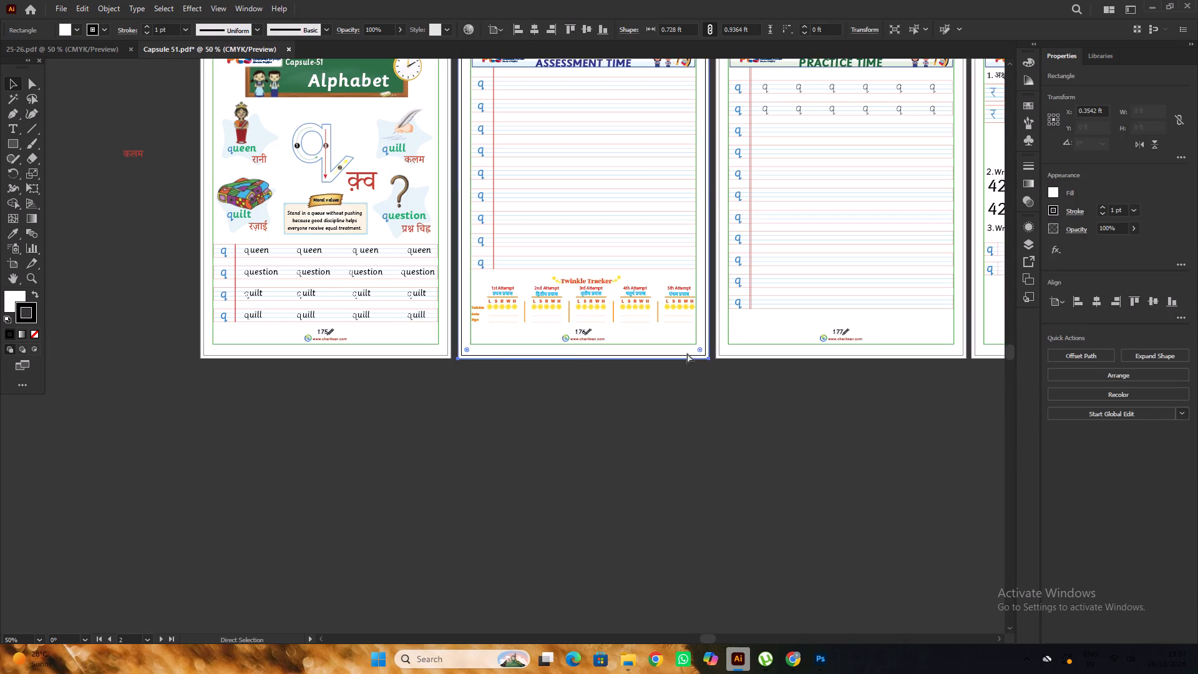
key("ctrl+2")
scroll(479, 292, "down", 2, "alt")
scroll(715, 333, "up", 2, "alt")
left_click(696, 318)
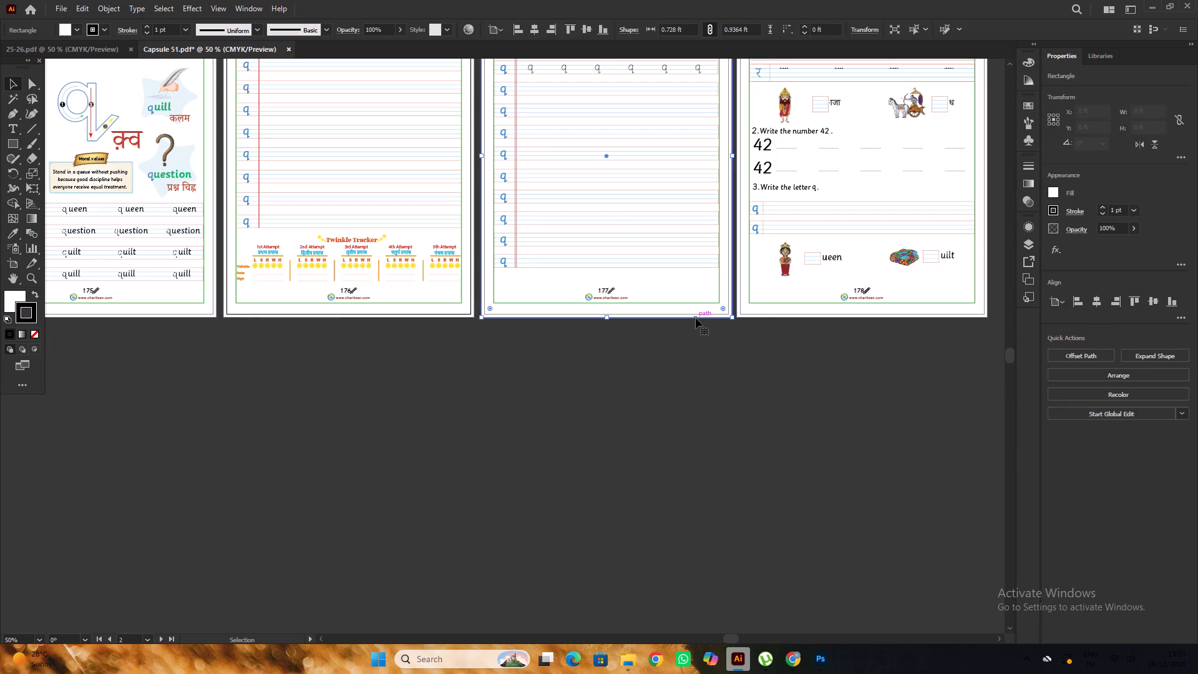
key("ctrl+2")
left_click(767, 313)
key("ctrl+2")
left_click(776, 371)
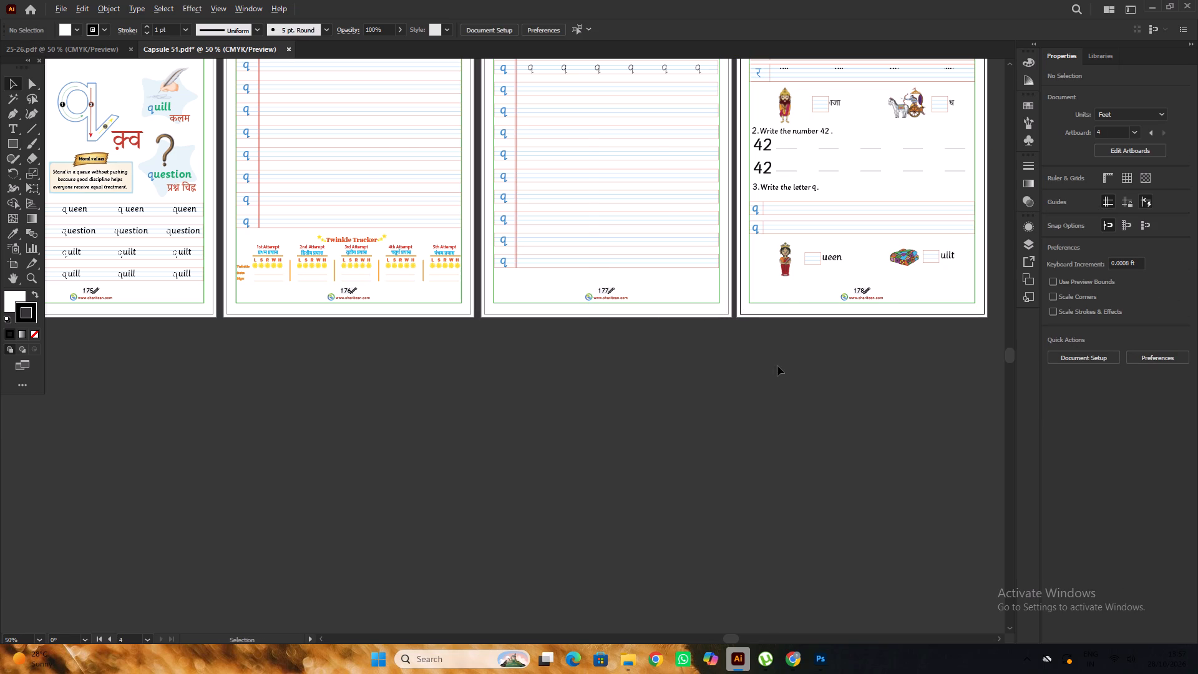
scroll(777, 366, "down", 1, "alt")
scroll(391, 296, "up", 1, "alt")
scroll(484, 285, "down", 2, "alt")
scroll(467, 262, "up", 3)
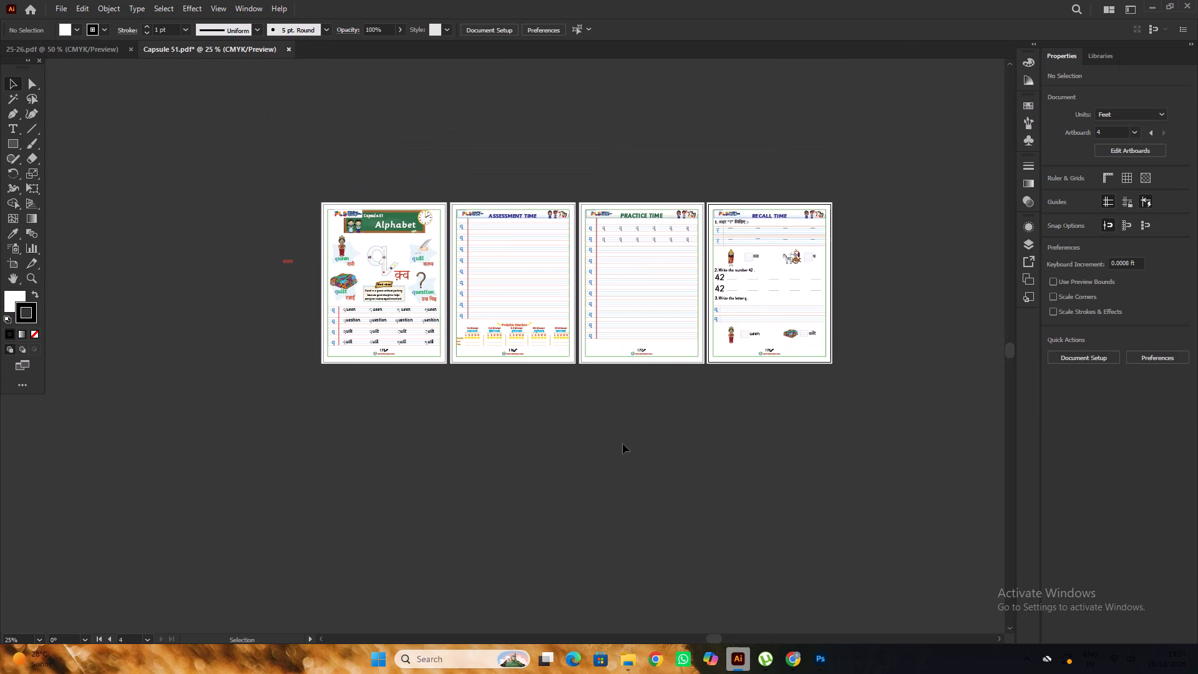
Open the Capsule 50 PDF from the PRINT FINAL folder, review its number, assessment and practice pages, and close it.
left_click(426, 592)
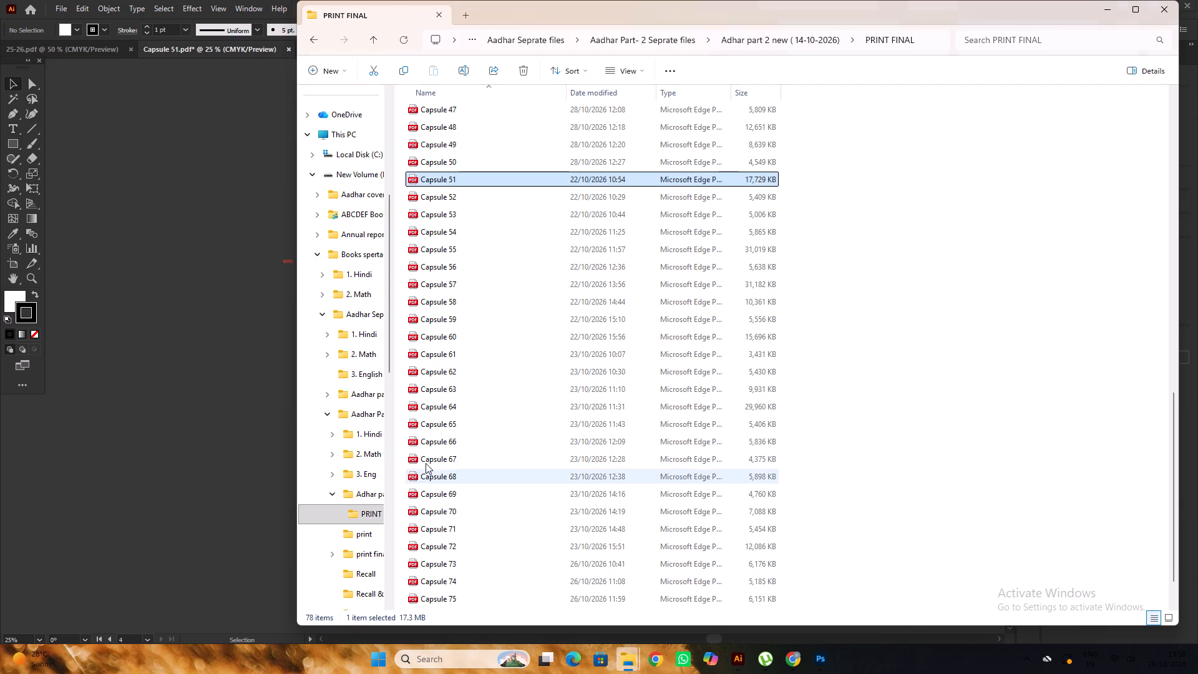
double_click(460, 161)
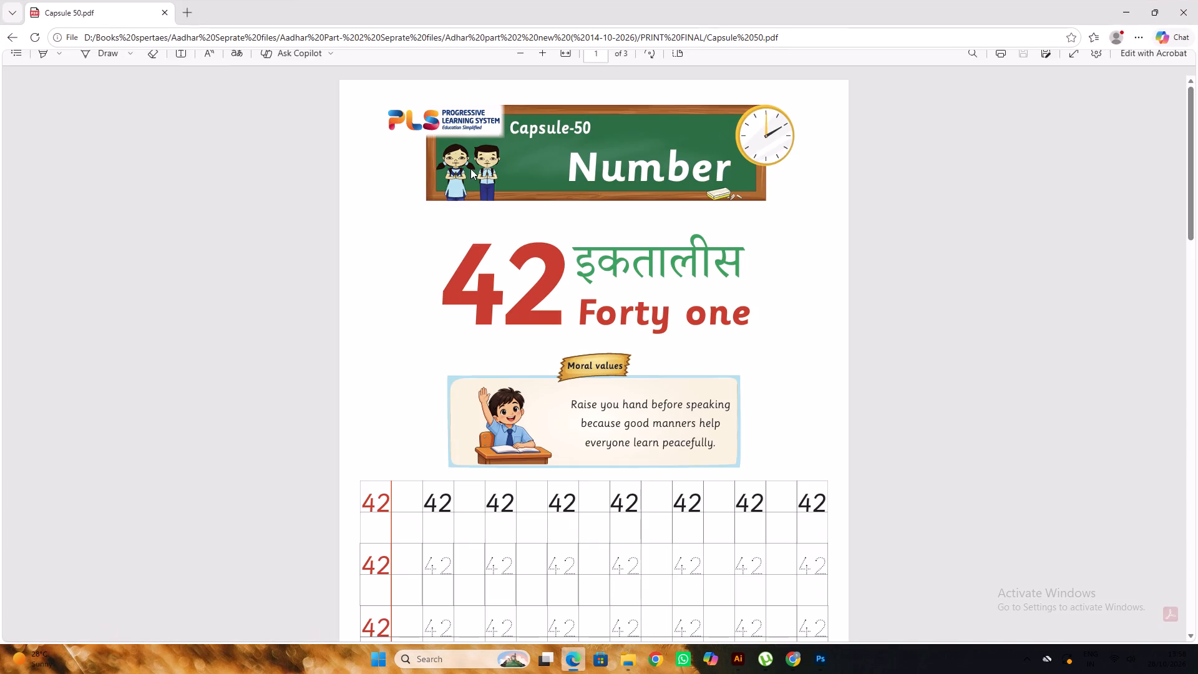
scroll(538, 209, "down", 20)
scroll(538, 209, "down", 3)
scroll(540, 209, "up", 13)
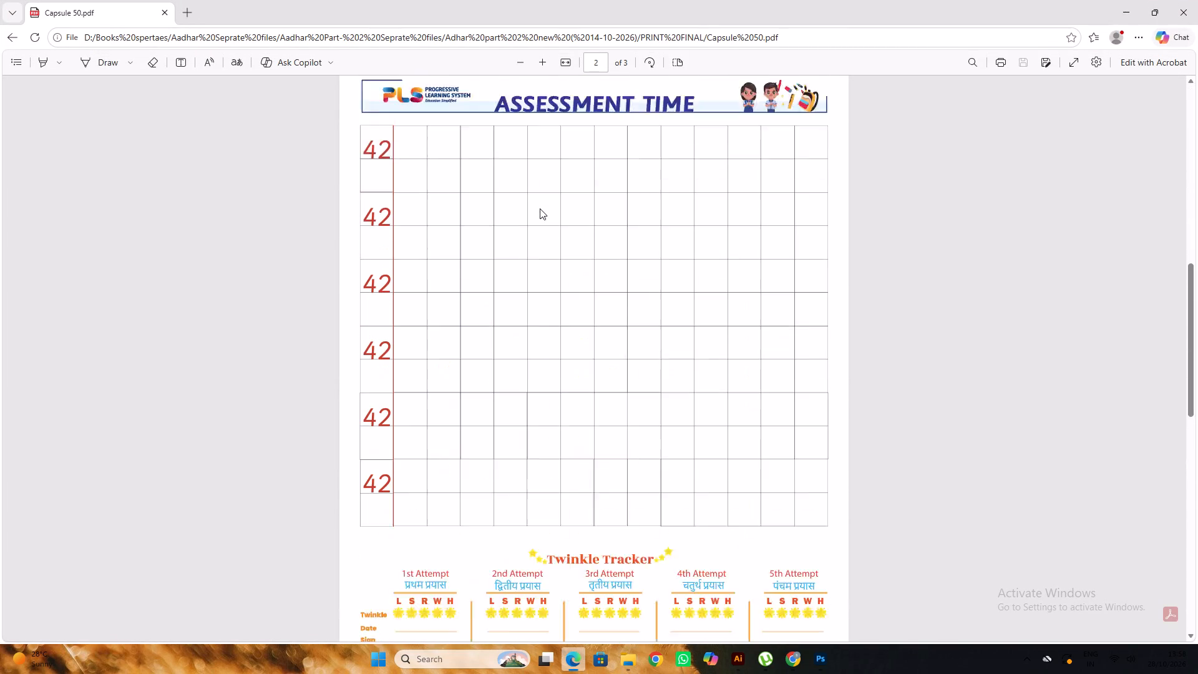
scroll(540, 208, "up", 5)
scroll(540, 208, "down", 16)
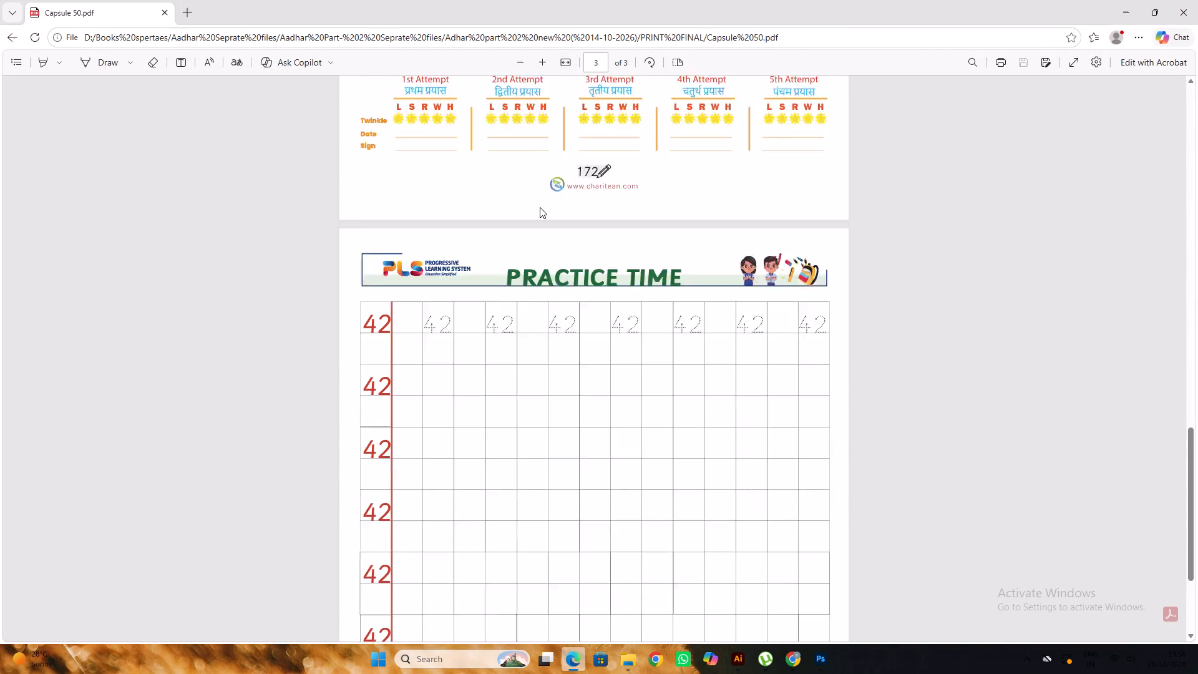
scroll(540, 207, "down", 11)
left_click(1182, 7)
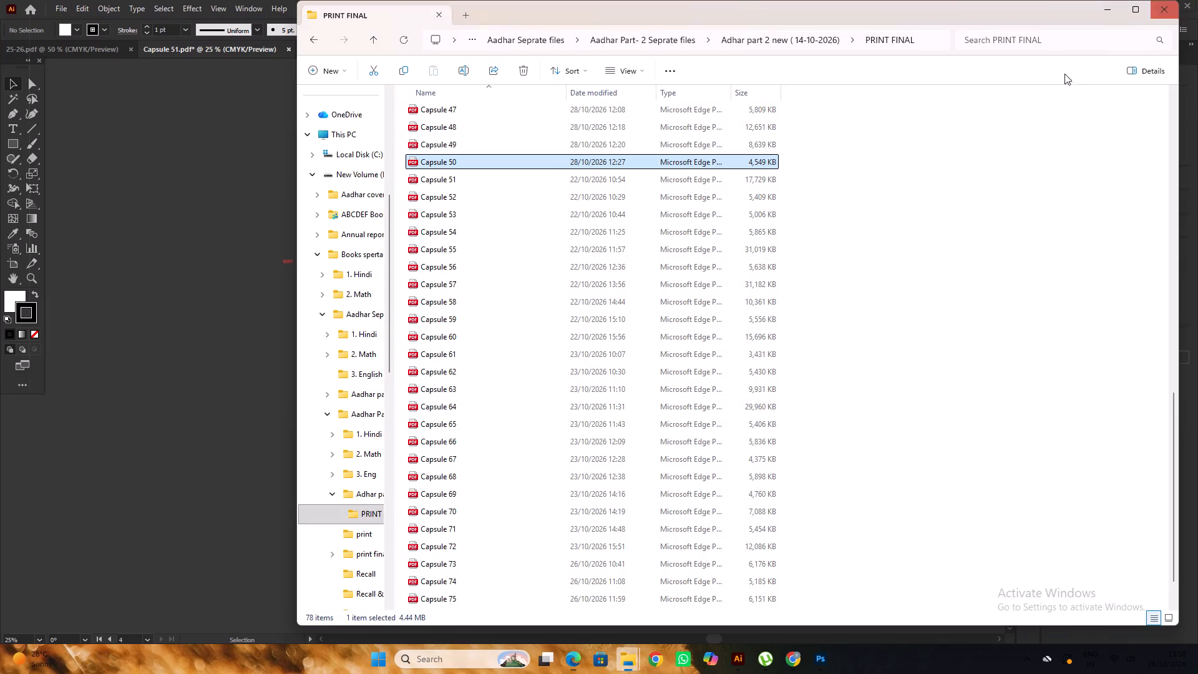
Open the Capsule 49 PDF from the PRINT FINAL folder, review its Hindi consonant pages, and close it.
double_click(484, 148)
scroll(527, 305, "down", 16)
scroll(527, 306, "down", 10)
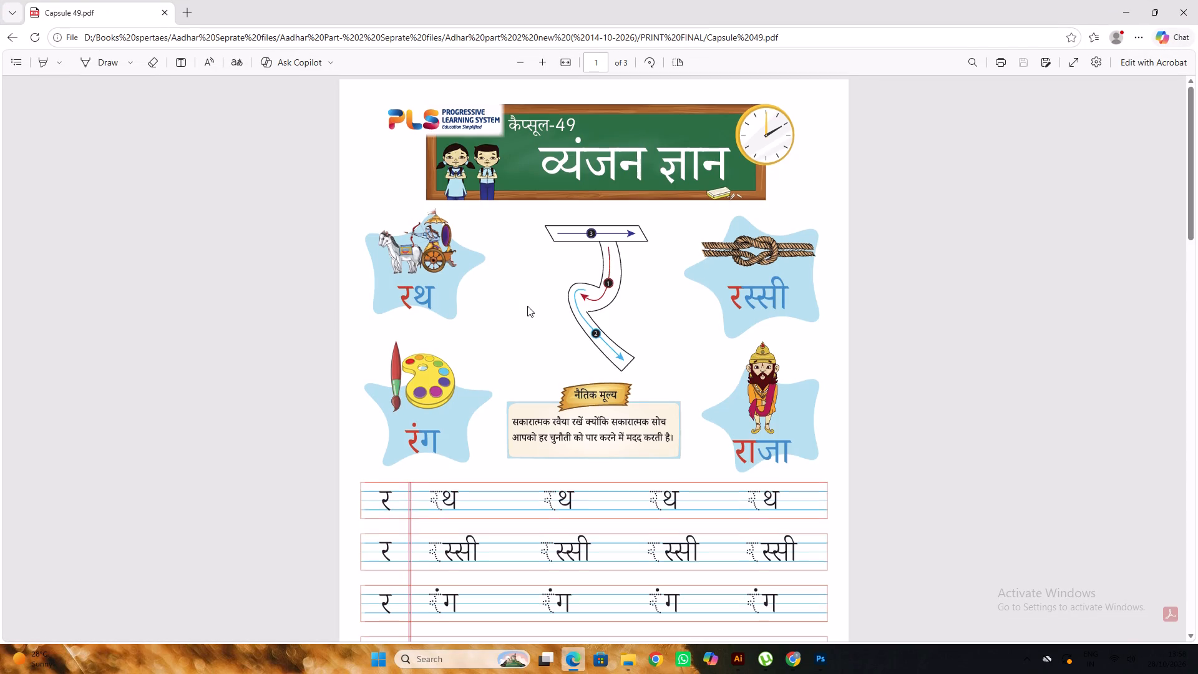
scroll(527, 306, "down", 11)
scroll(527, 306, "up", 5)
scroll(527, 306, "down", 13)
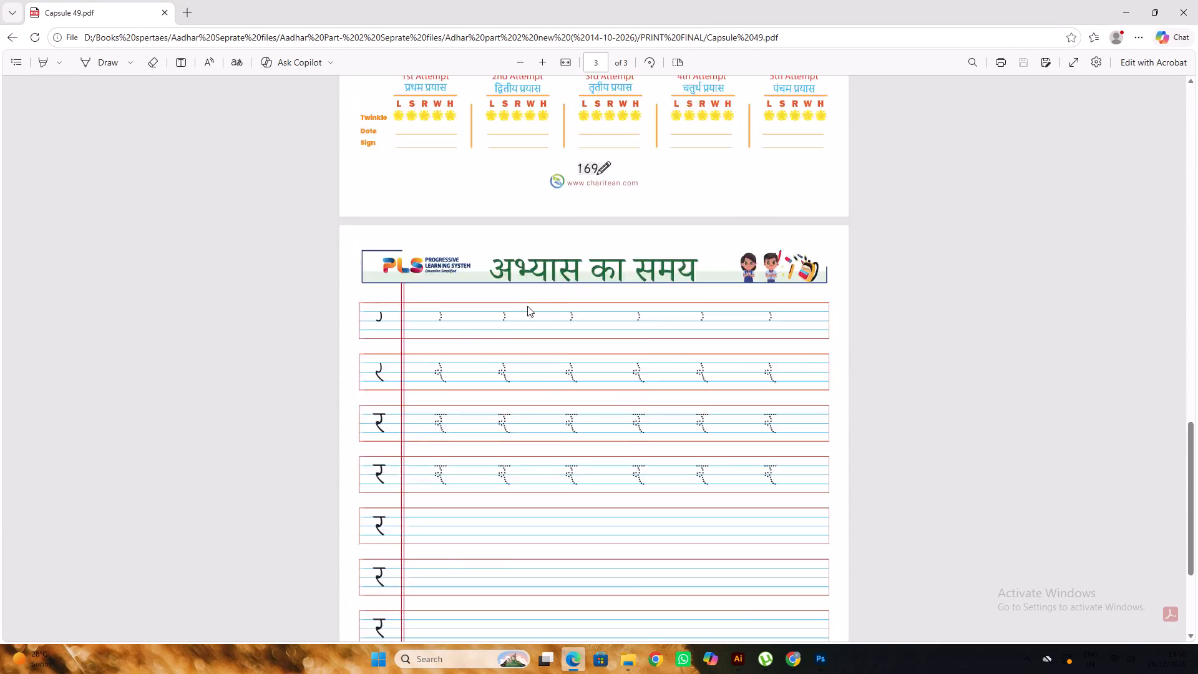
scroll(527, 306, "down", 10)
left_click(1185, 12)
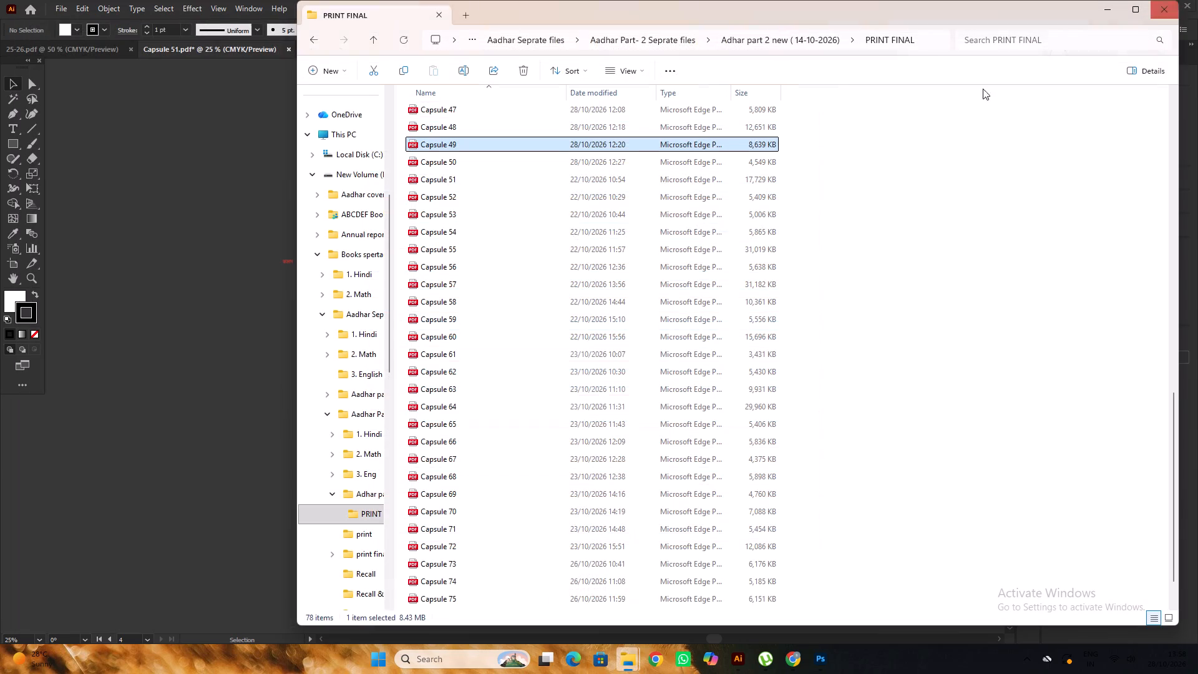
Compare the last pages and page numbers of the Capsule 50 and Capsule 49 PDFs.
double_click(527, 162)
scroll(545, 215, "down", 2)
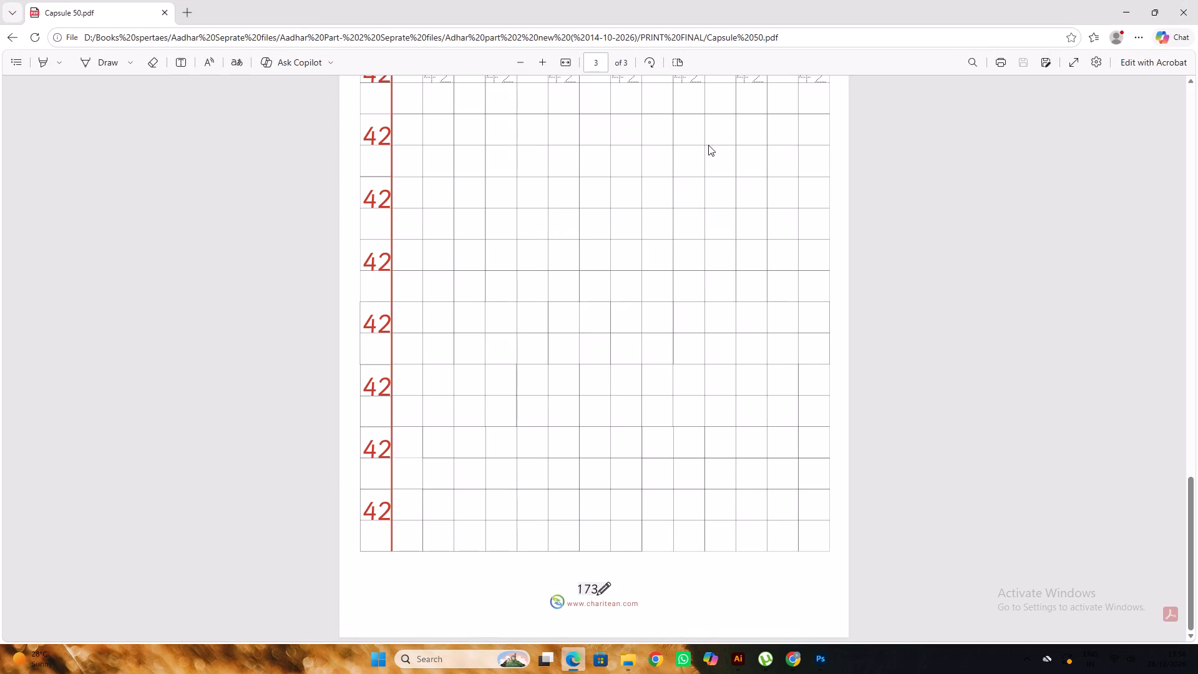
left_click(1190, 14)
double_click(521, 145)
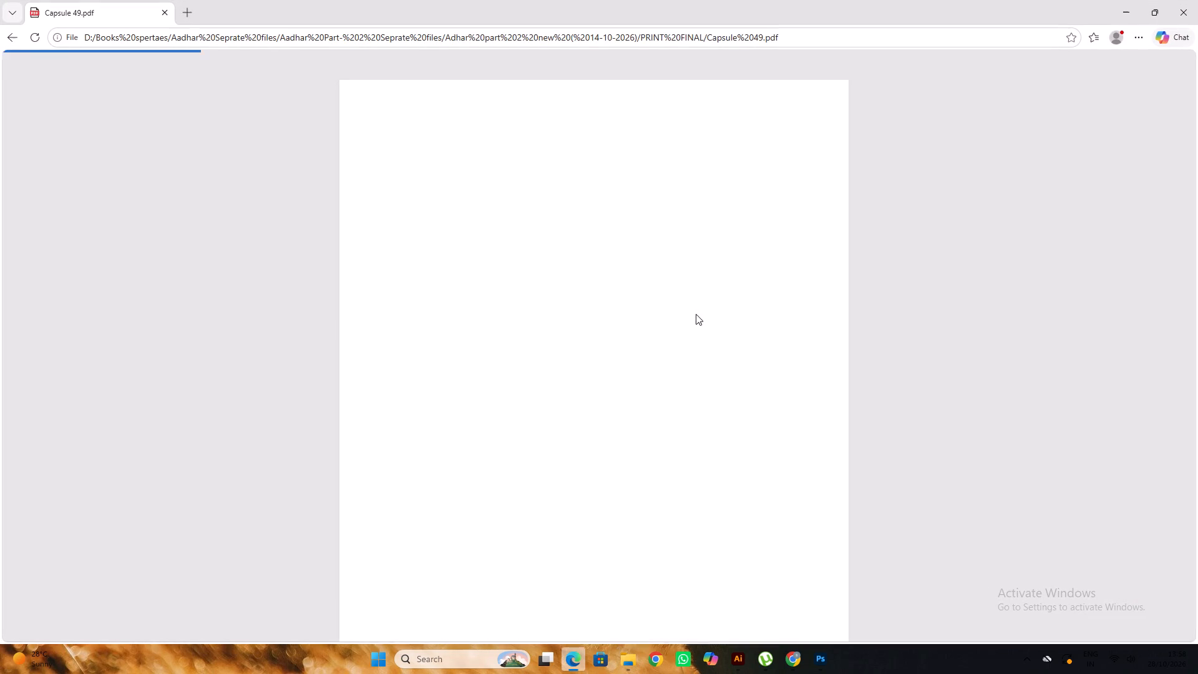
scroll(823, 353, "down", 17)
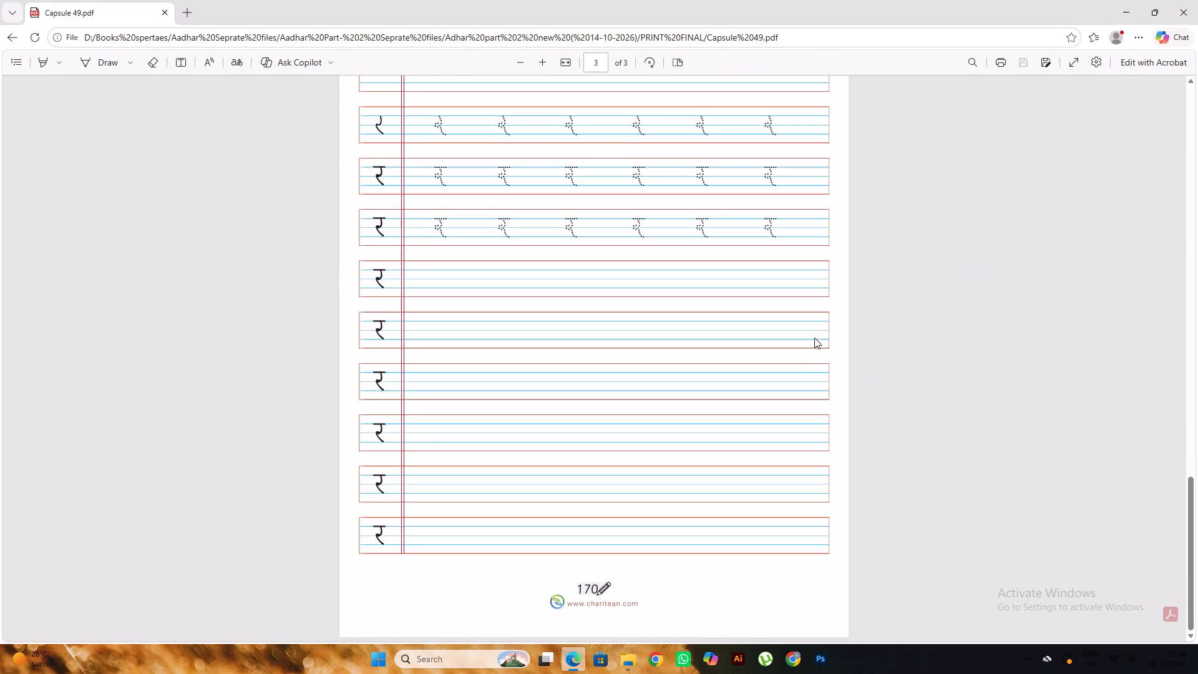
left_click(1177, 36)
left_click(1184, 9)
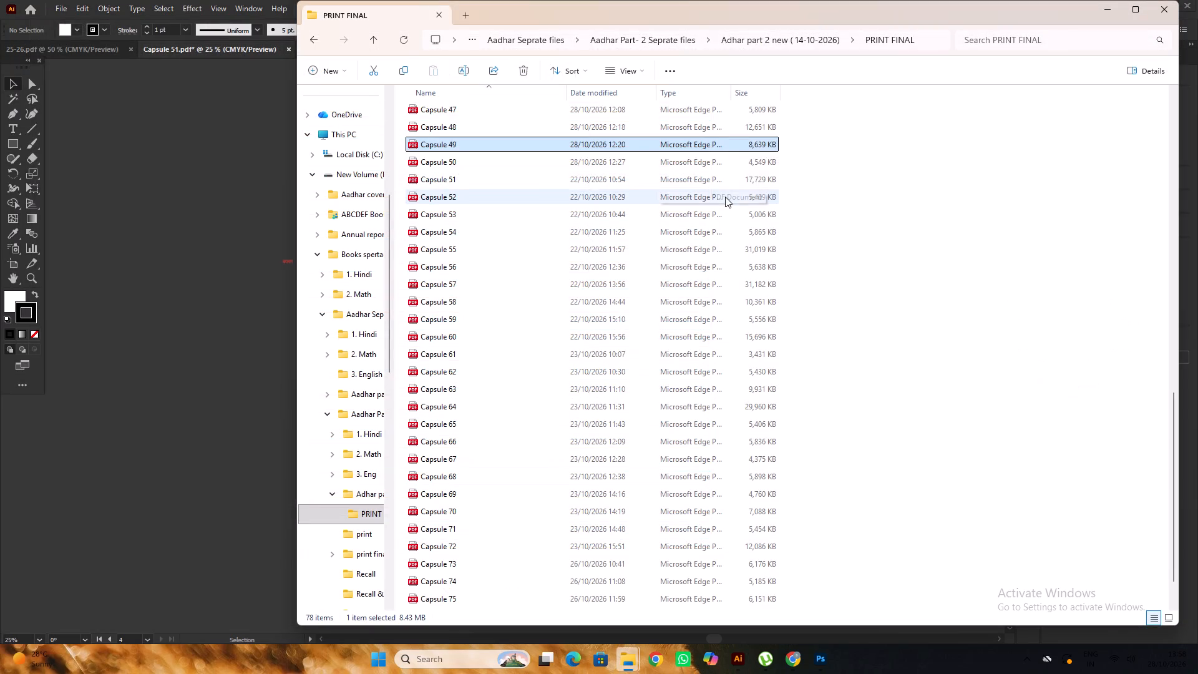
double_click(519, 164)
scroll(594, 275, "down", 4)
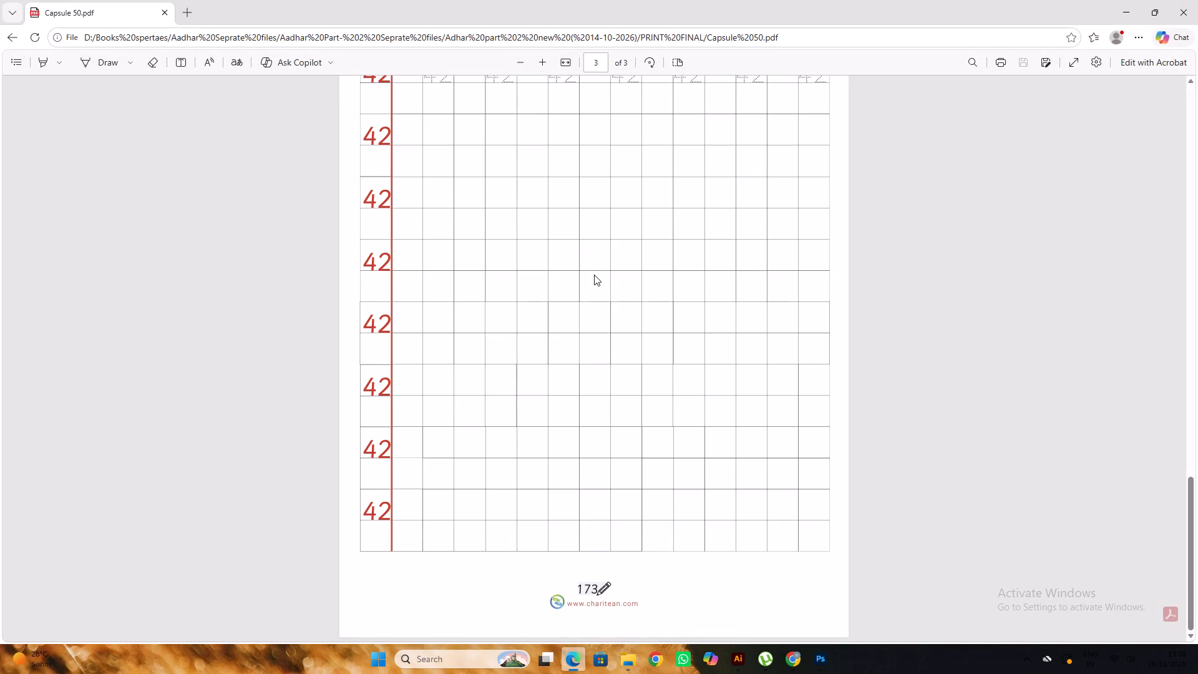
scroll(594, 275, "up", 18)
left_click(1187, 1)
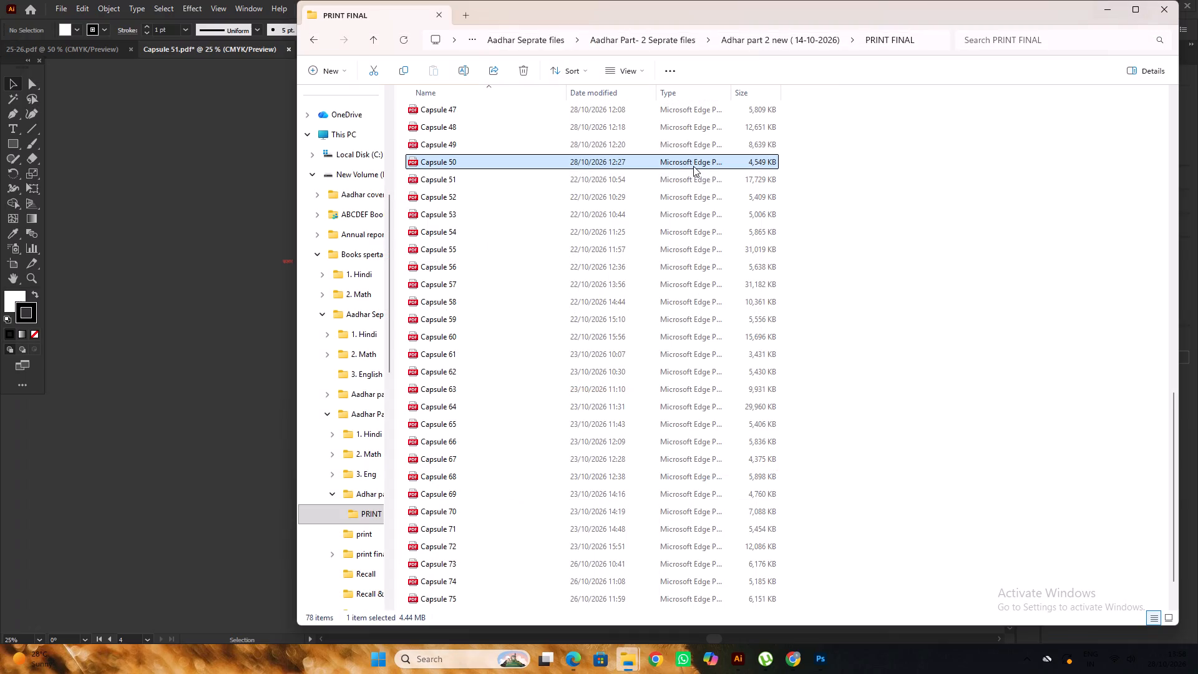
Back in Illustrator, move the outlined letter q with its stroke arrows off the Capsule-51 Alphabet page onto the empty canvas beside it.
left_click(1100, 6)
scroll(368, 246, "up", 4, "alt")
scroll(535, 231, "down", 3)
scroll(535, 230, "down", 3, "alt")
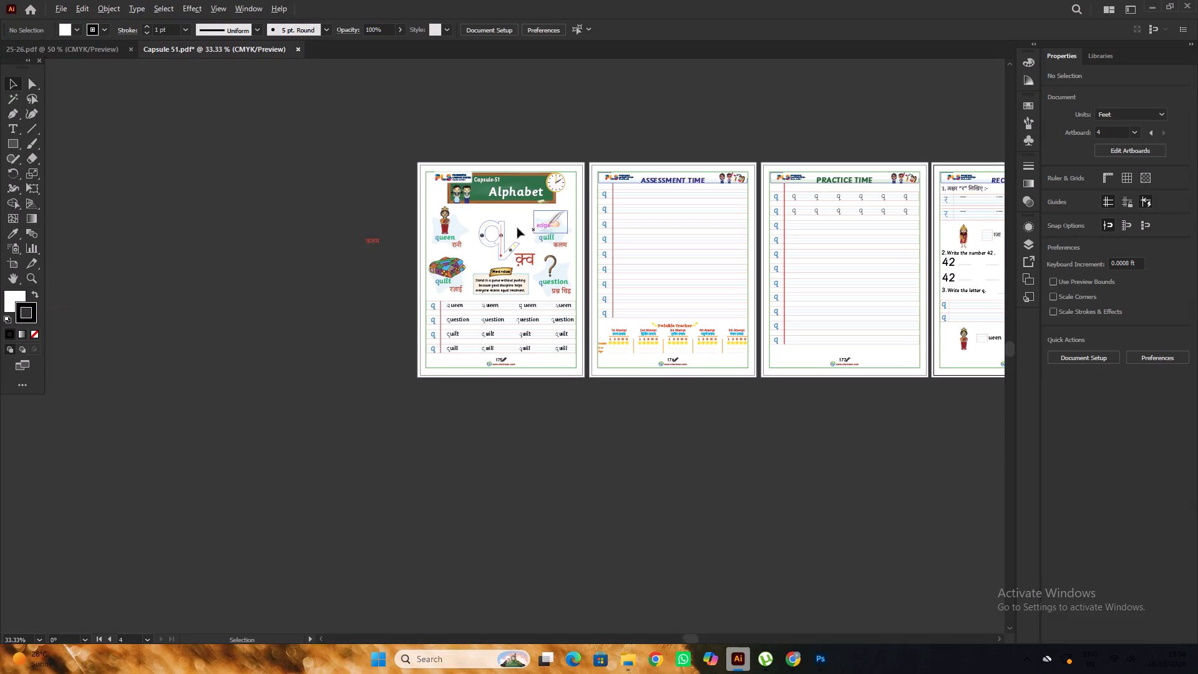
left_click(494, 235)
left_click(500, 235)
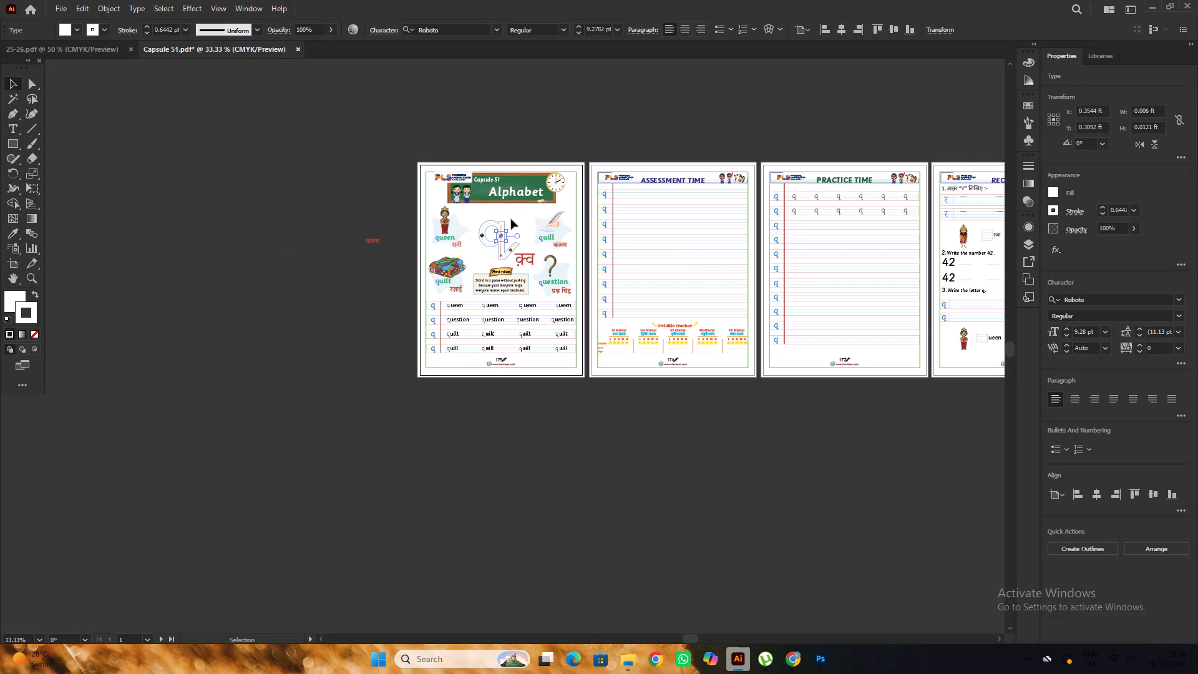
left_click(511, 217)
scroll(511, 217, "up", 2, "alt")
left_click_drag(441, 216, 505, 303)
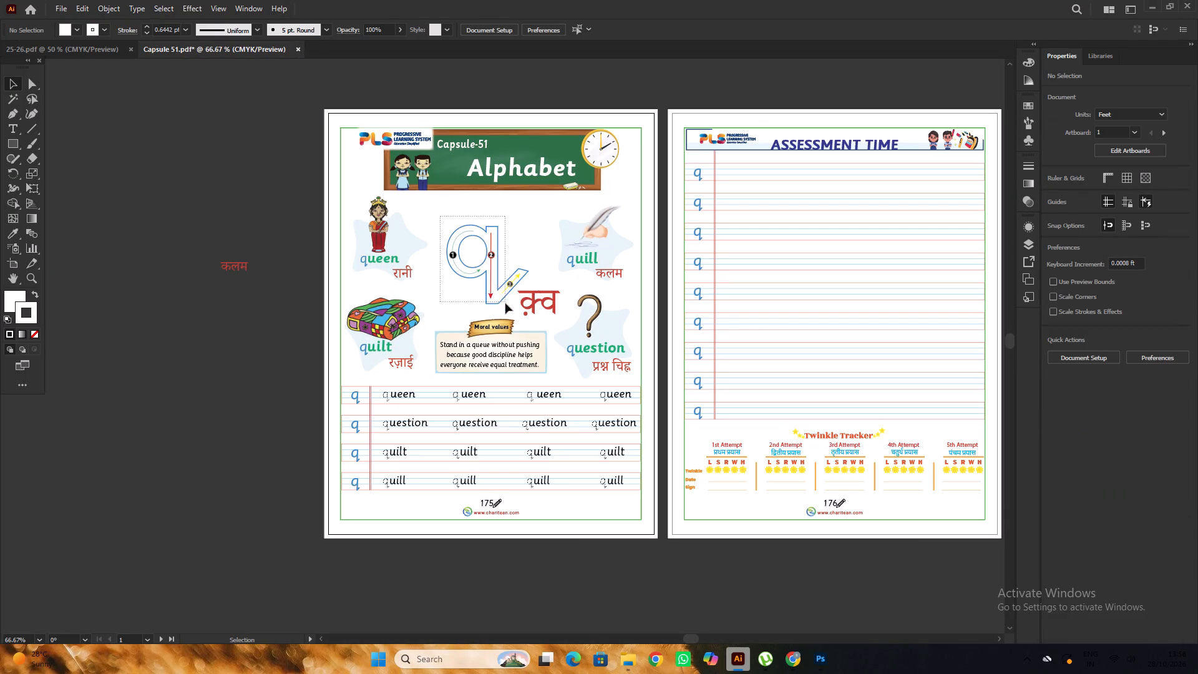
left_click_drag(505, 303, 505, 304)
left_click_drag(511, 283, 239, 399)
left_click(264, 319)
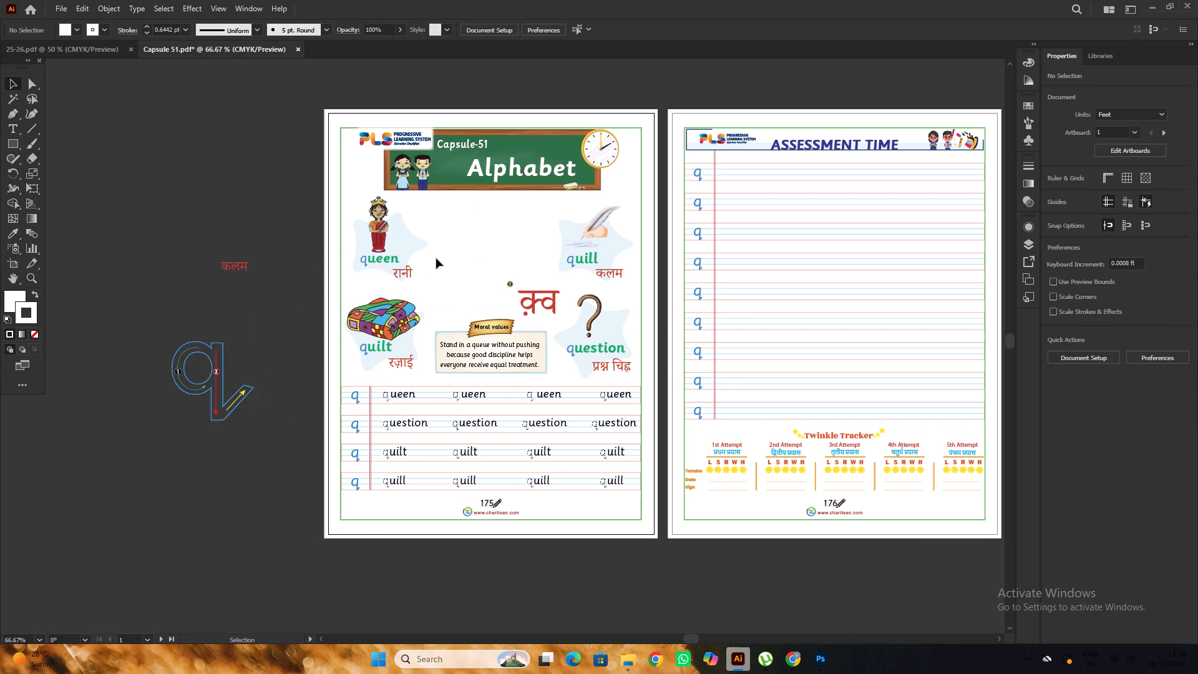
Move the leftover stroke-number marker off the Alphabet page to beside the q's tail, about 0.55 ft across and 0.3 ft down.
scroll(491, 245, "down", 2, "alt")
scroll(489, 264, "up", 2, "alt")
left_click_drag(514, 265, 260, 403)
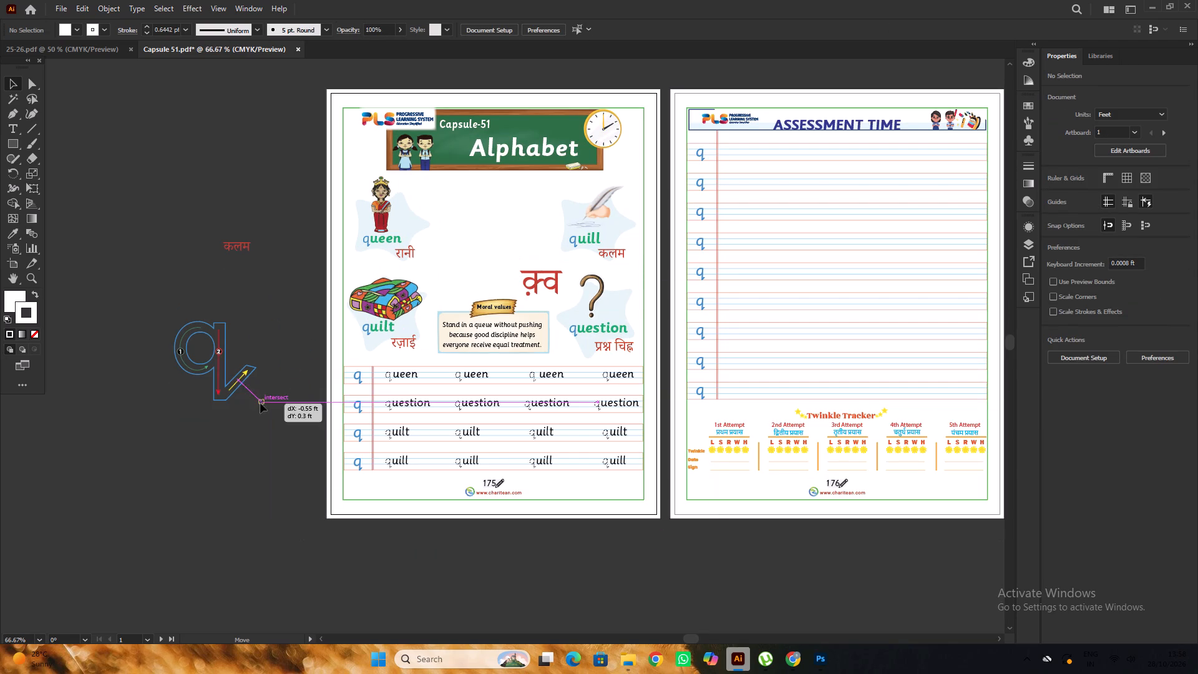
Move the red Hindi क़्व text off the Alphabet page onto the empty canvas below the outlined q.
left_click_drag(260, 403, 262, 401)
left_click(273, 335)
left_click_drag(537, 283, 186, 507)
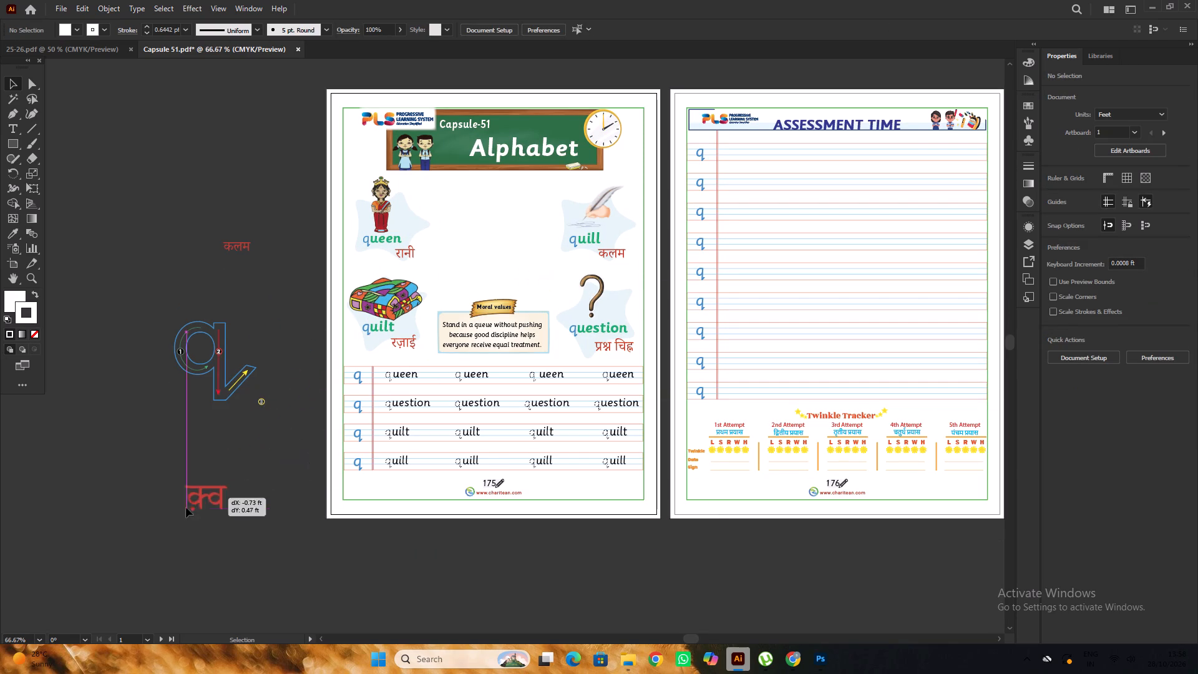
left_click_drag(186, 507, 168, 487)
left_click(133, 383)
Duplicate the solid blue q from the queen practice row onto the empty canvas beside the page.
scroll(183, 350, "up", 3, "alt")
scroll(323, 310, "down", 3, "alt")
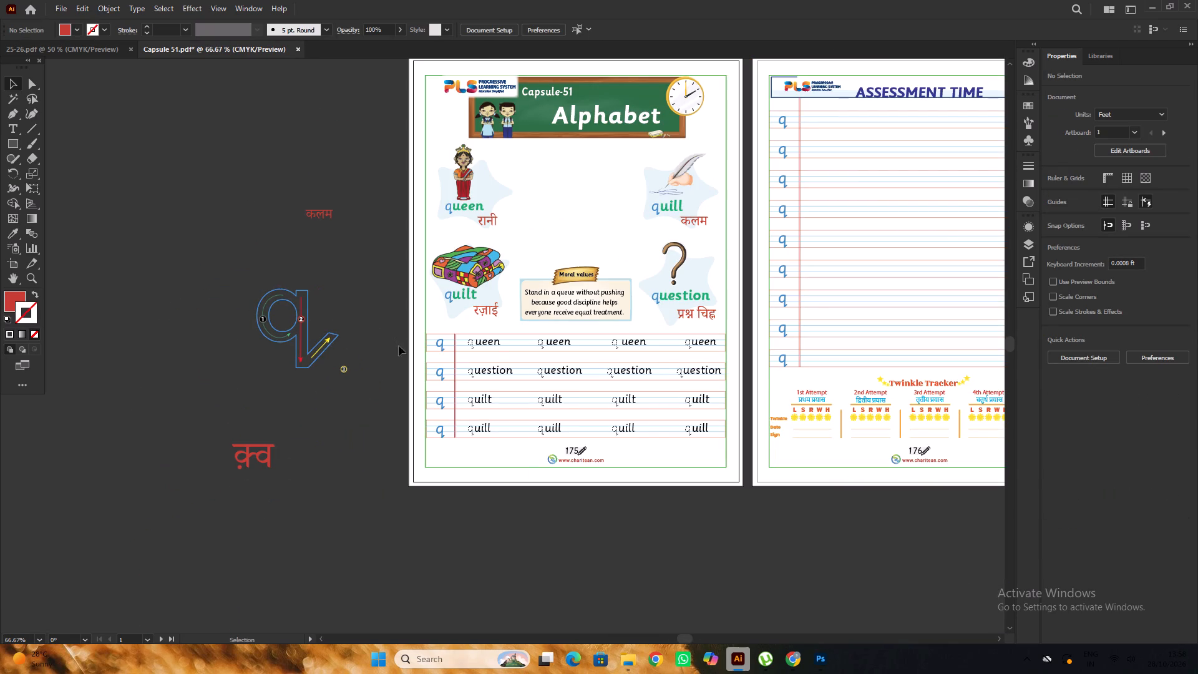
left_click_drag(442, 348, 356, 426)
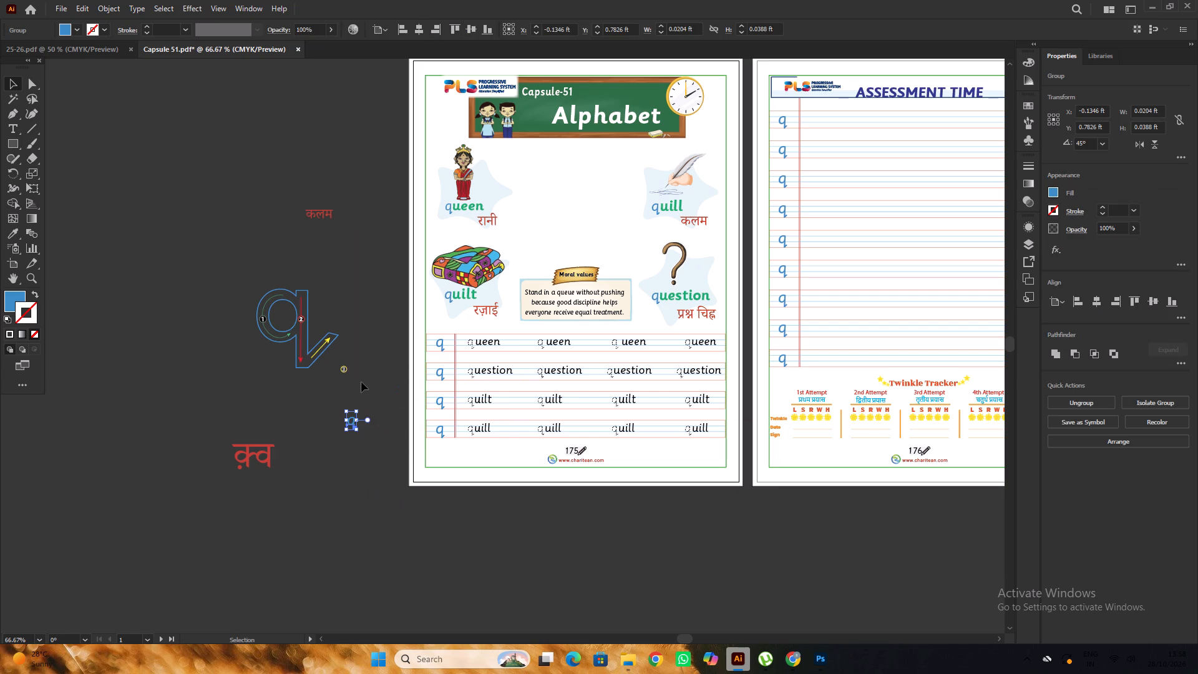
left_click(363, 380)
Move the q copy down beside the क़्व text and enlarge it proportionally to about 0.13 by 0.25 ft.
scroll(432, 353, "up", 1, "alt")
left_click(449, 339)
scroll(449, 339, "up", 3, "alt")
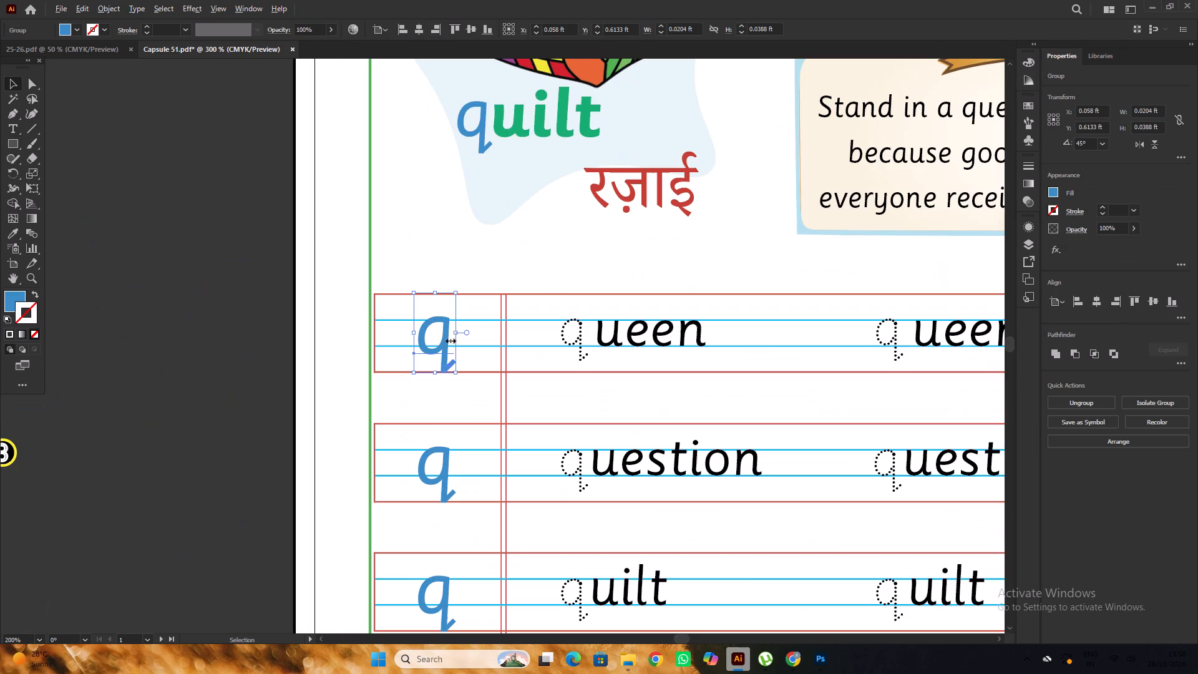
scroll(444, 336, "down", 1, "alt")
scroll(443, 335, "up", 5, "alt")
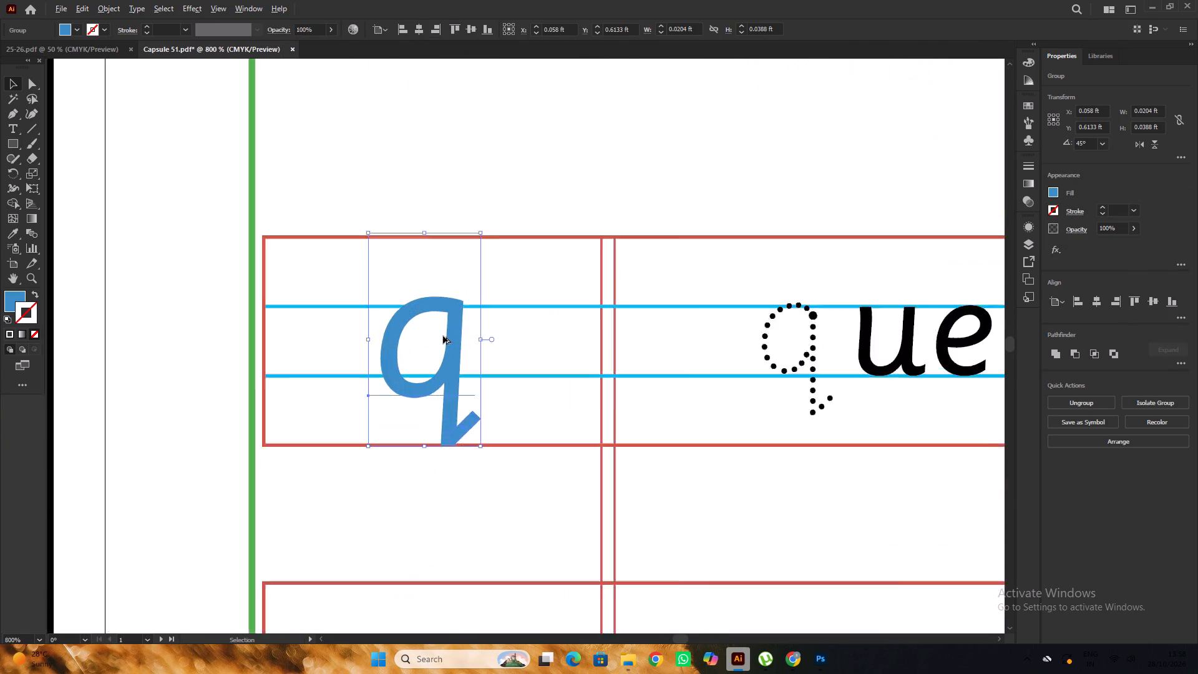
scroll(443, 336, "down", 15, "alt")
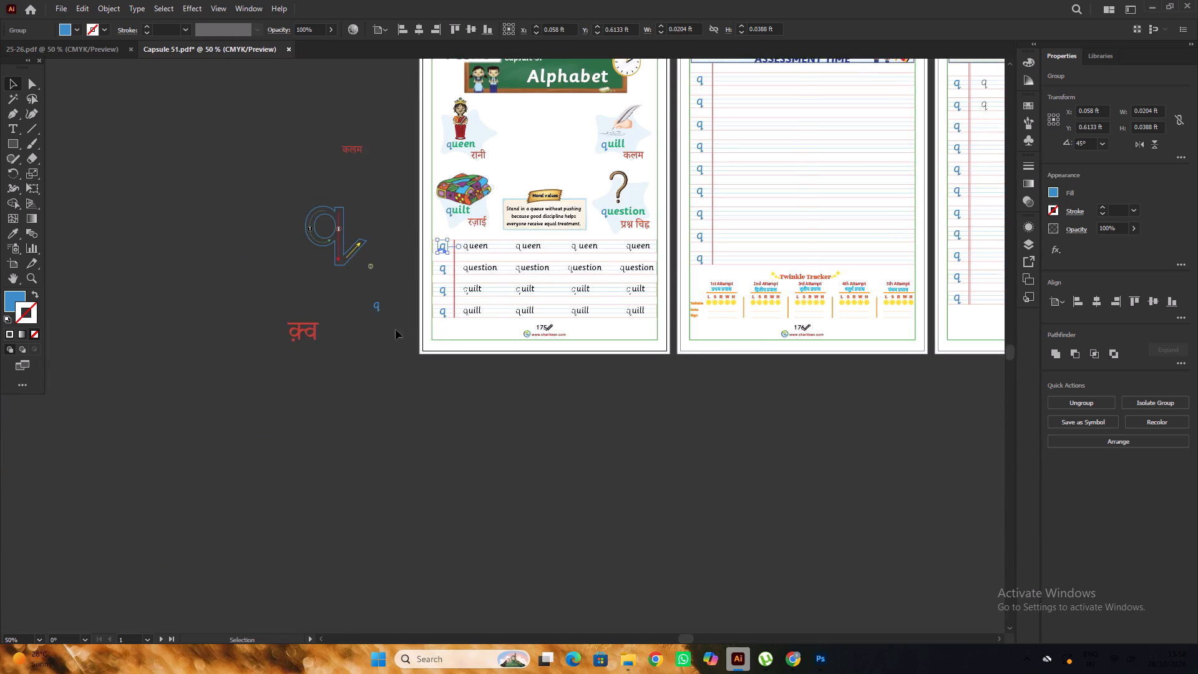
scroll(382, 323, "up", 2, "alt")
left_click_drag(374, 293, 341, 393)
left_click_drag(344, 399, 351, 418, "alt+shift")
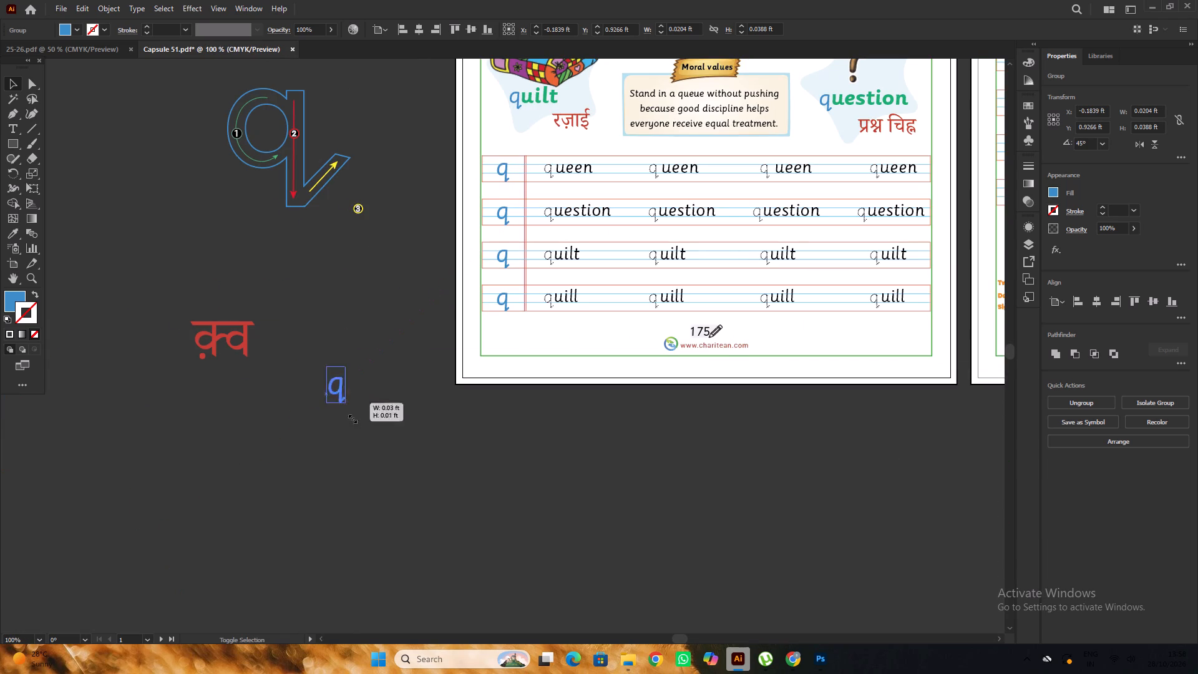
left_click_drag(351, 418, 380, 500, "alt+shift")
left_click(431, 466)
Remove the blue fill from the enlarged q copy, leaving it with no fill and no stroke.
scroll(419, 427, "down", 3)
scroll(357, 399, "up", 2, "alt")
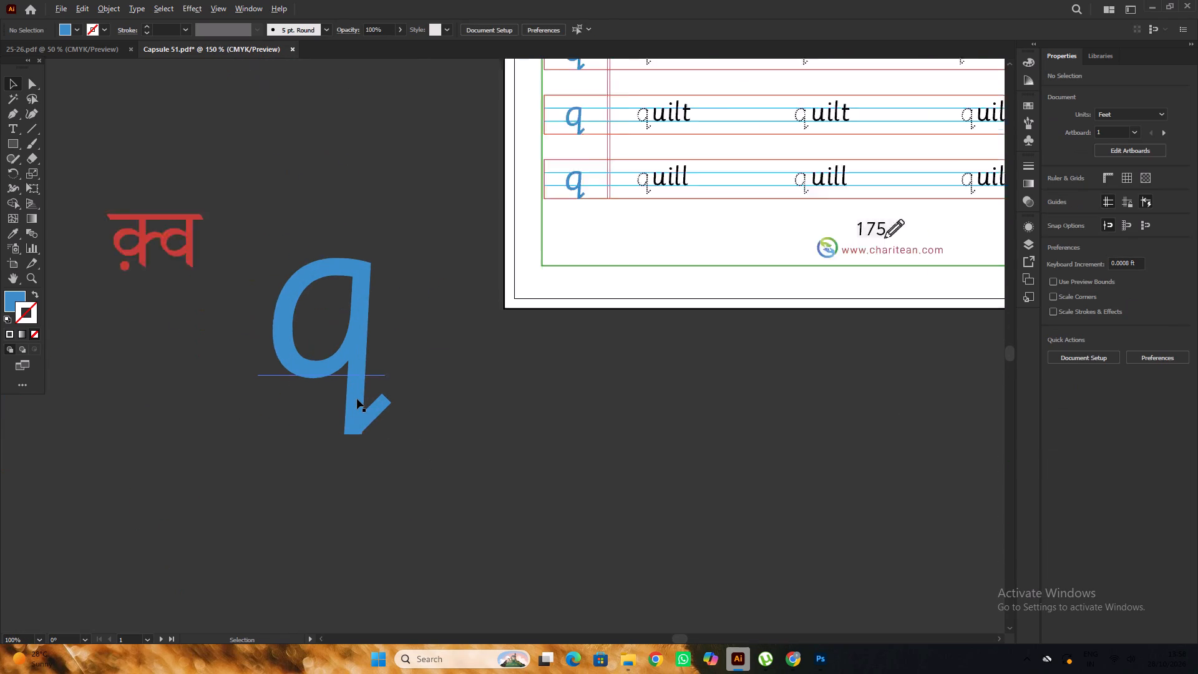
scroll(357, 398, "up", 1)
scroll(357, 398, "down", 2, "alt")
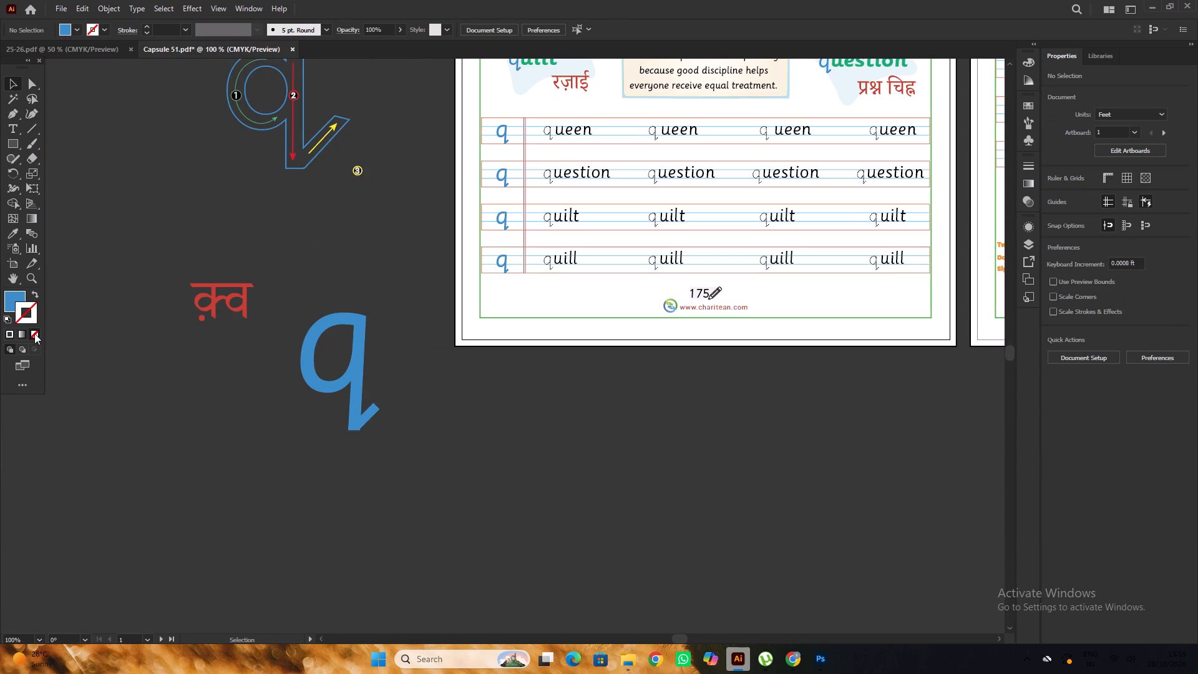
left_click(34, 333)
double_click(35, 335)
left_click(35, 335)
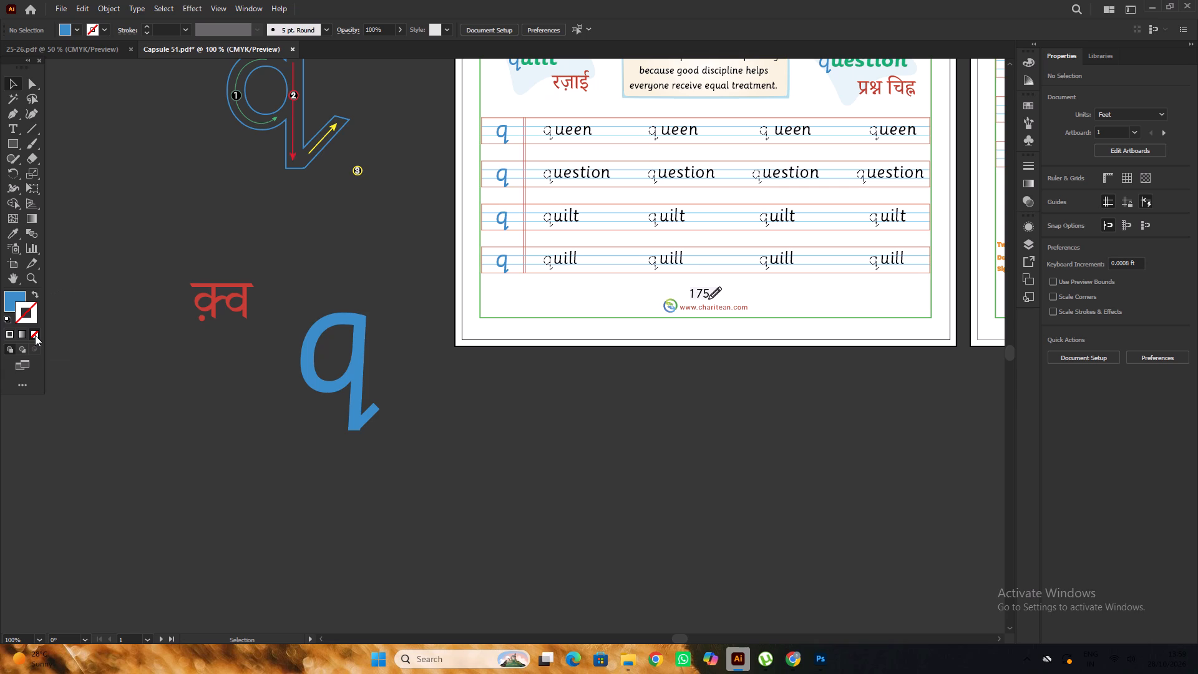
left_click(331, 373)
left_click(33, 332)
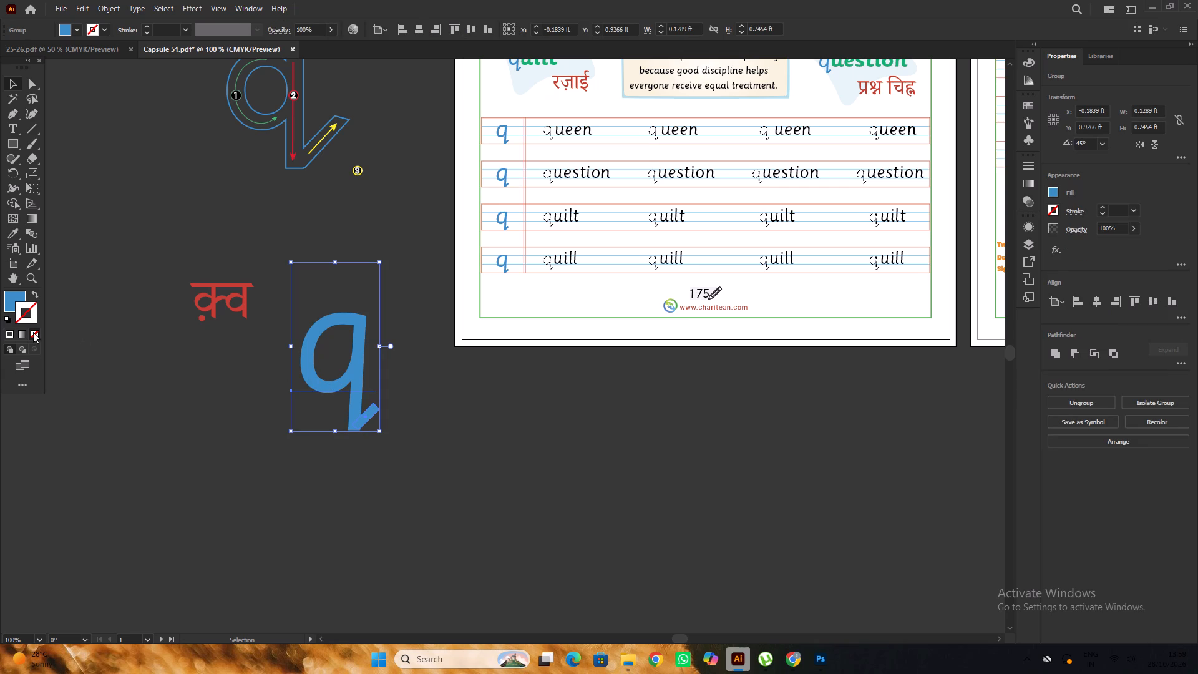
double_click(32, 335)
left_click(12, 293)
left_click(32, 333)
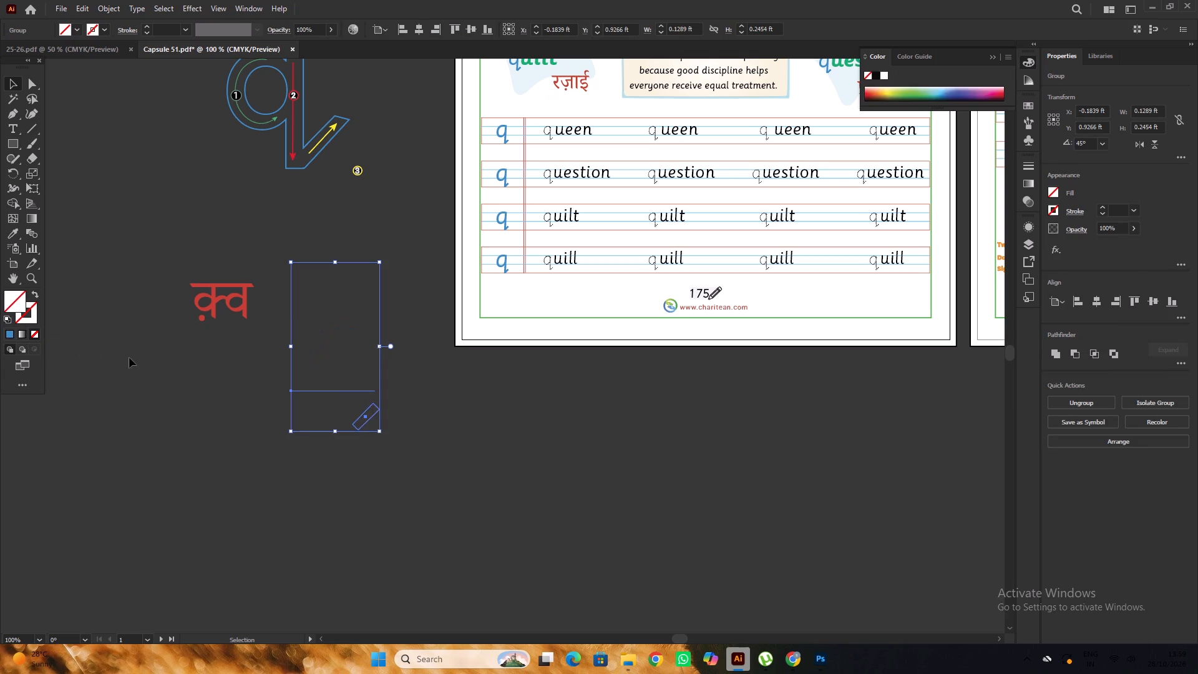
left_click(129, 358)
Copy the stroke colour's hex code 278acb from the original outlined q with stroke arrows.
left_click(342, 363)
scroll(342, 357, "down", 3)
scroll(343, 356, "up", 2)
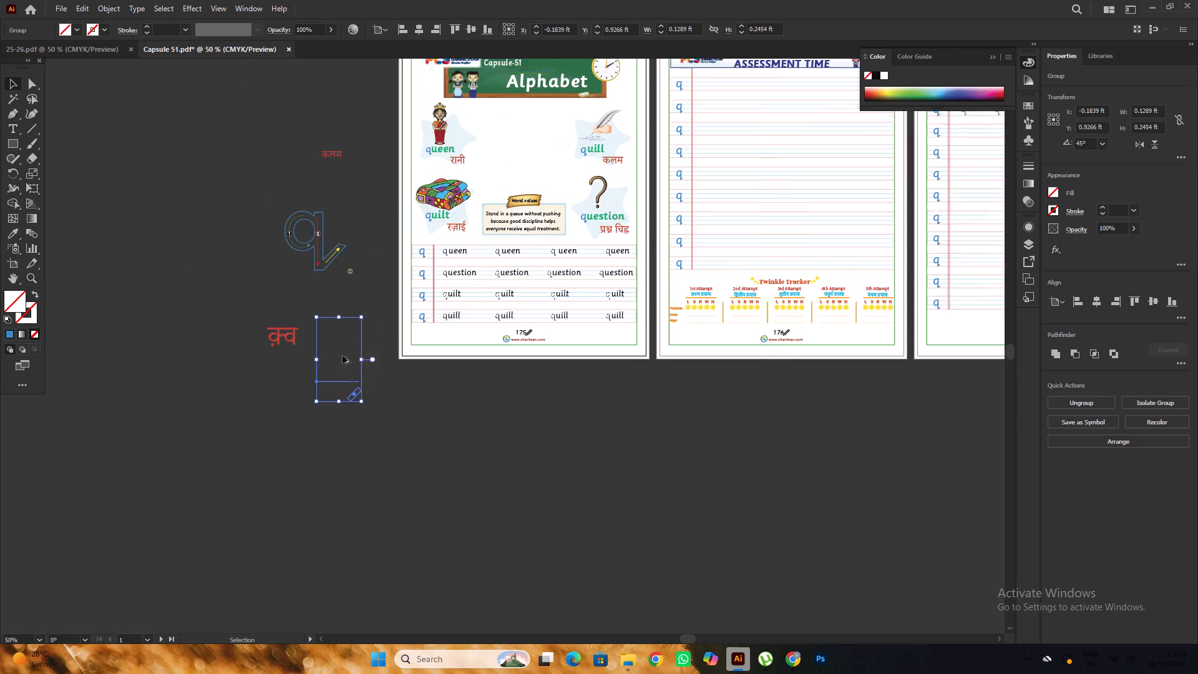
scroll(343, 356, "up", 3)
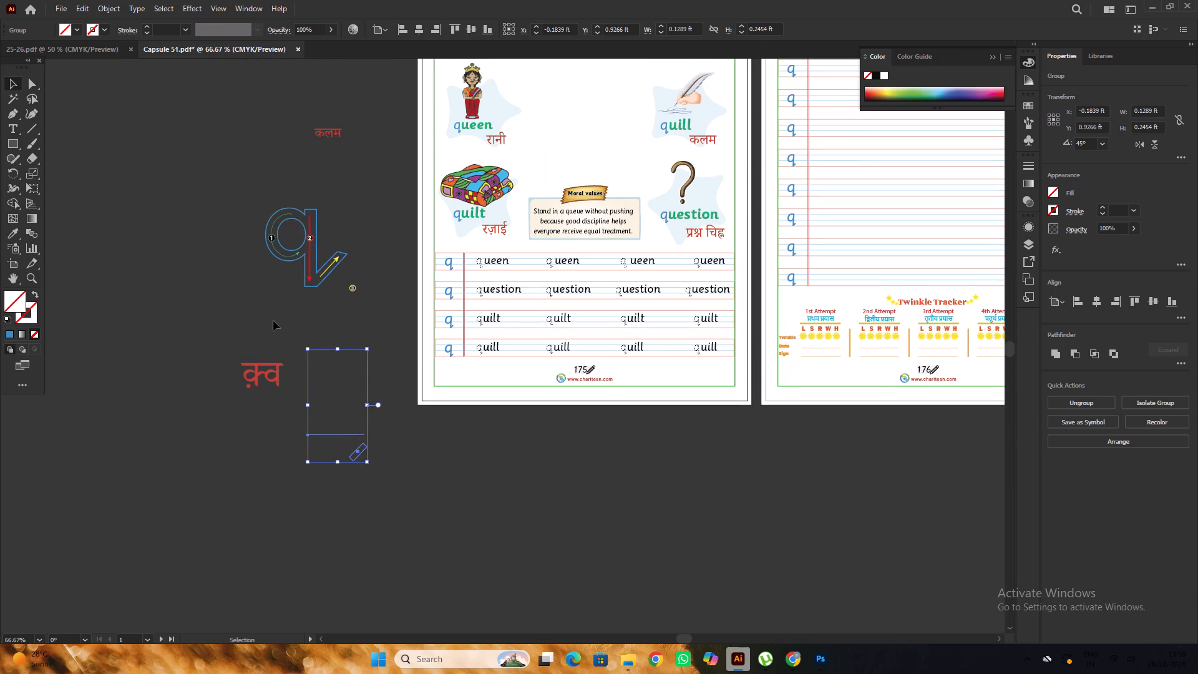
double_click(281, 261)
left_click(281, 261)
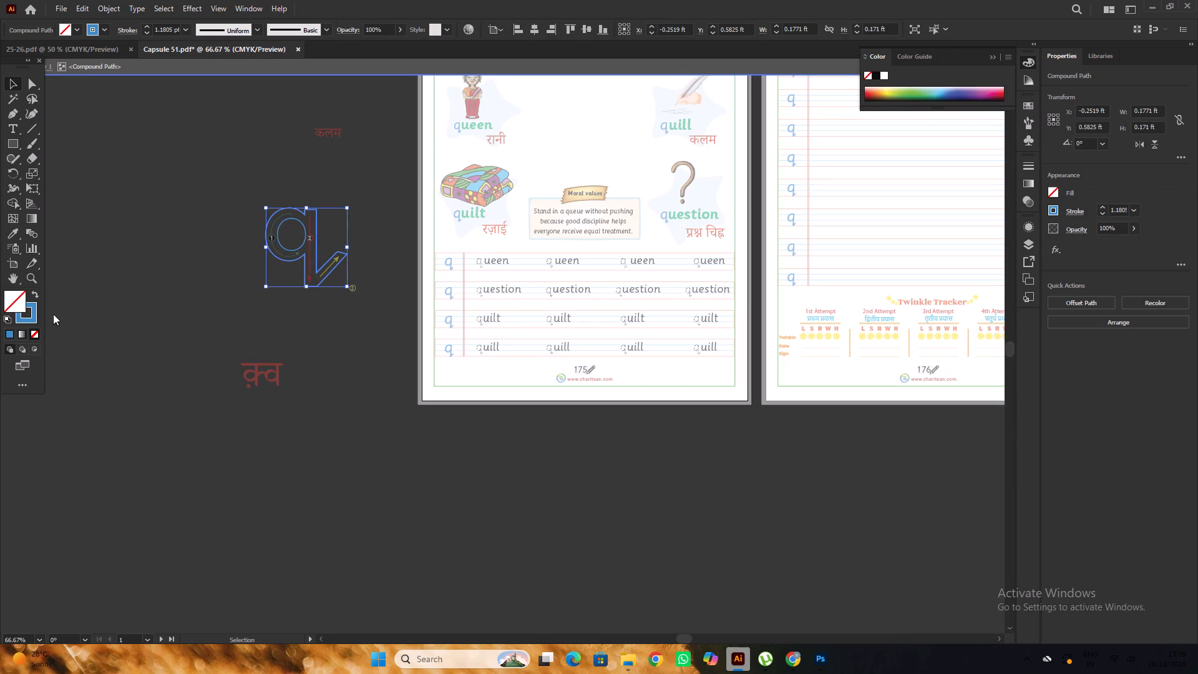
left_click(30, 318)
left_click(35, 318)
double_click(35, 318)
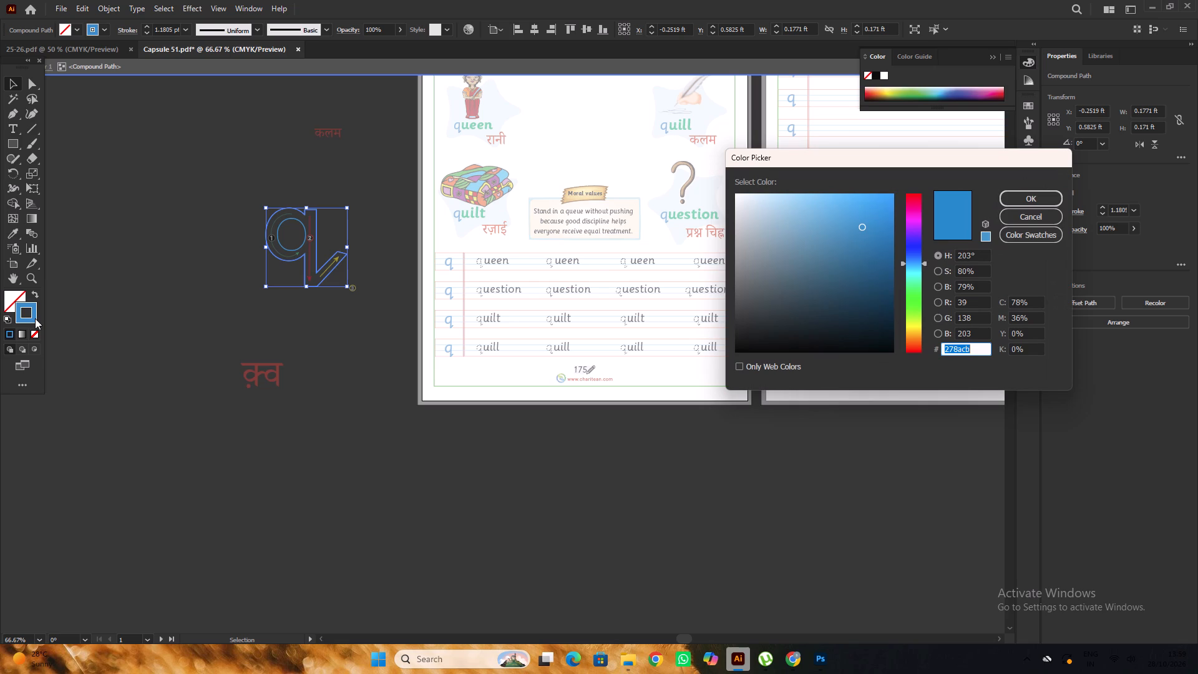
key("ctrl+c")
left_click(1025, 196)
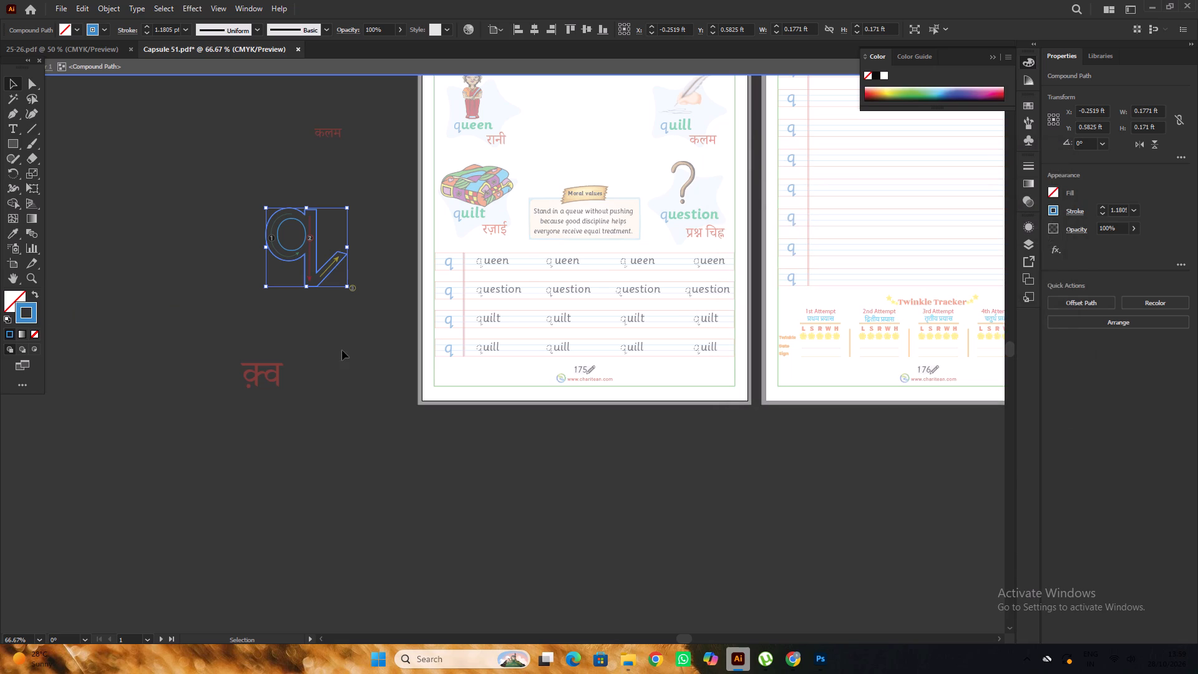
Set the stroke colour of the unfilled enlarged q to 278acb.
left_click(331, 349)
left_click_drag(313, 349, 389, 481)
triple_click(262, 326)
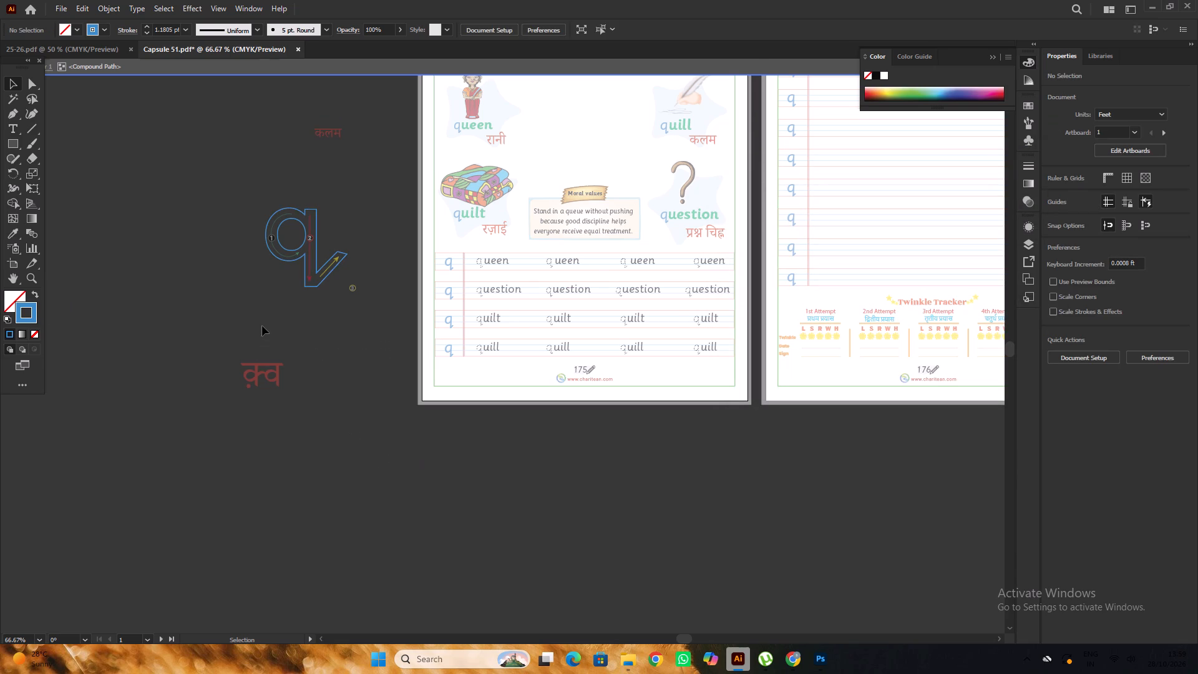
scroll(262, 324, "down", 5)
left_click(294, 323)
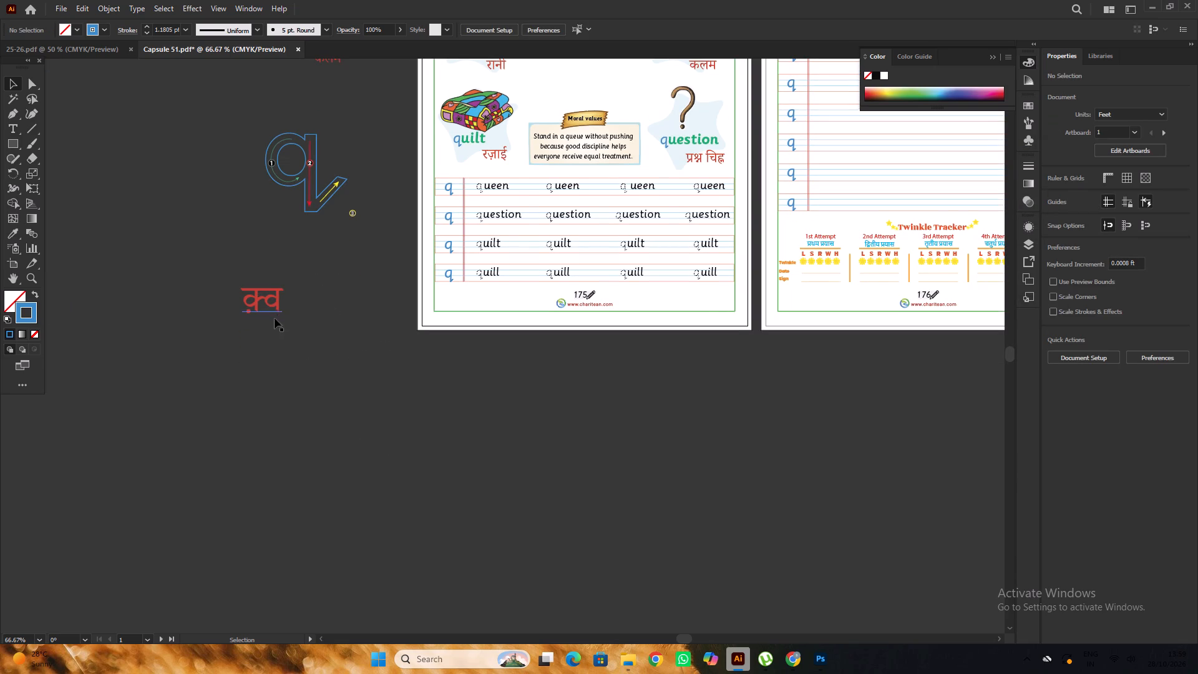
scroll(338, 390, "up", 3, "alt")
scroll(383, 364, "down", 2, "alt")
left_click_drag(313, 258, 363, 376)
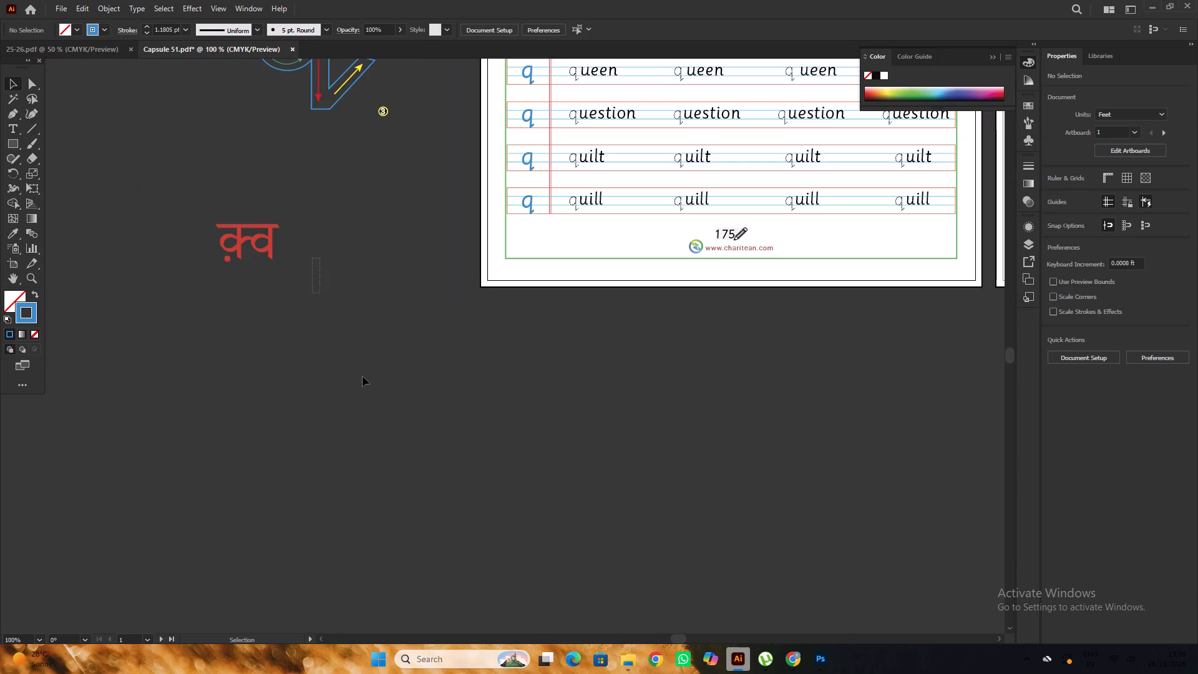
left_click_drag(363, 376, 417, 457)
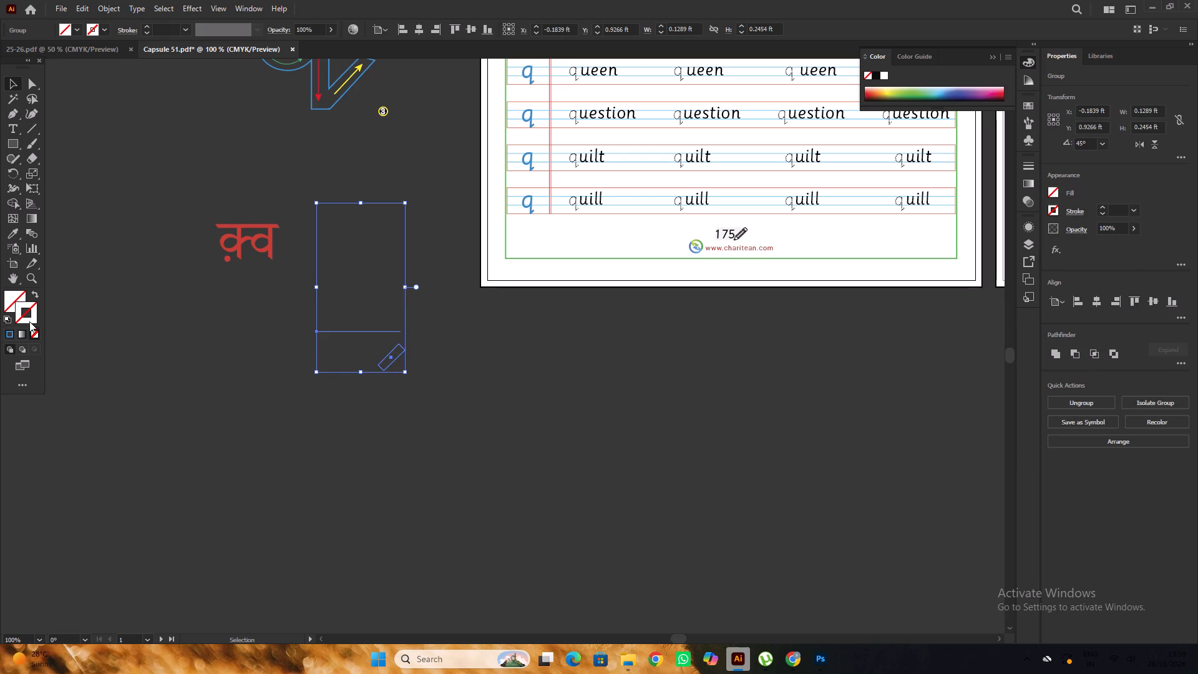
double_click(29, 317)
key("ctrl+v")
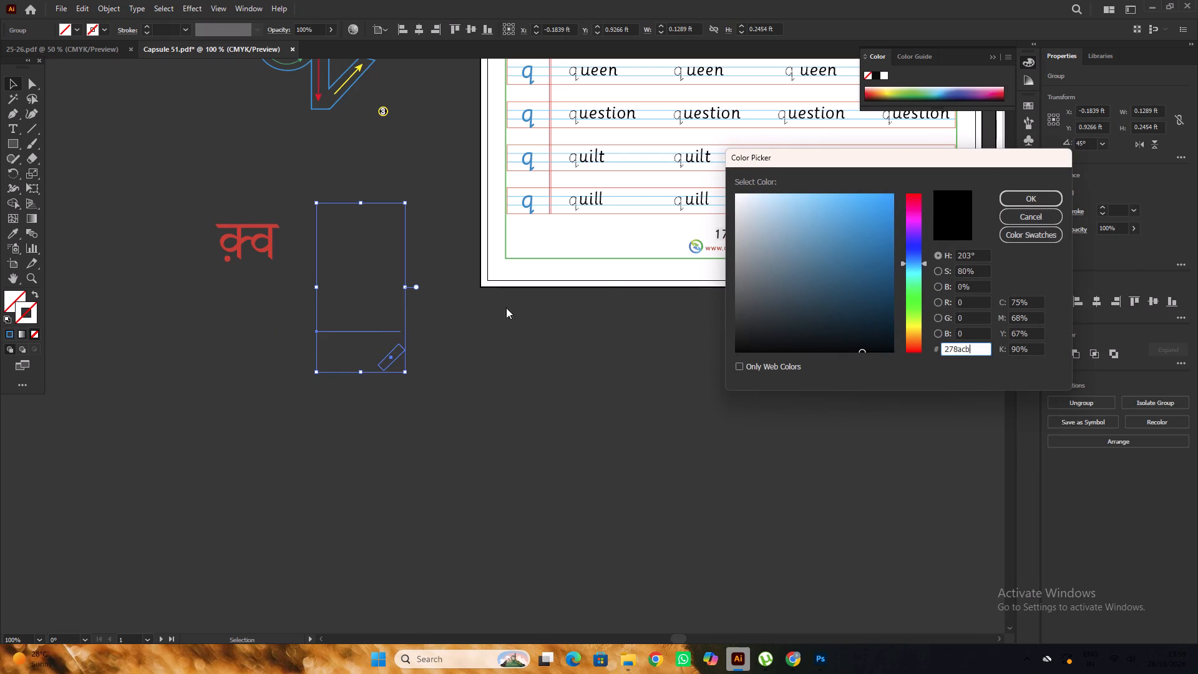
left_click(1024, 198)
double_click(438, 425)
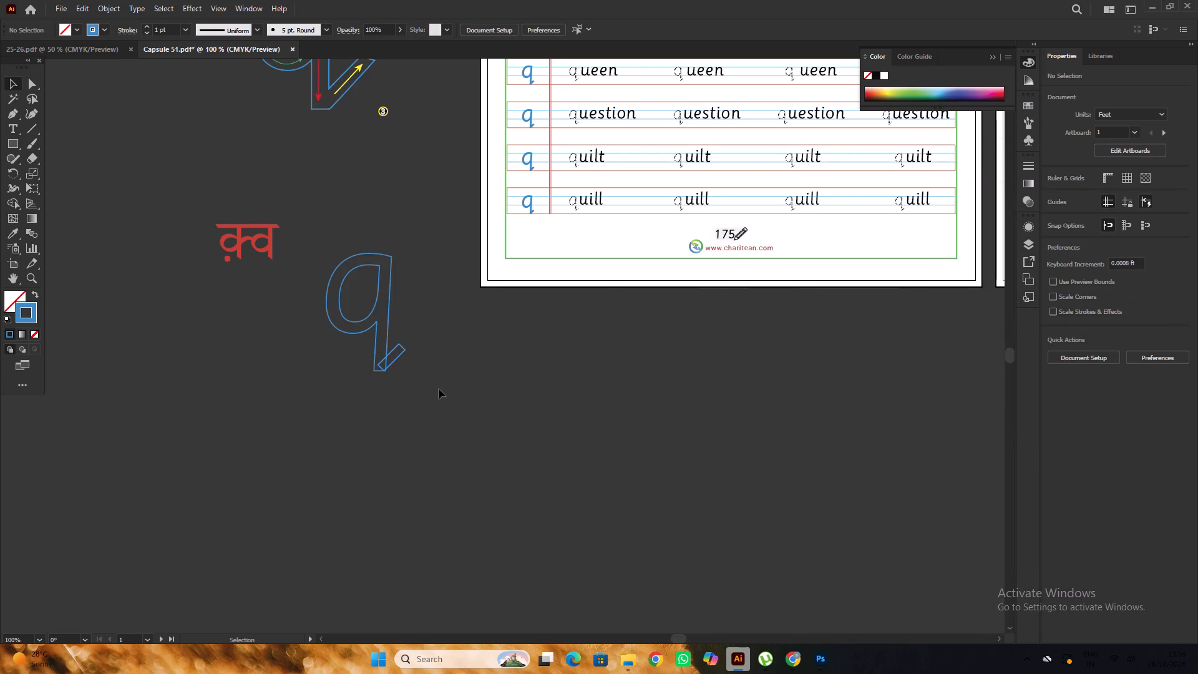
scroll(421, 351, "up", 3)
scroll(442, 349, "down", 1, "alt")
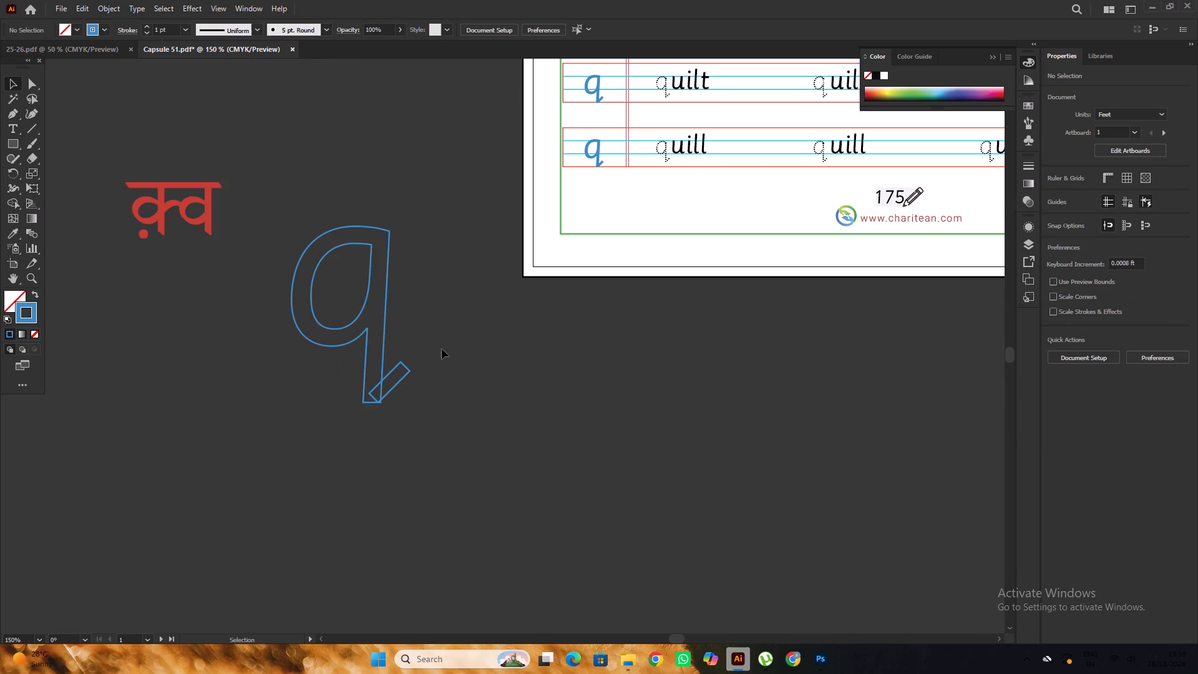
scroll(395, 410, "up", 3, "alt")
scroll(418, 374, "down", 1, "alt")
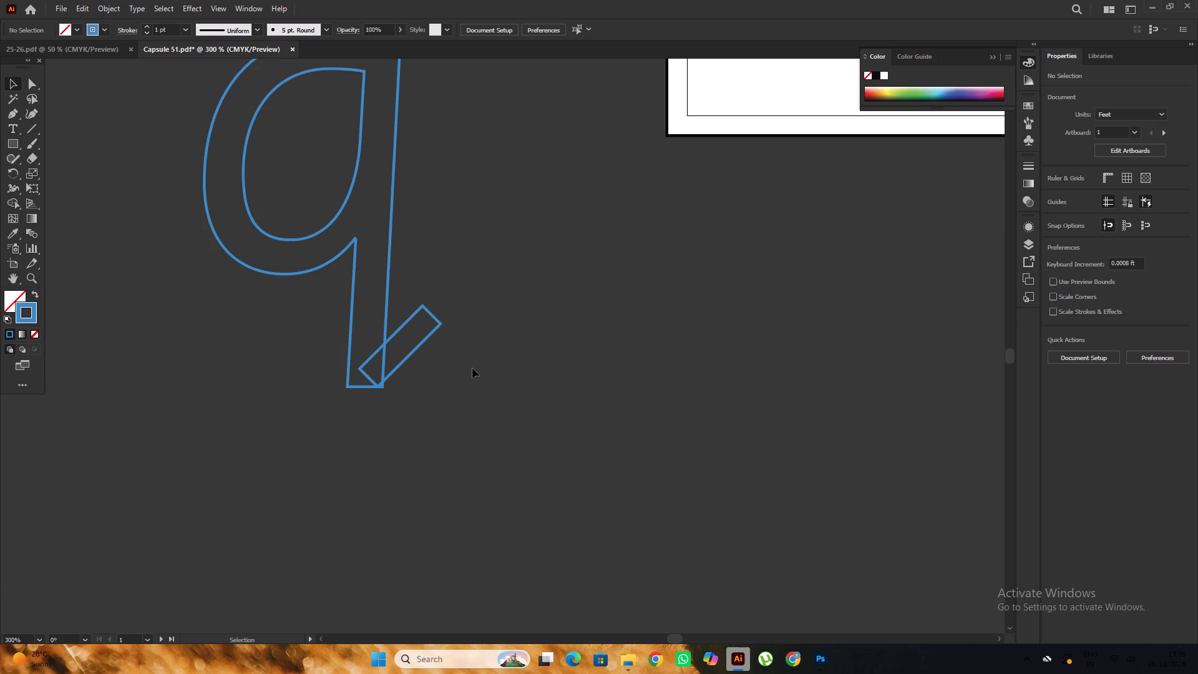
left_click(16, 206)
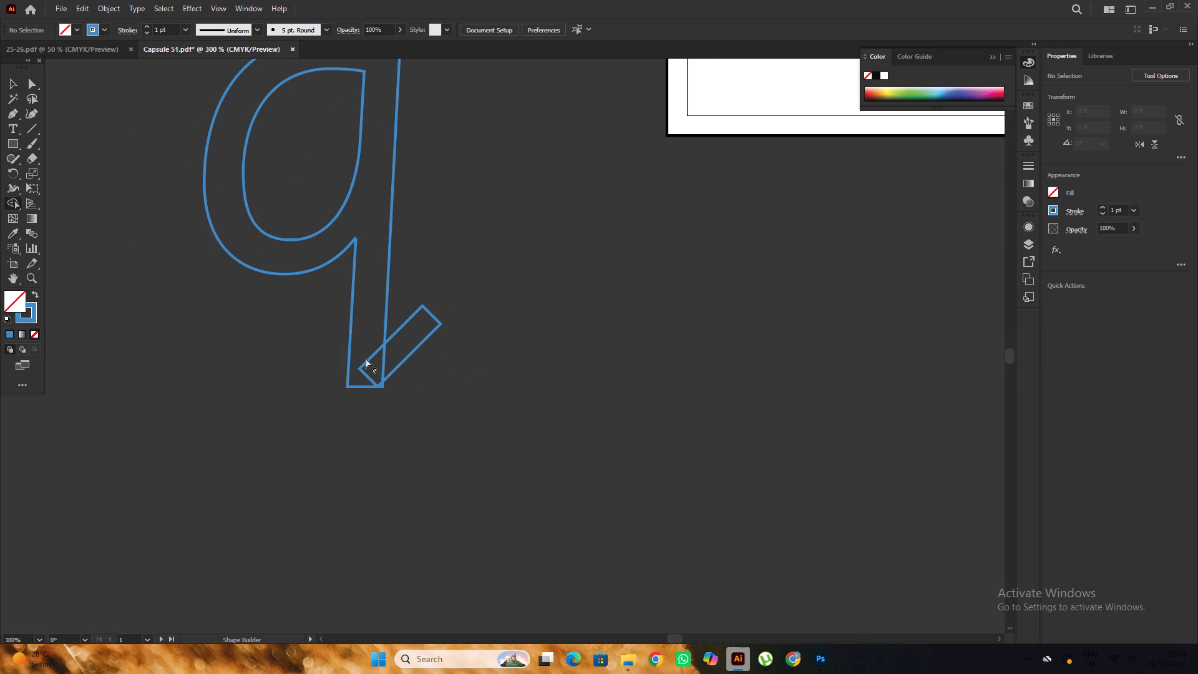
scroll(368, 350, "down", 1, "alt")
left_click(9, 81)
Move the new outlined q about 0.05 ft across and 0.08 ft down, away from the क़्व text.
left_click(219, 220)
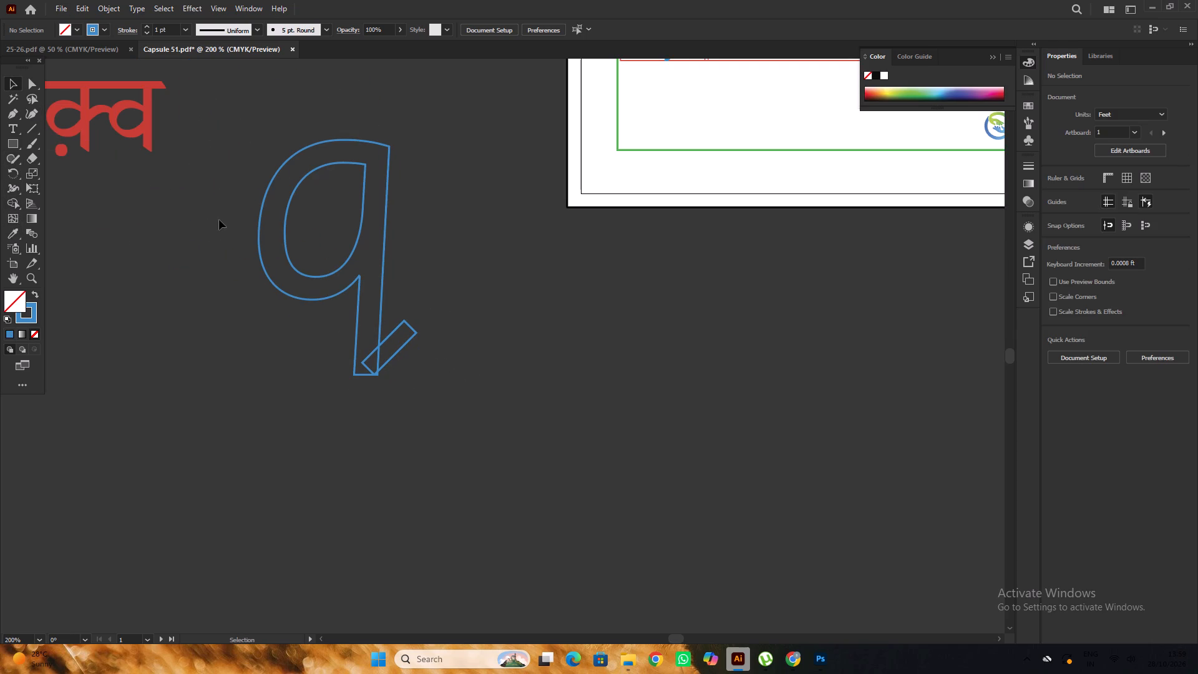
left_click_drag(255, 139, 329, 250)
scroll(389, 308, "down", 5)
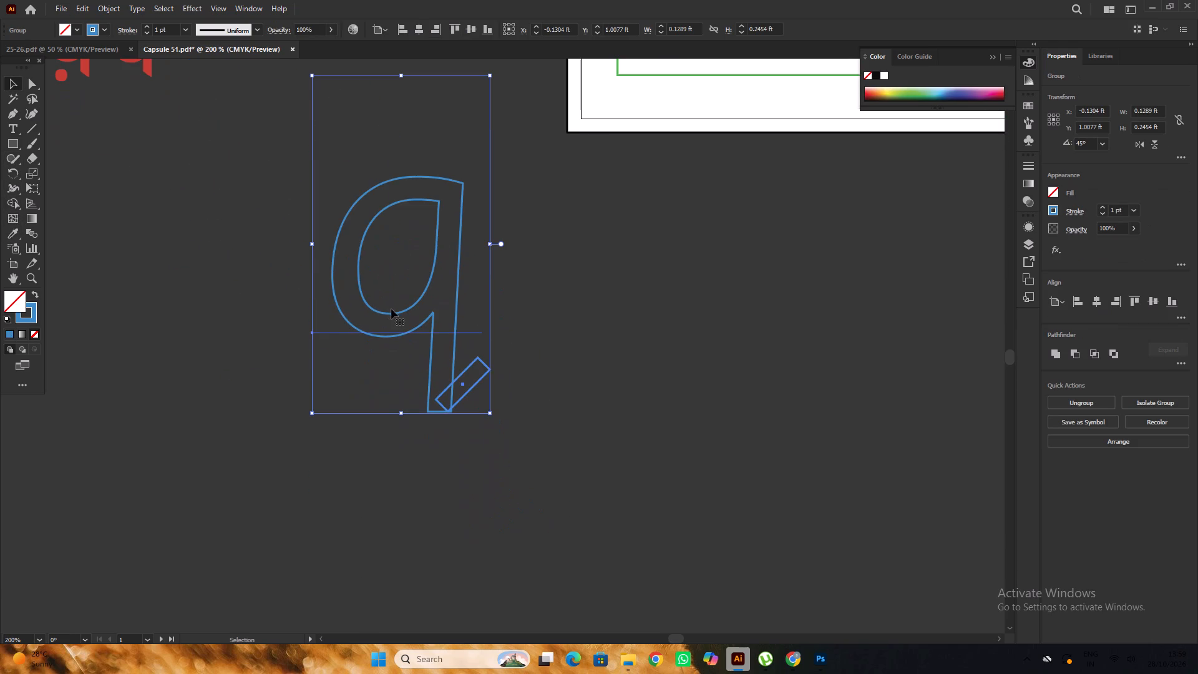
left_click(537, 340)
Ungroup the new outlined q so its letter and tail stroke are separate objects.
left_click(340, 220)
right_click(347, 220)
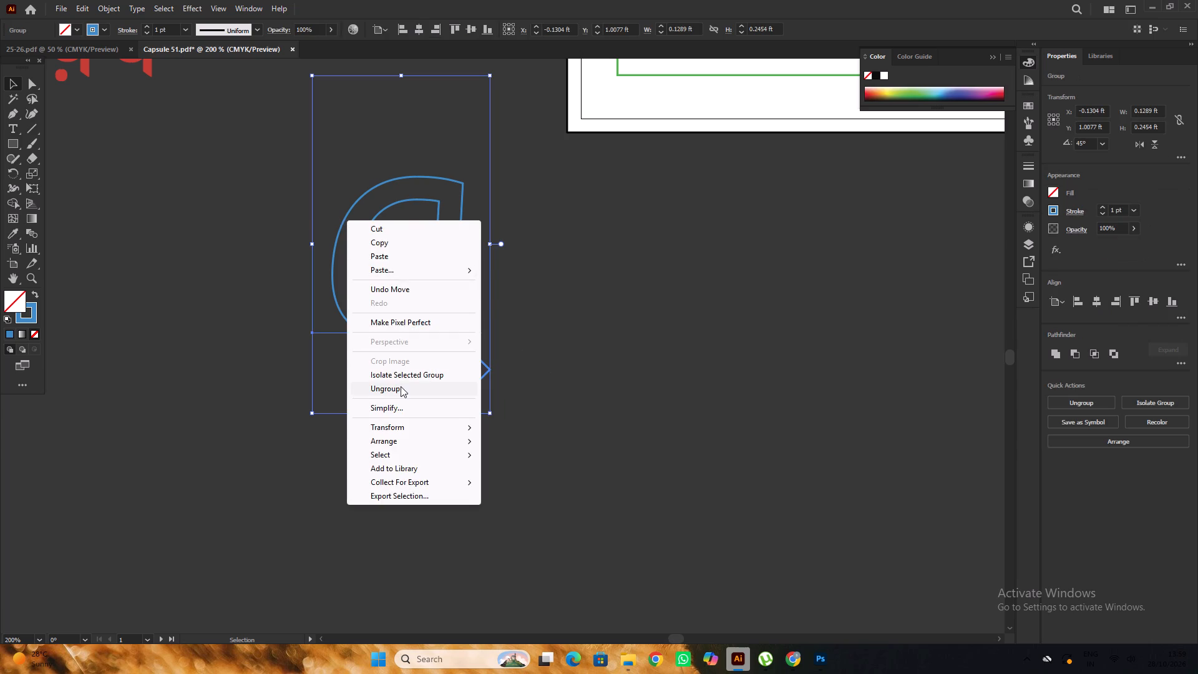
left_click(399, 389)
left_click(613, 379)
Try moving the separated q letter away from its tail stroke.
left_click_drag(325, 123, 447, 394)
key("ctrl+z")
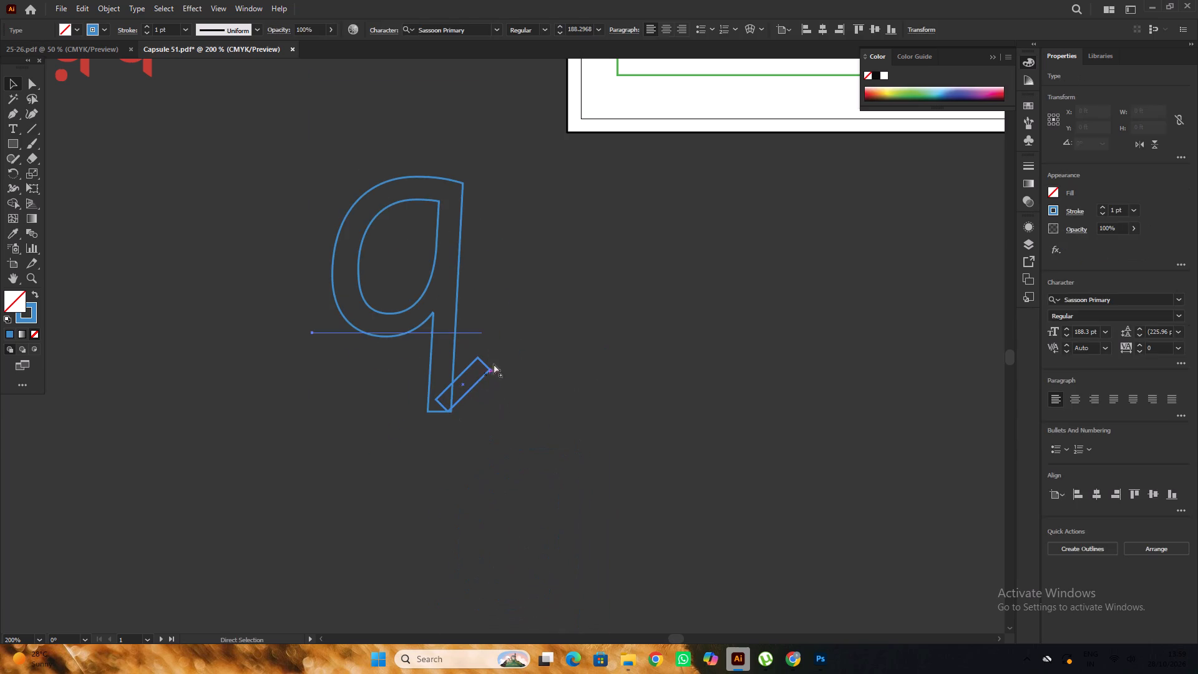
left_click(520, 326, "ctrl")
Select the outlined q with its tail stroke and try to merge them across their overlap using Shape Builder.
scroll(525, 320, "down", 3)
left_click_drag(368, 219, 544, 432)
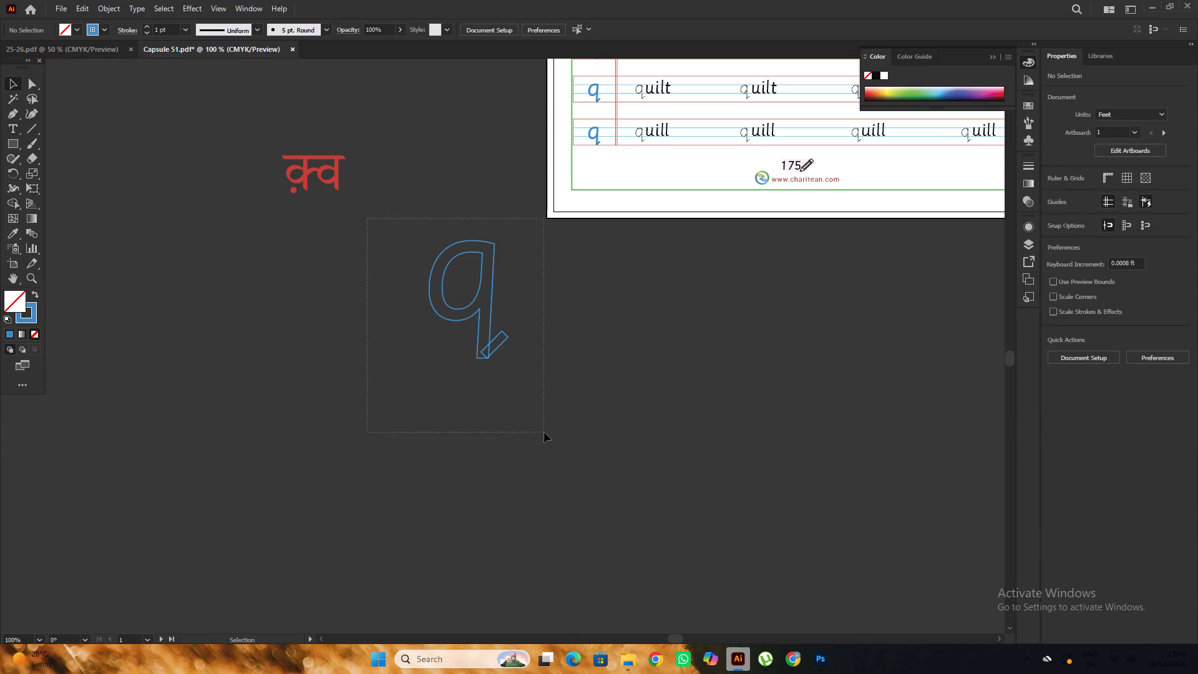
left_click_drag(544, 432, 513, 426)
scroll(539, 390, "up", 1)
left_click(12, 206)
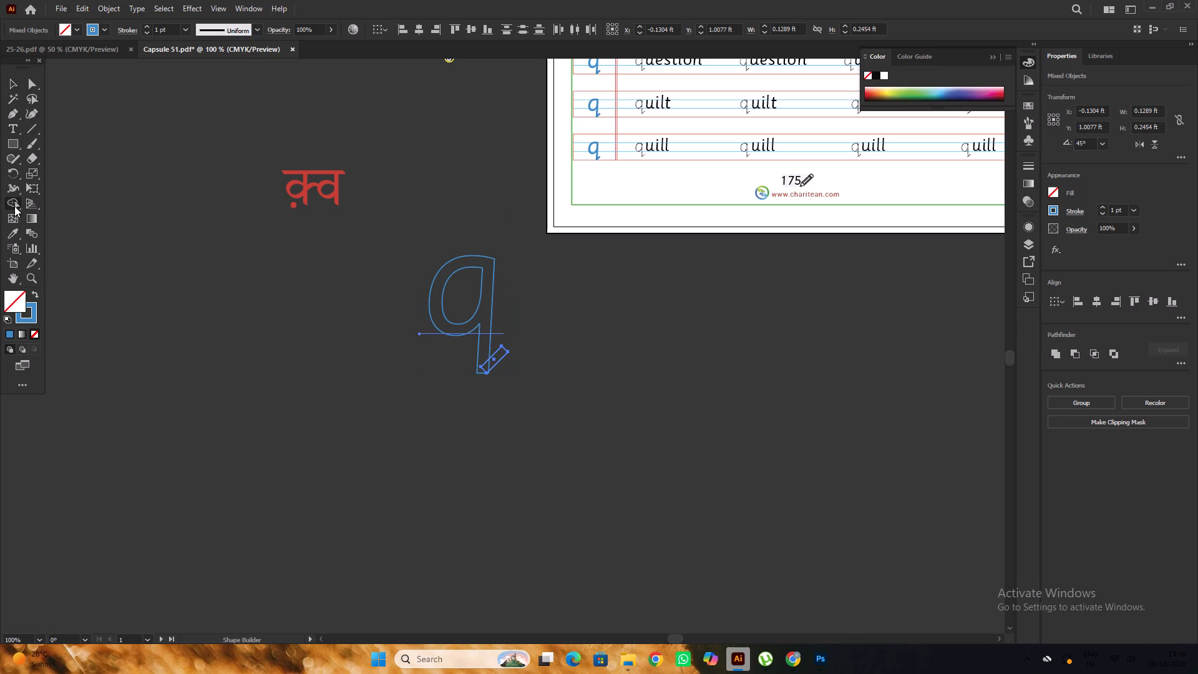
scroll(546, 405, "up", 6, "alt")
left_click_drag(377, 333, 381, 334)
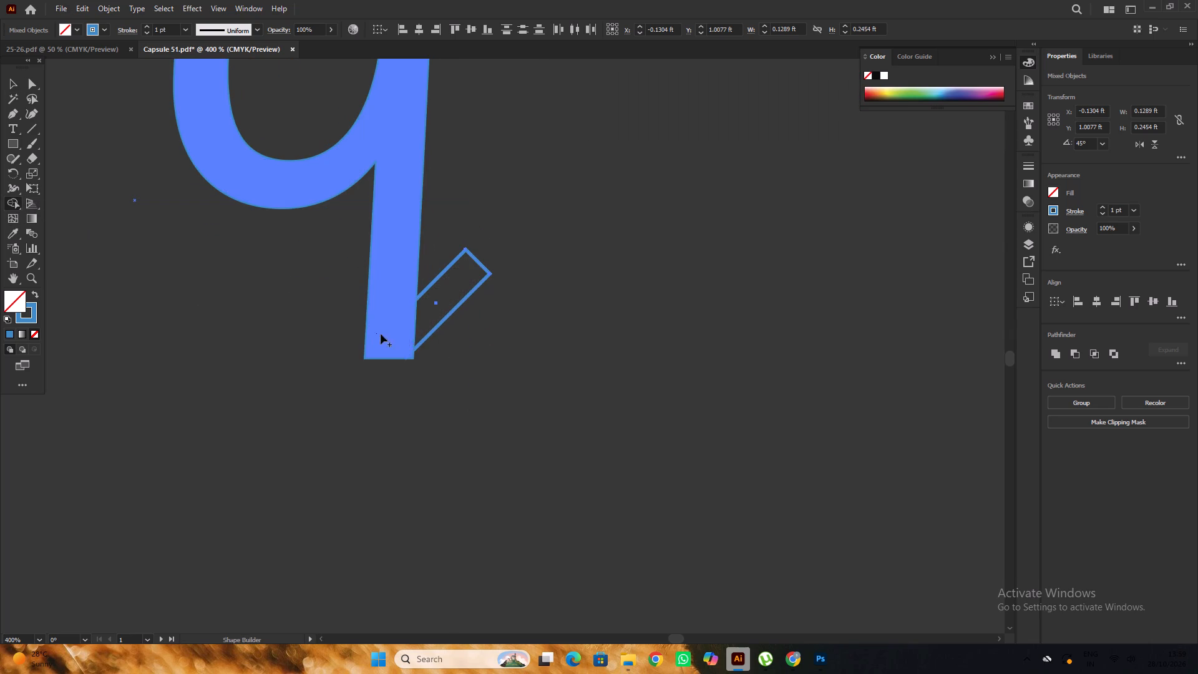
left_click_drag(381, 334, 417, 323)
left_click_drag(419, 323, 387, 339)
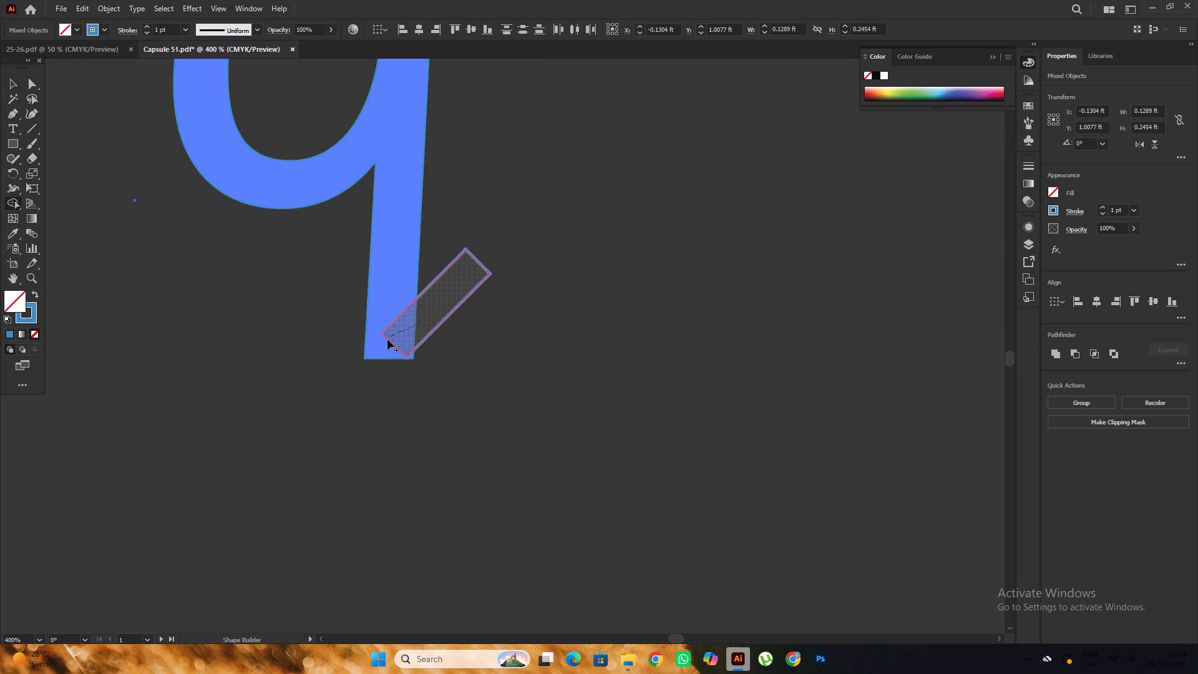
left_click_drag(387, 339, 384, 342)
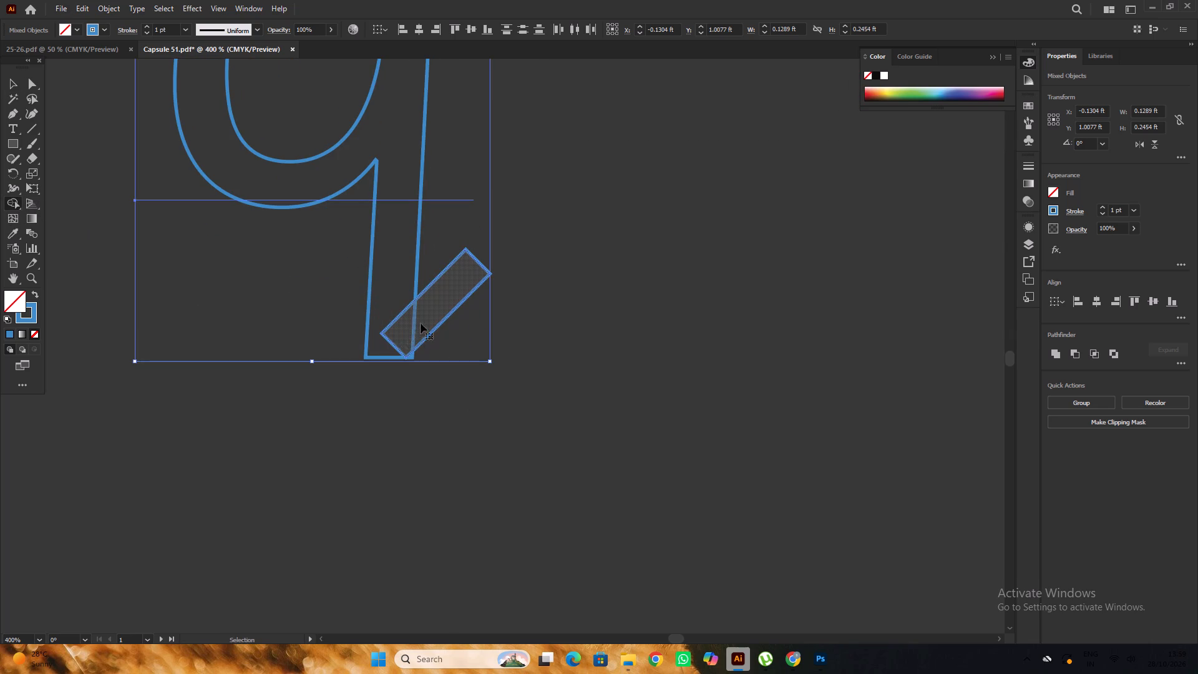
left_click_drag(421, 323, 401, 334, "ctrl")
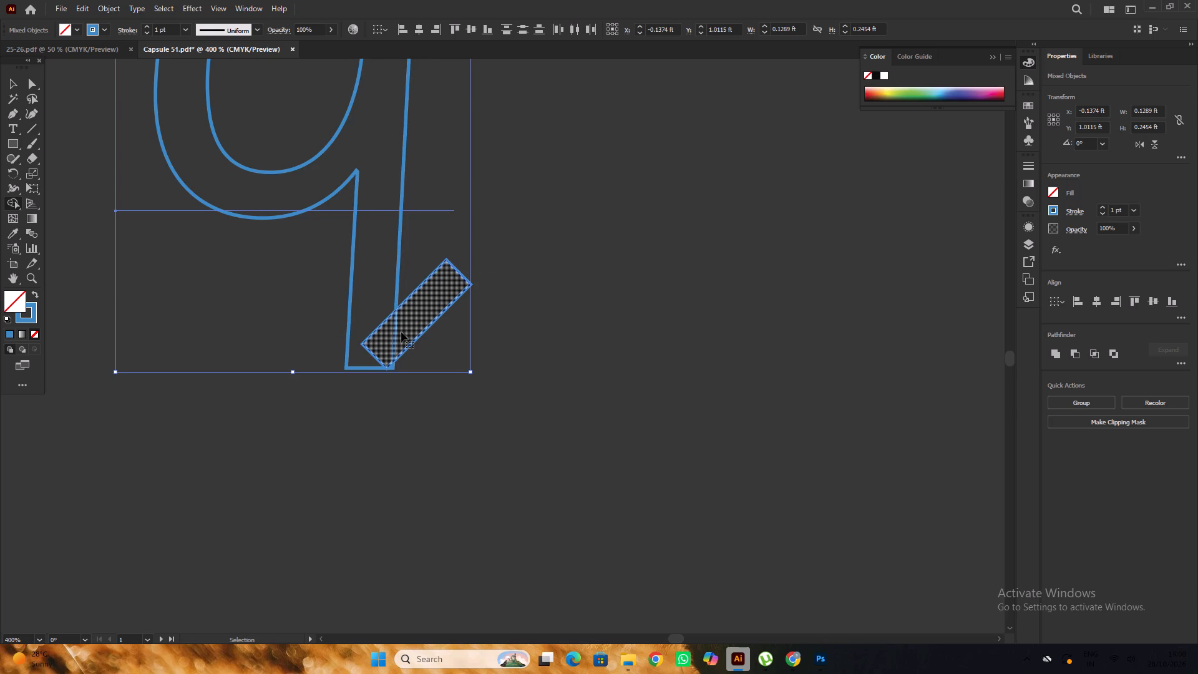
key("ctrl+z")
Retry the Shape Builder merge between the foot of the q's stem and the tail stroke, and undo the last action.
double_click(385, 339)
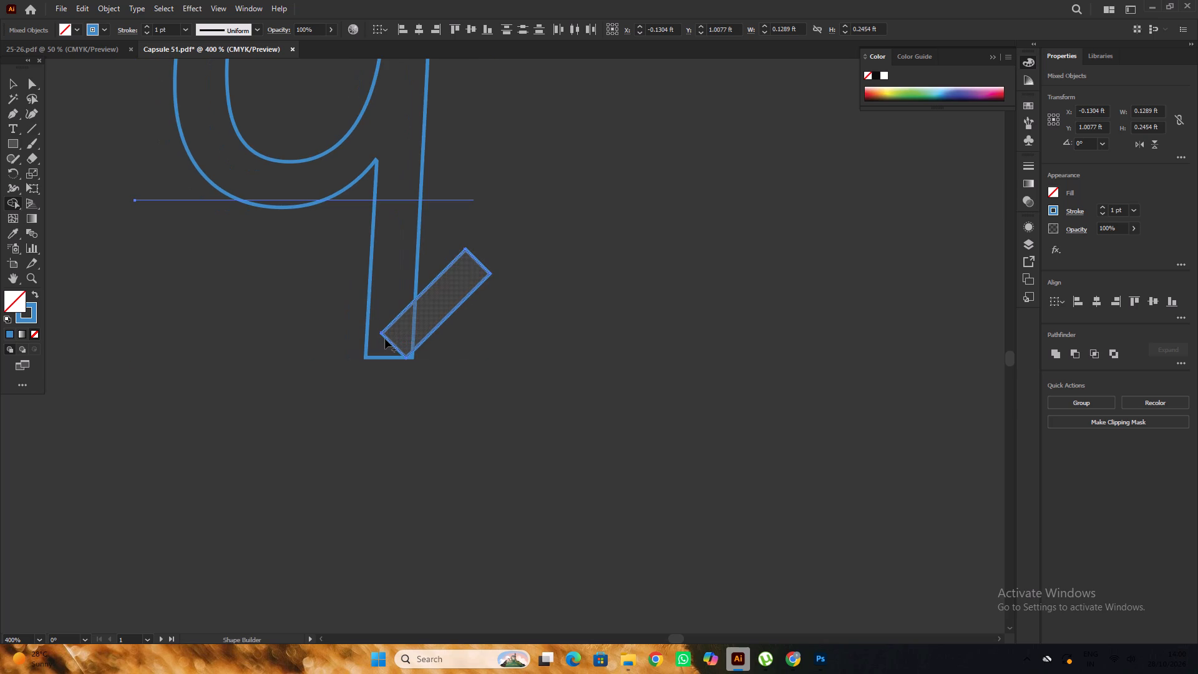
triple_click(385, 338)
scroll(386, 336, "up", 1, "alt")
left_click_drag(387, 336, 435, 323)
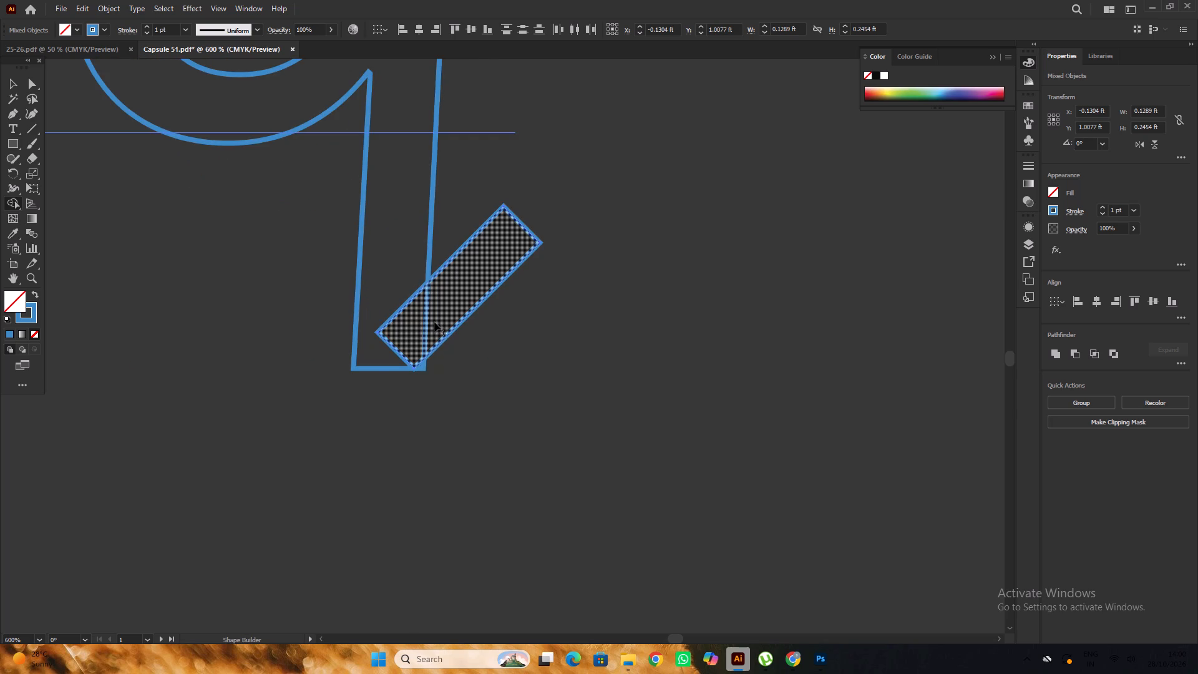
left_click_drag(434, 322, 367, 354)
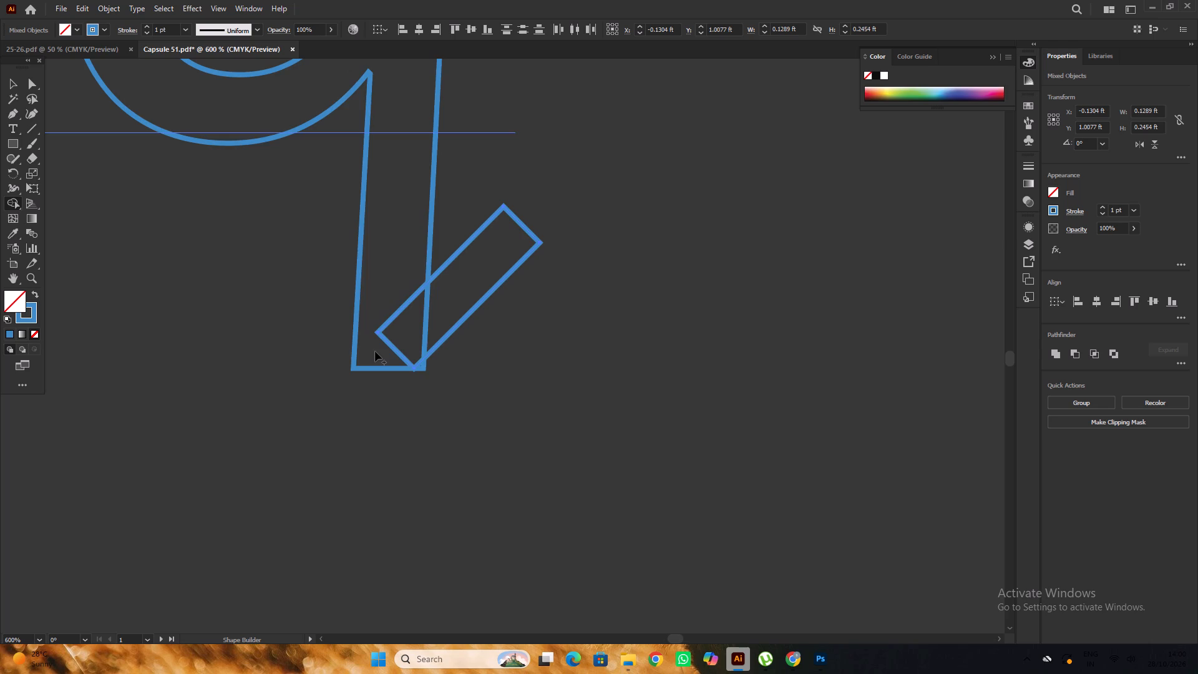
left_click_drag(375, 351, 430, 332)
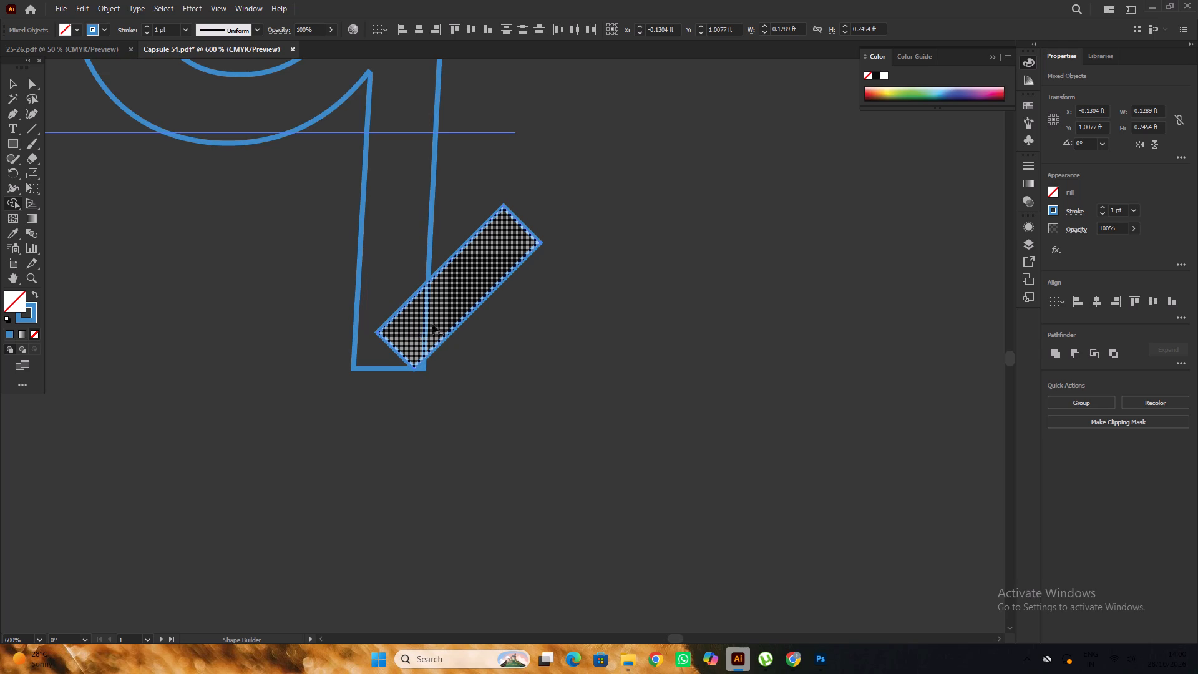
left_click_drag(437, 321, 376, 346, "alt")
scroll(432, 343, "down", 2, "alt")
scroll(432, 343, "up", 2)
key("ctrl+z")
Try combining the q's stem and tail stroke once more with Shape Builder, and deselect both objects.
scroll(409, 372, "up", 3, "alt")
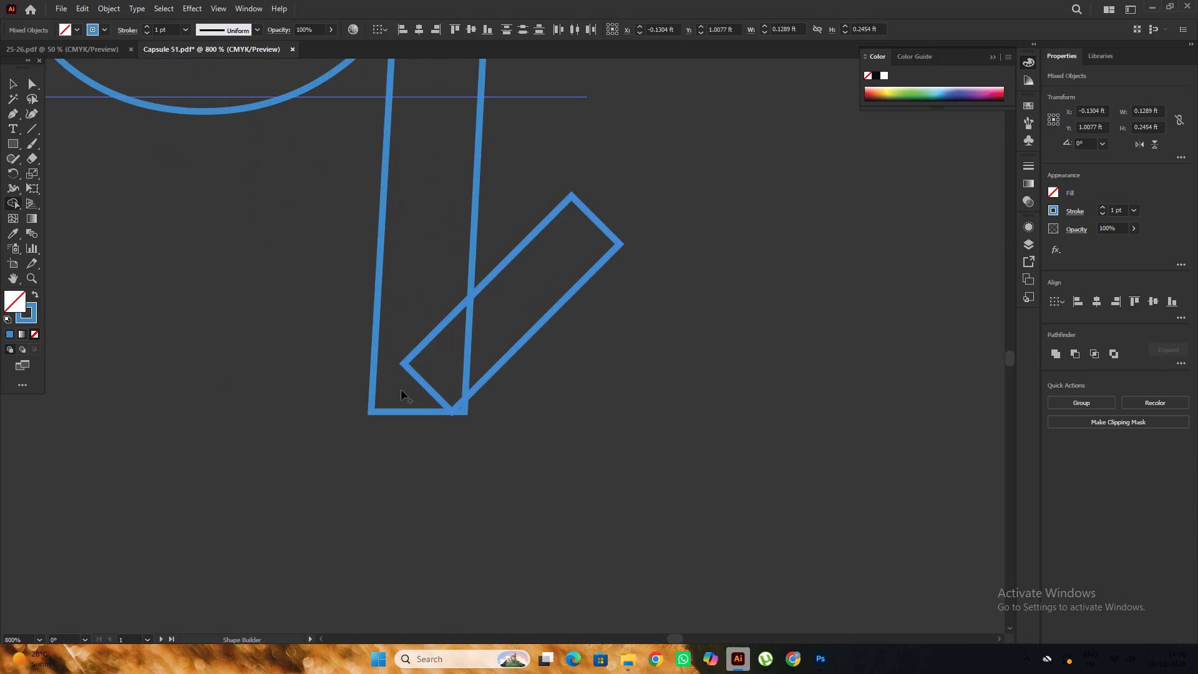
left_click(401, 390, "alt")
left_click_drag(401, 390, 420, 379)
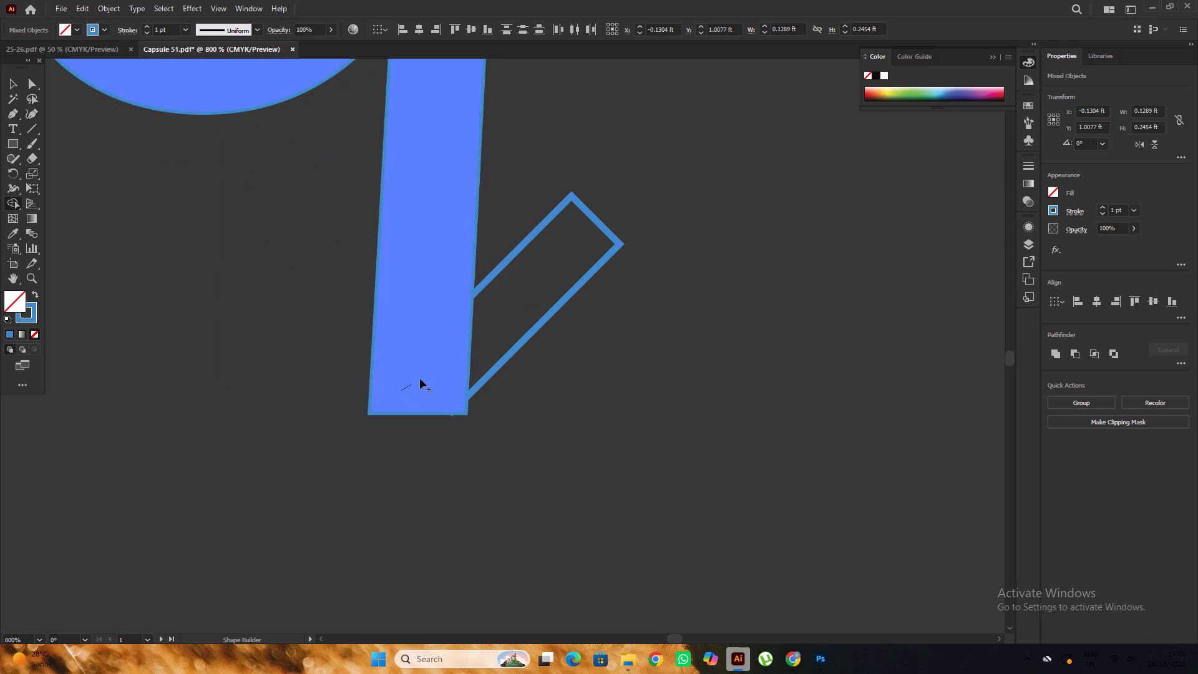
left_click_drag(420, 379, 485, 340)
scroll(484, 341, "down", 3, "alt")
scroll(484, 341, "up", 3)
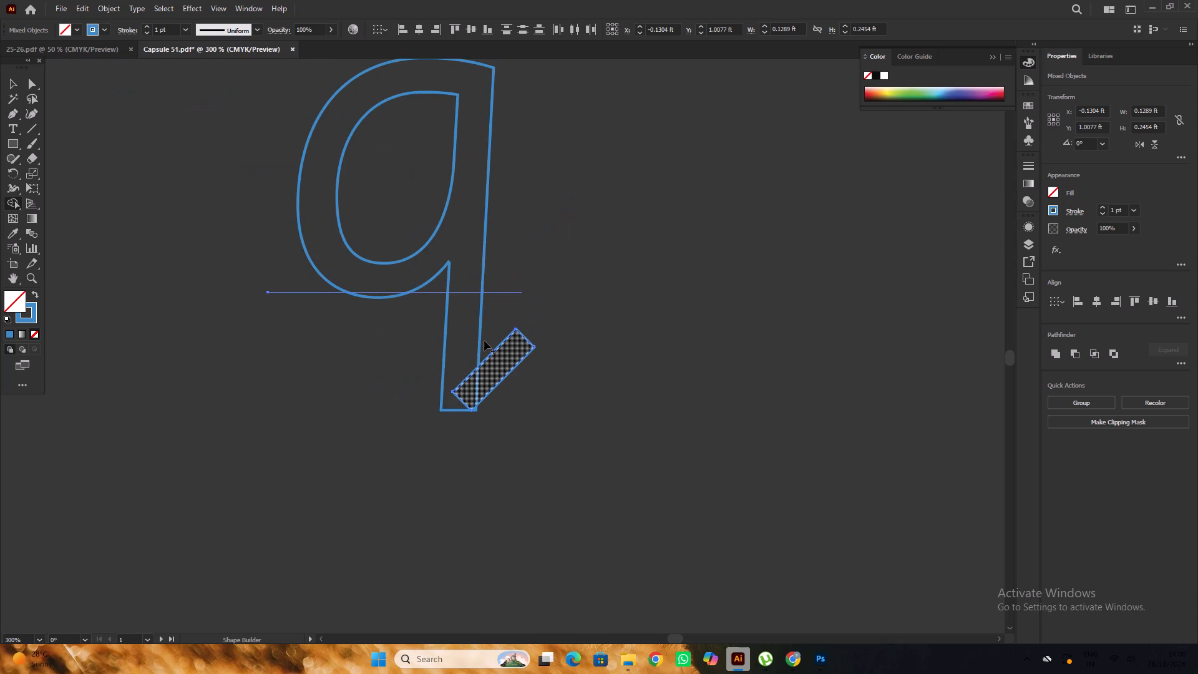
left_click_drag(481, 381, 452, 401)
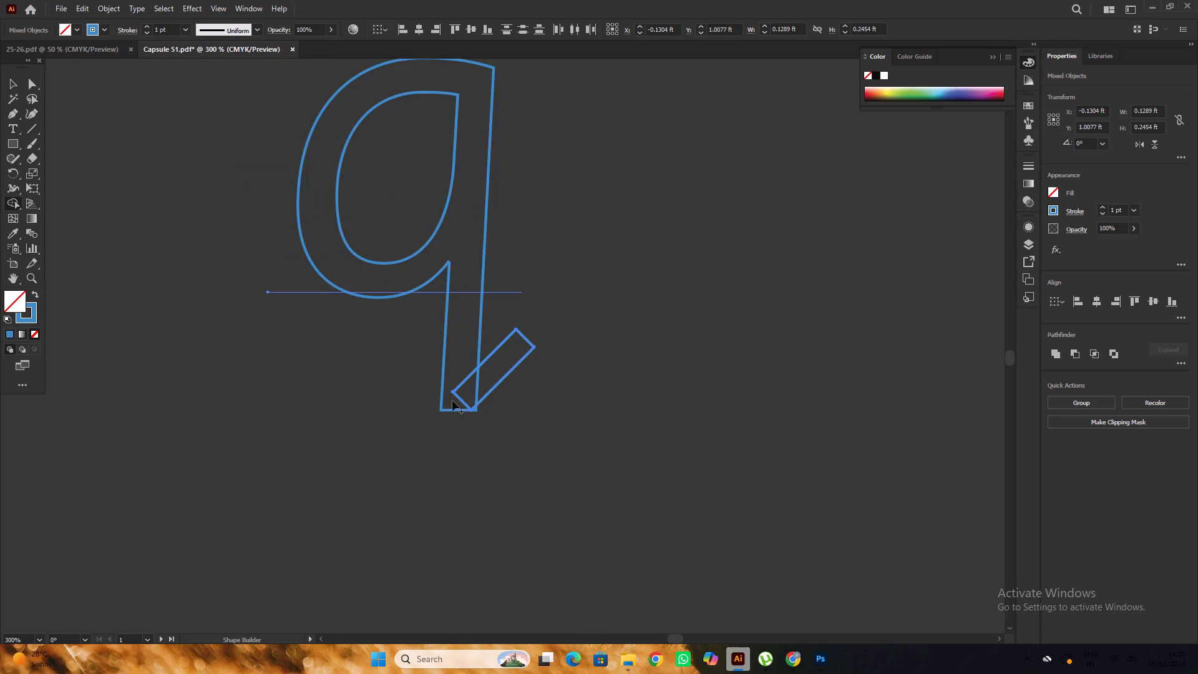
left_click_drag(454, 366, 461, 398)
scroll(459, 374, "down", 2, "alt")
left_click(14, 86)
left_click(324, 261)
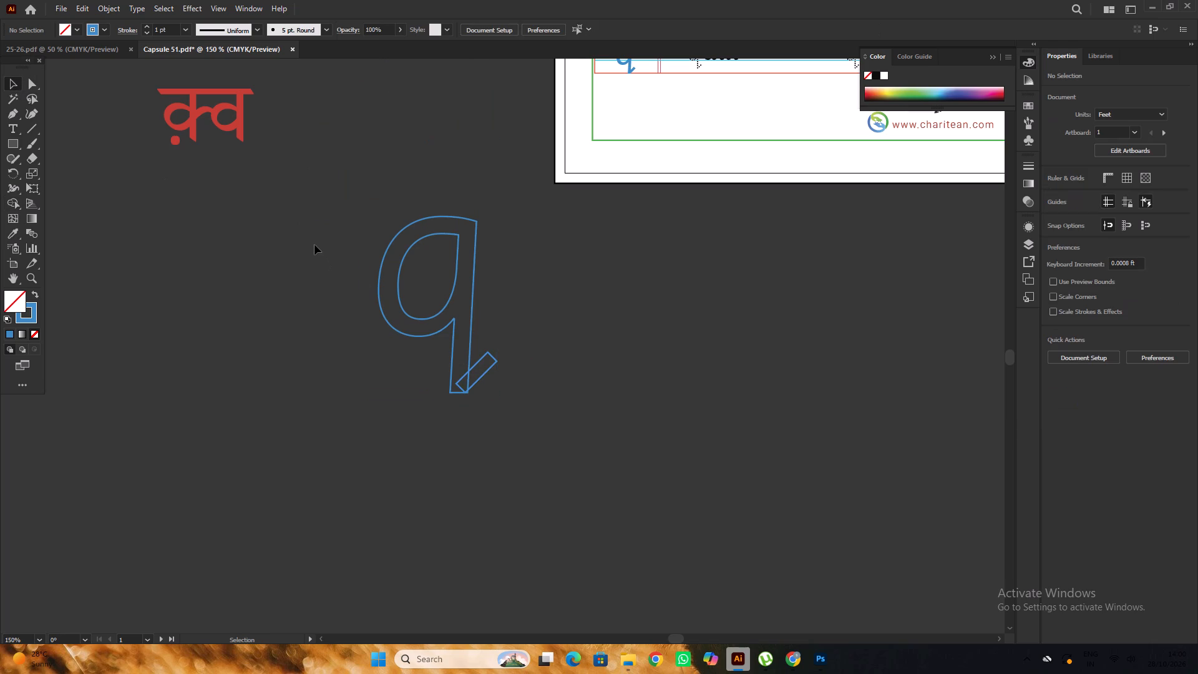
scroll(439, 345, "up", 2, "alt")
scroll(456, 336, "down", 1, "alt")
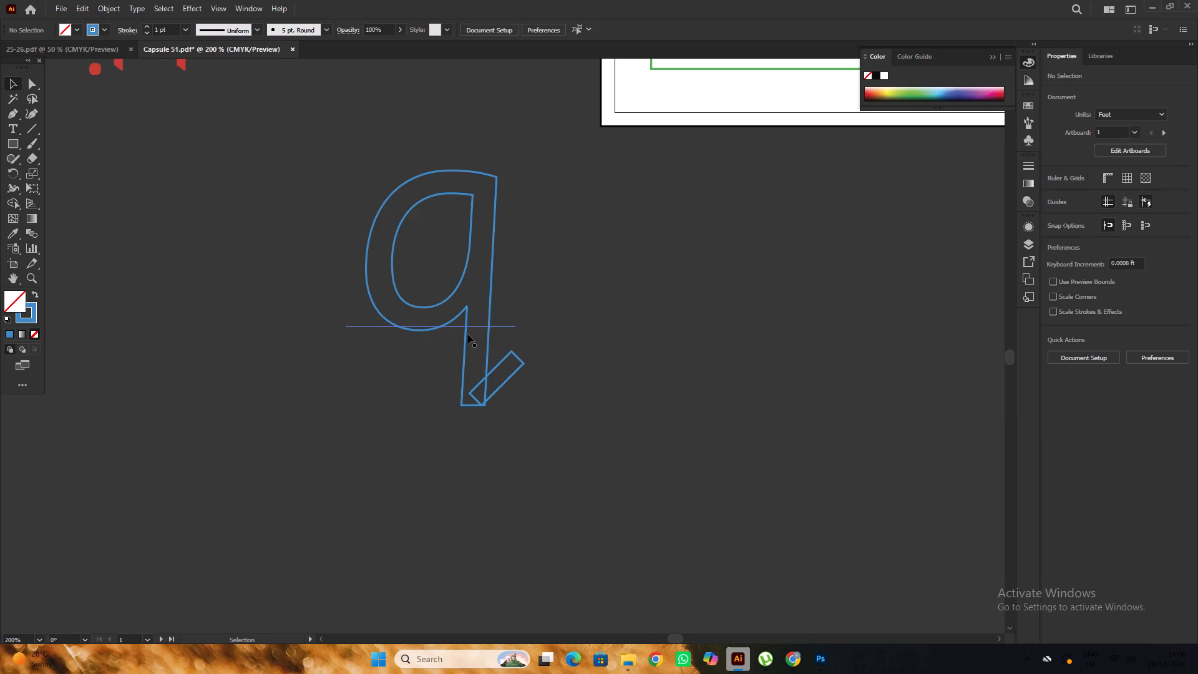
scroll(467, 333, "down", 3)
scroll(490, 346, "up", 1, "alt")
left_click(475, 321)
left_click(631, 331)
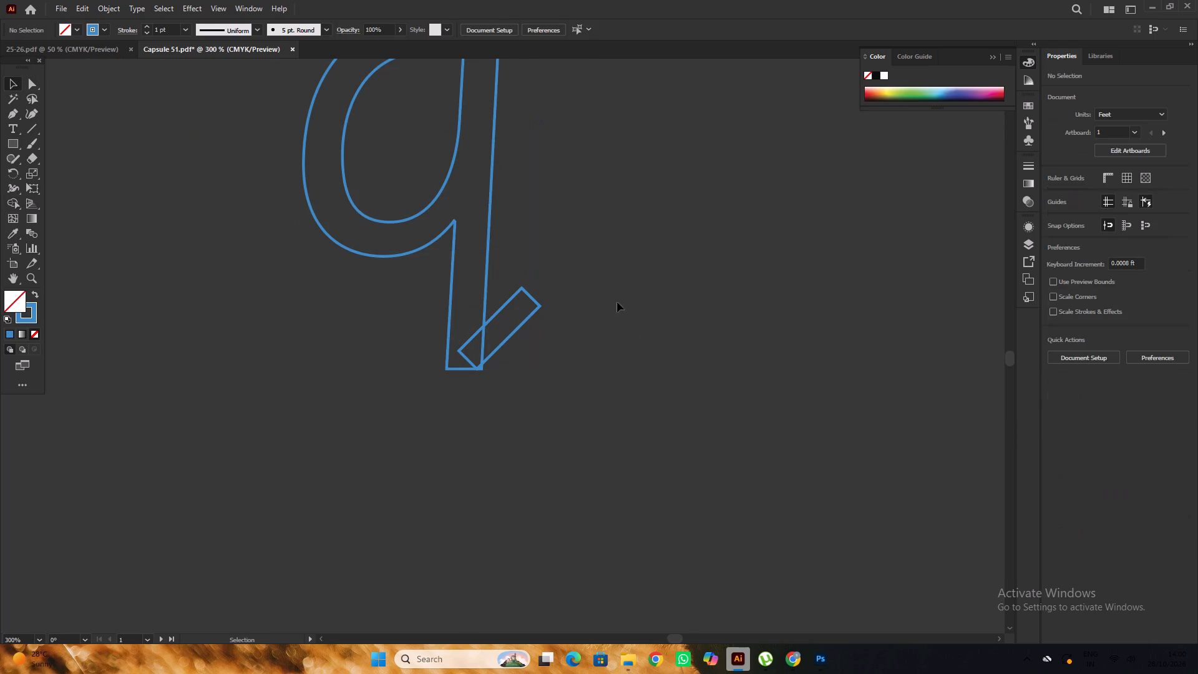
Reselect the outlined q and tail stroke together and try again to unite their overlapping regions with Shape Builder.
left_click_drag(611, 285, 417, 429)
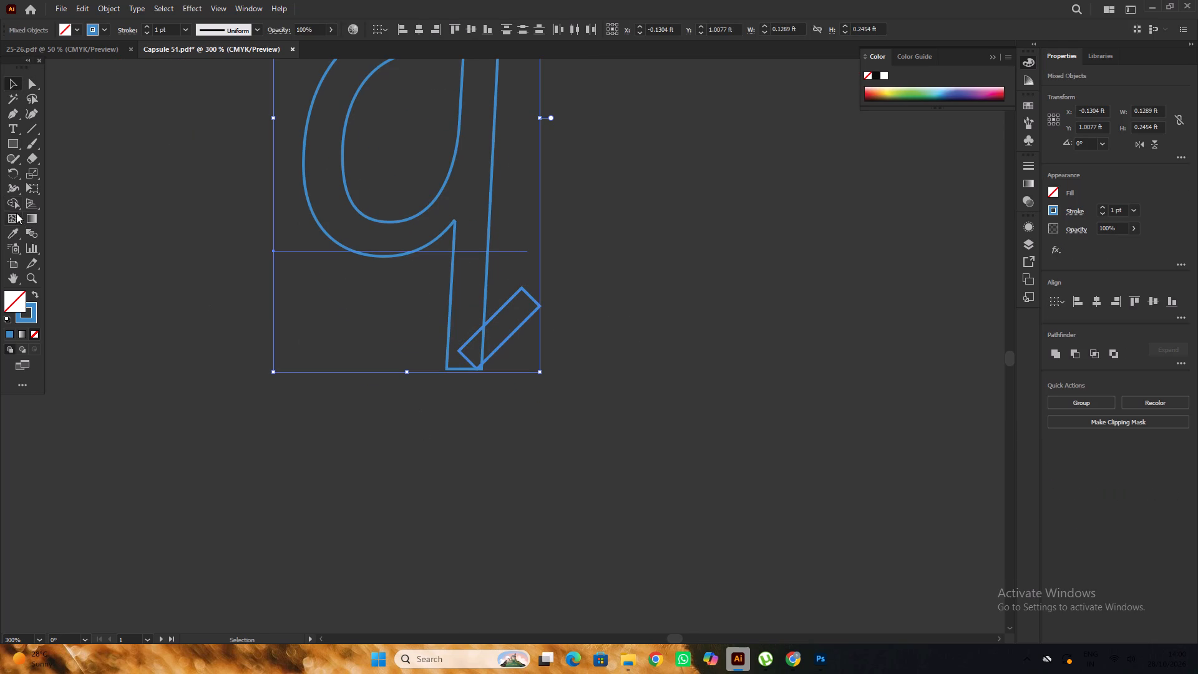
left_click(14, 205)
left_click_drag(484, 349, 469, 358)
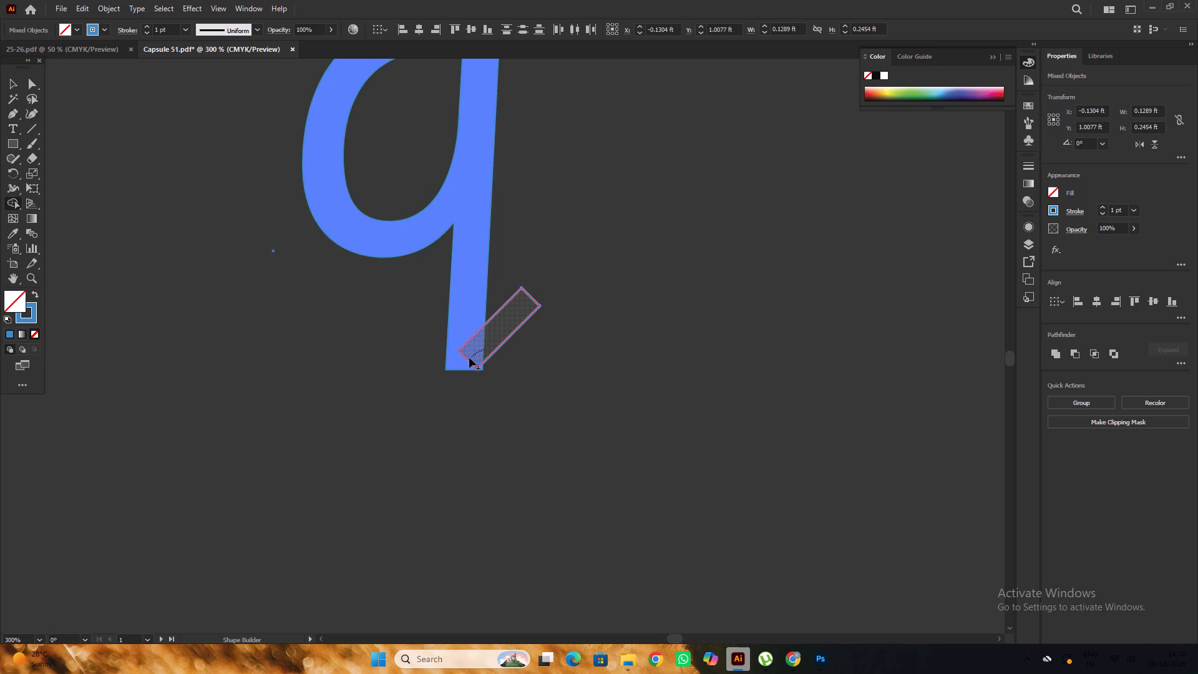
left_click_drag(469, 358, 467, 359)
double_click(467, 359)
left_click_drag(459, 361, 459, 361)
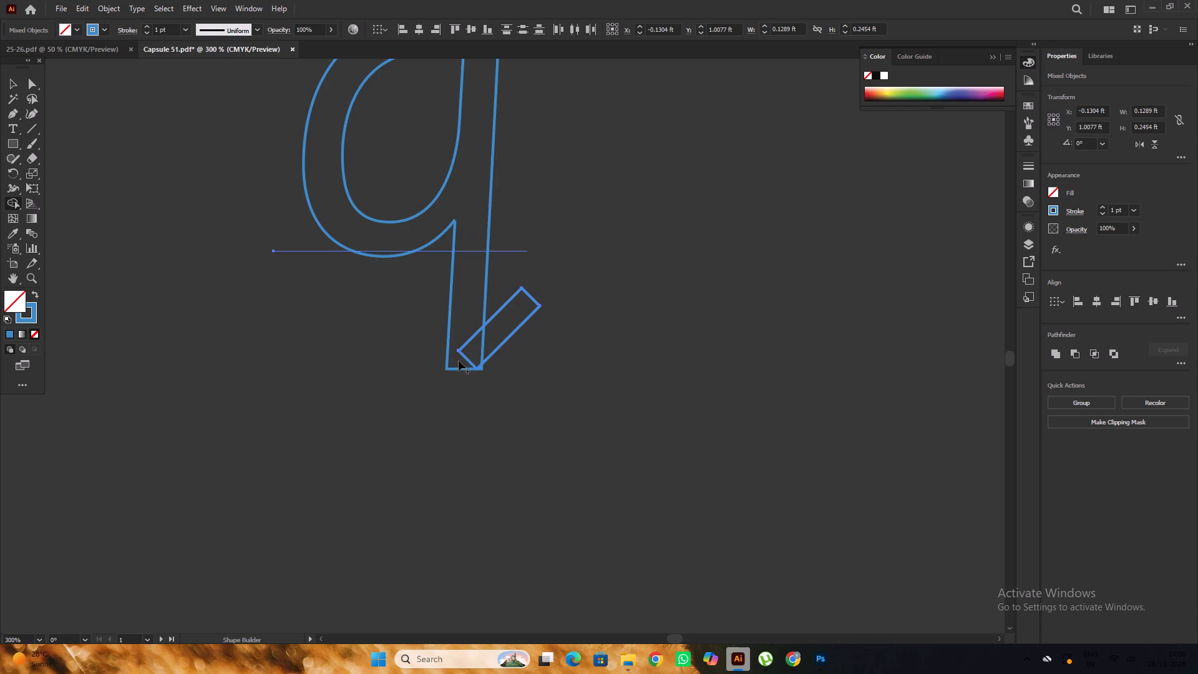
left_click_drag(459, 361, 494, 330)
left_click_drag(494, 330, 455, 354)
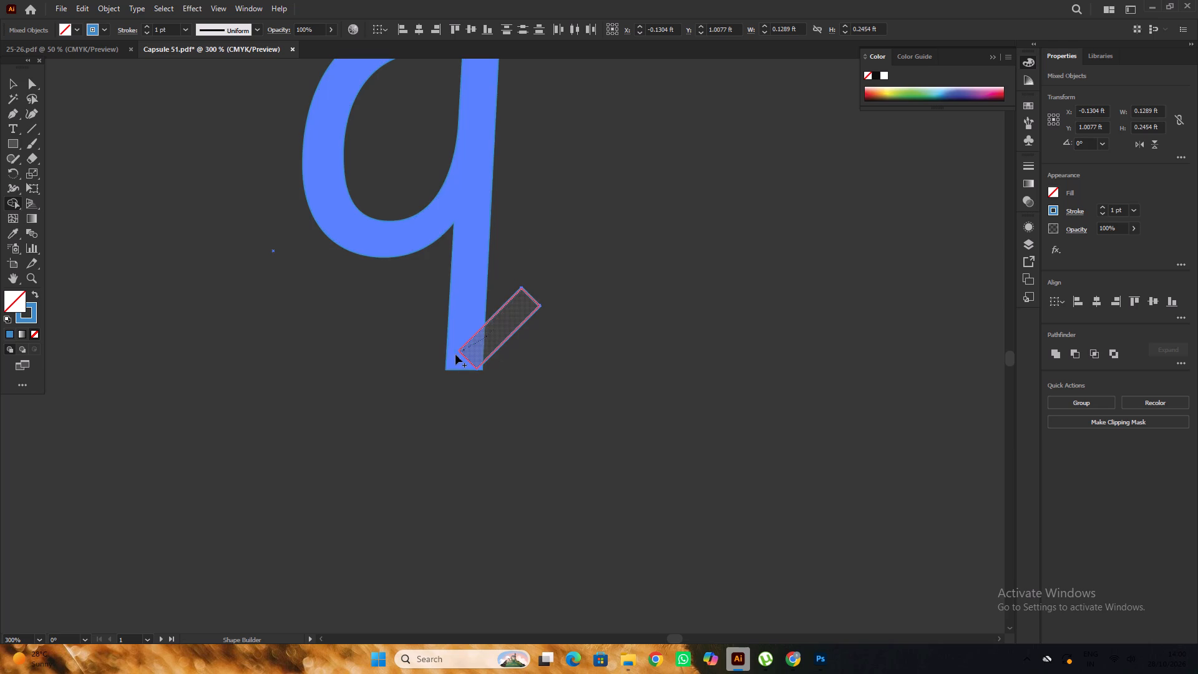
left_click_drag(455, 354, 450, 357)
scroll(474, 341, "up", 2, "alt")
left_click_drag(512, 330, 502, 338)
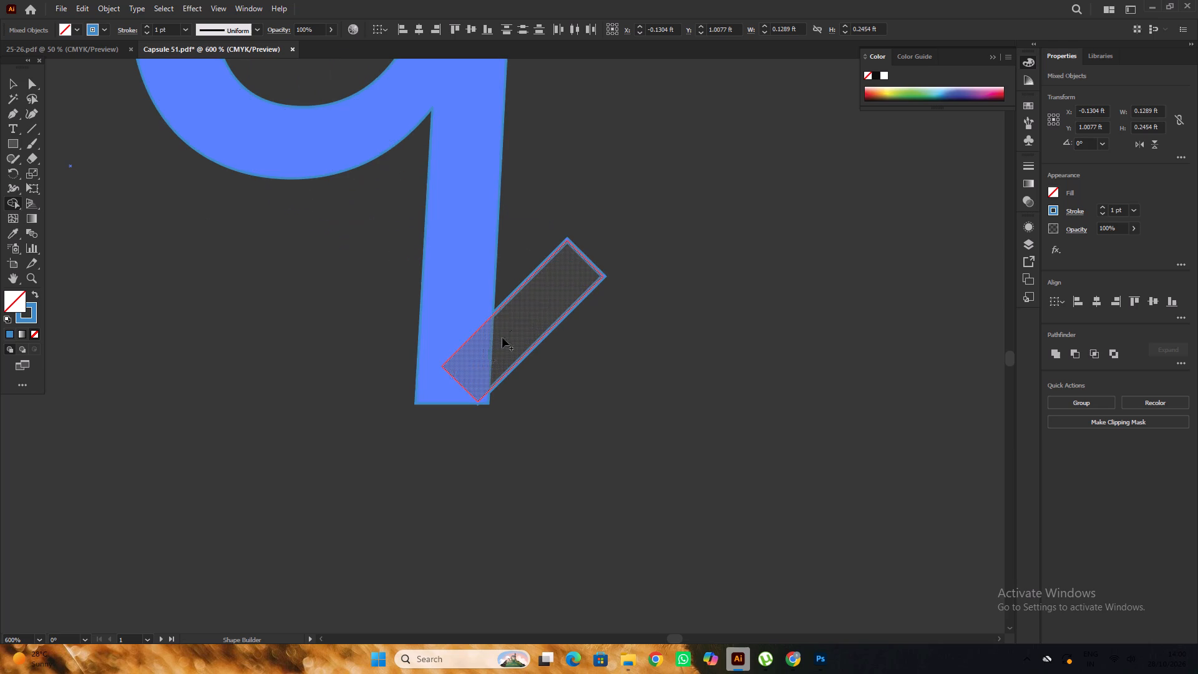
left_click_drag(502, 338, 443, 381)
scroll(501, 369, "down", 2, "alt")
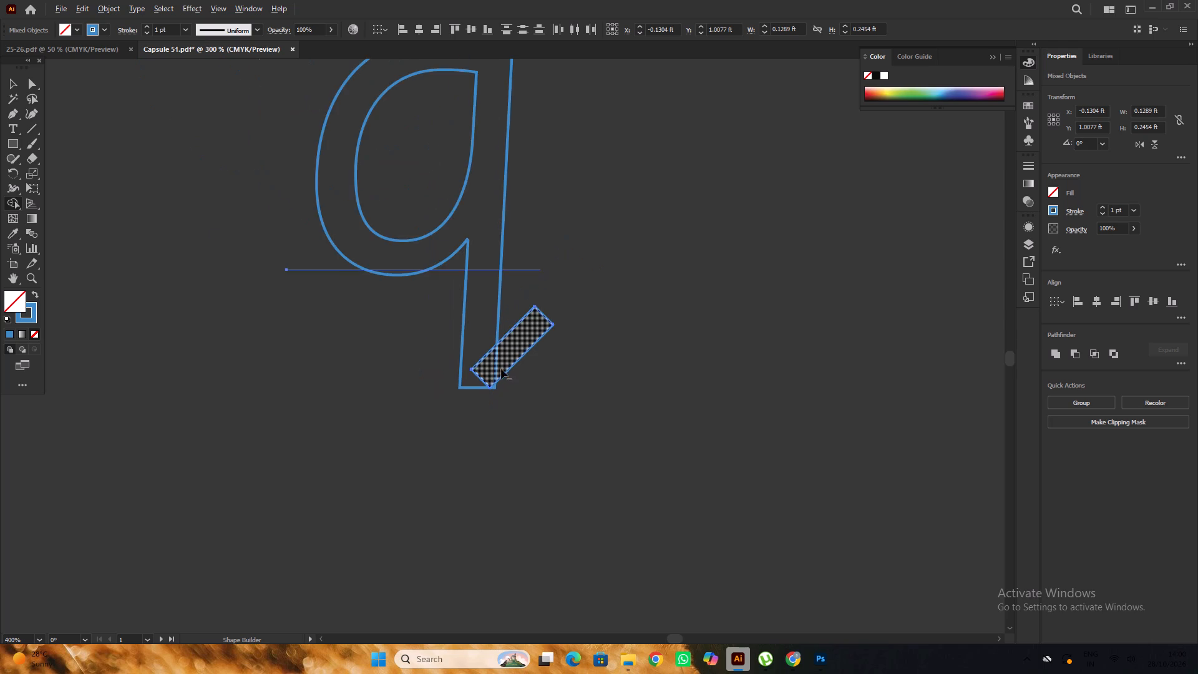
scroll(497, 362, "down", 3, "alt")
Draw a test square about 0.136 ft wide on the empty canvas below the क़्व text.
left_click(11, 85)
scroll(55, 164, "down", 3)
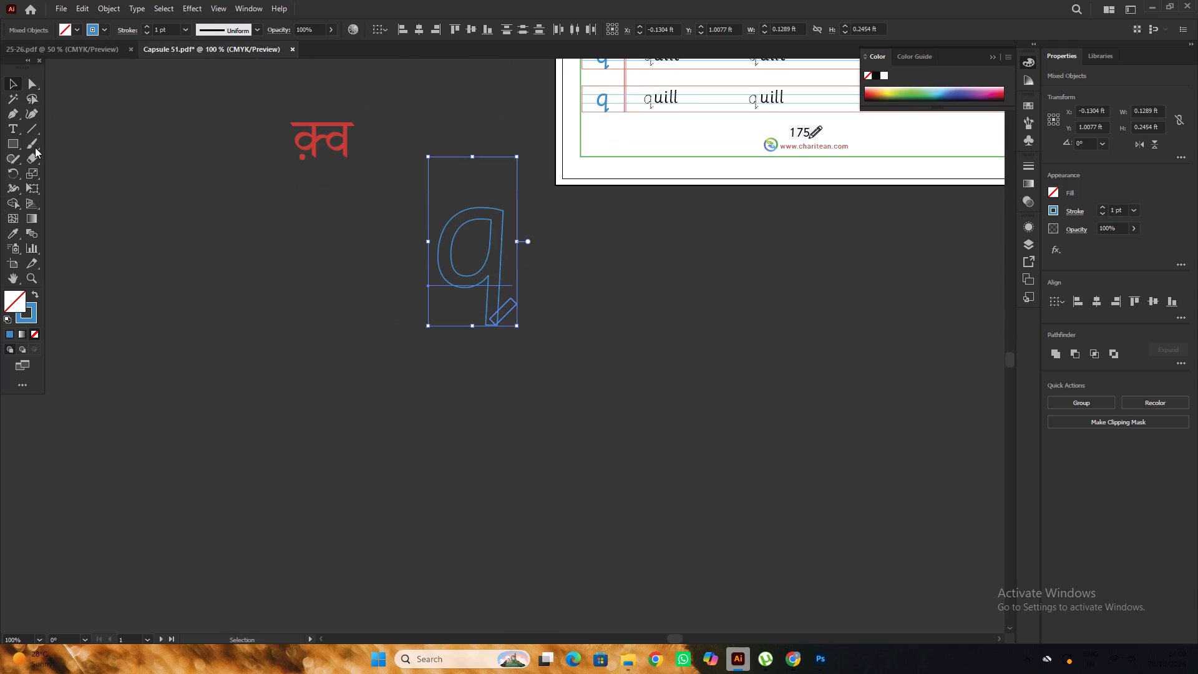
left_click(12, 147)
left_click_drag(158, 275, 253, 368)
left_click(303, 383)
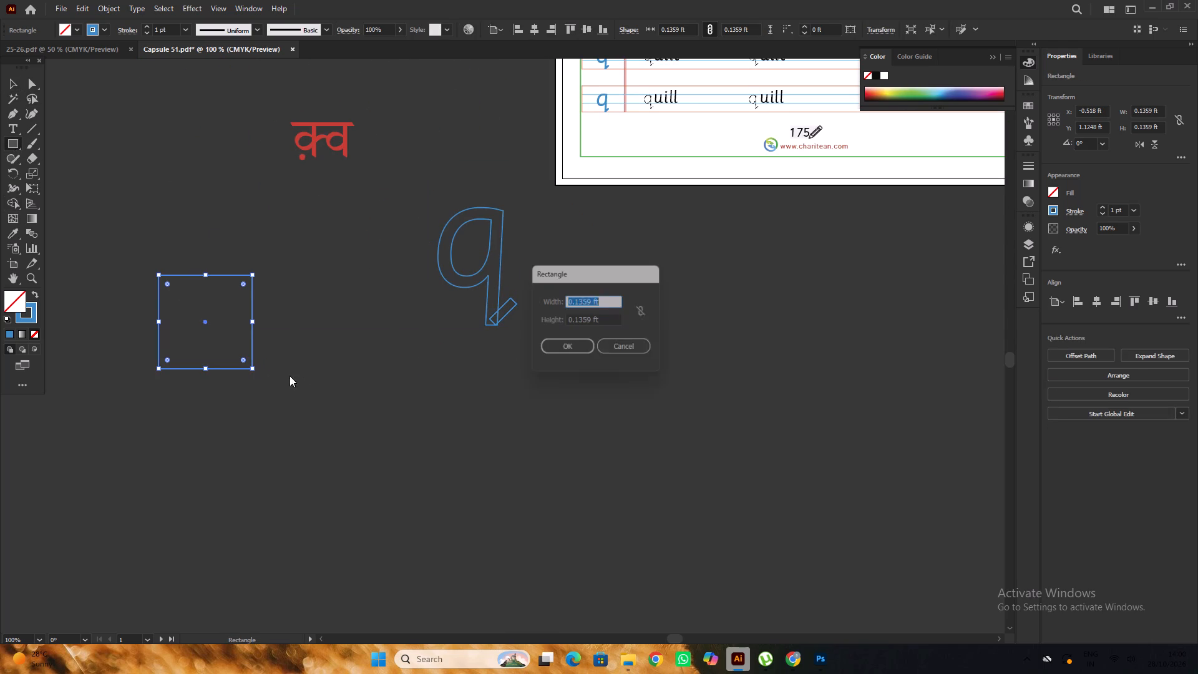
left_click(637, 347)
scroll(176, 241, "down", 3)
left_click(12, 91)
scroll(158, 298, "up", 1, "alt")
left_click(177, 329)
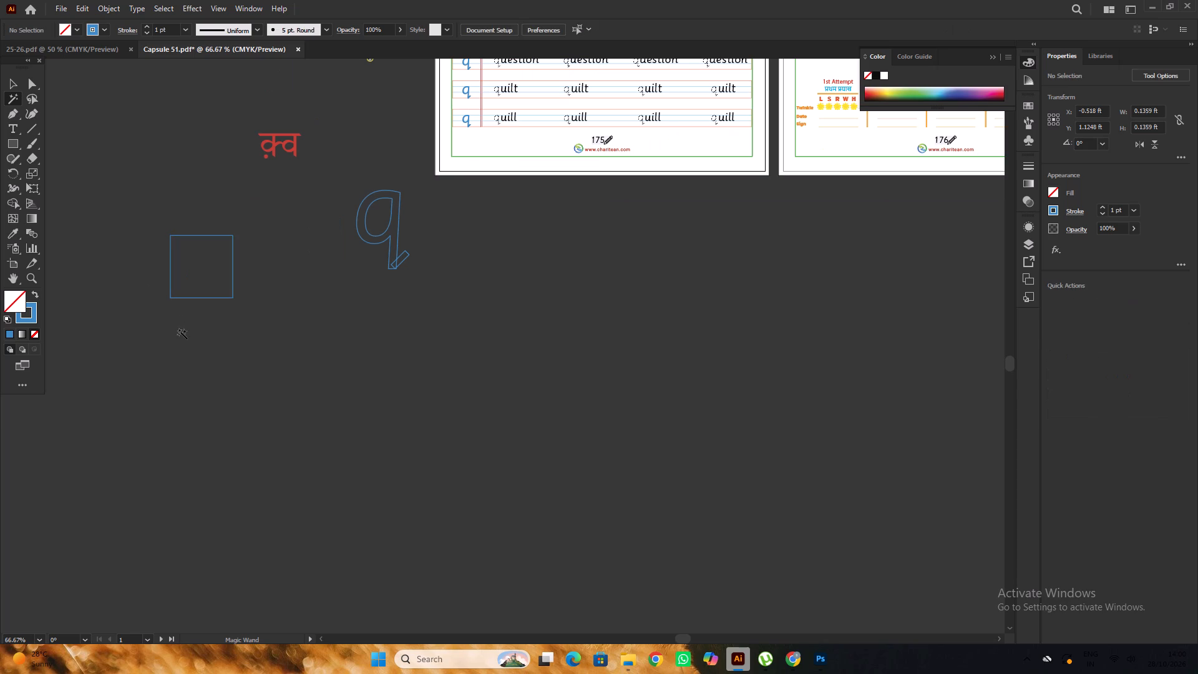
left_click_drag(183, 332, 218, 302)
Draw a second test square about 0.162 ft wide, overlapping the first square's lower-right corner.
left_click(12, 149)
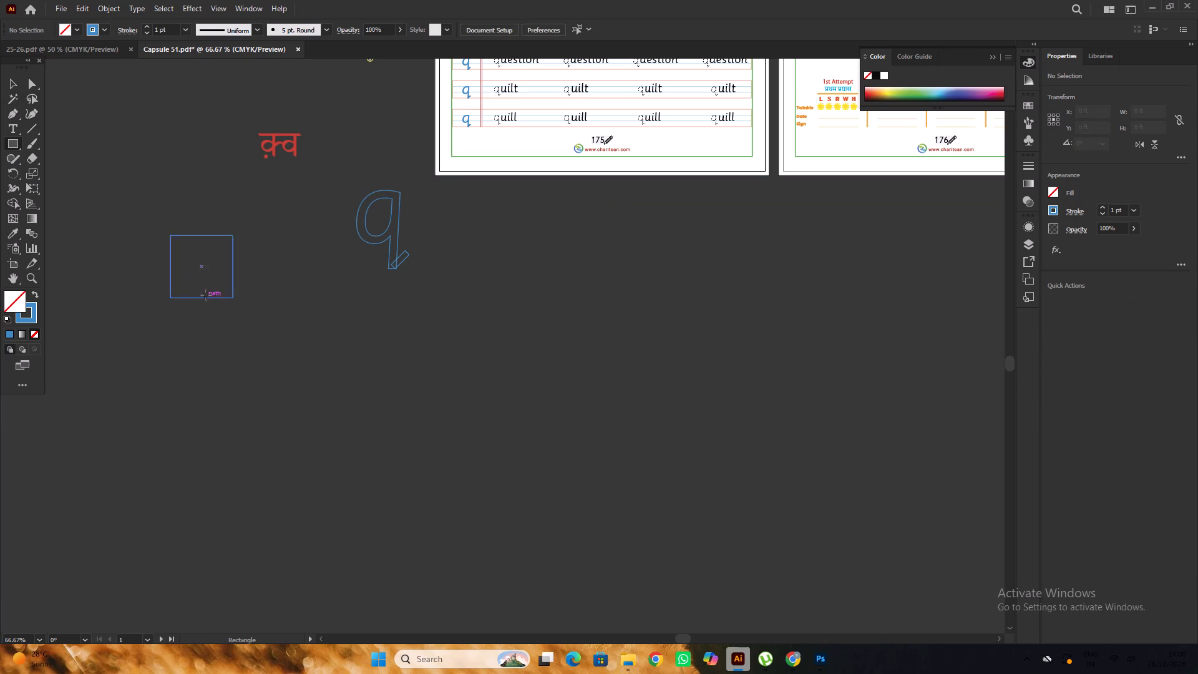
left_click_drag(206, 283, 280, 358)
left_click(9, 85)
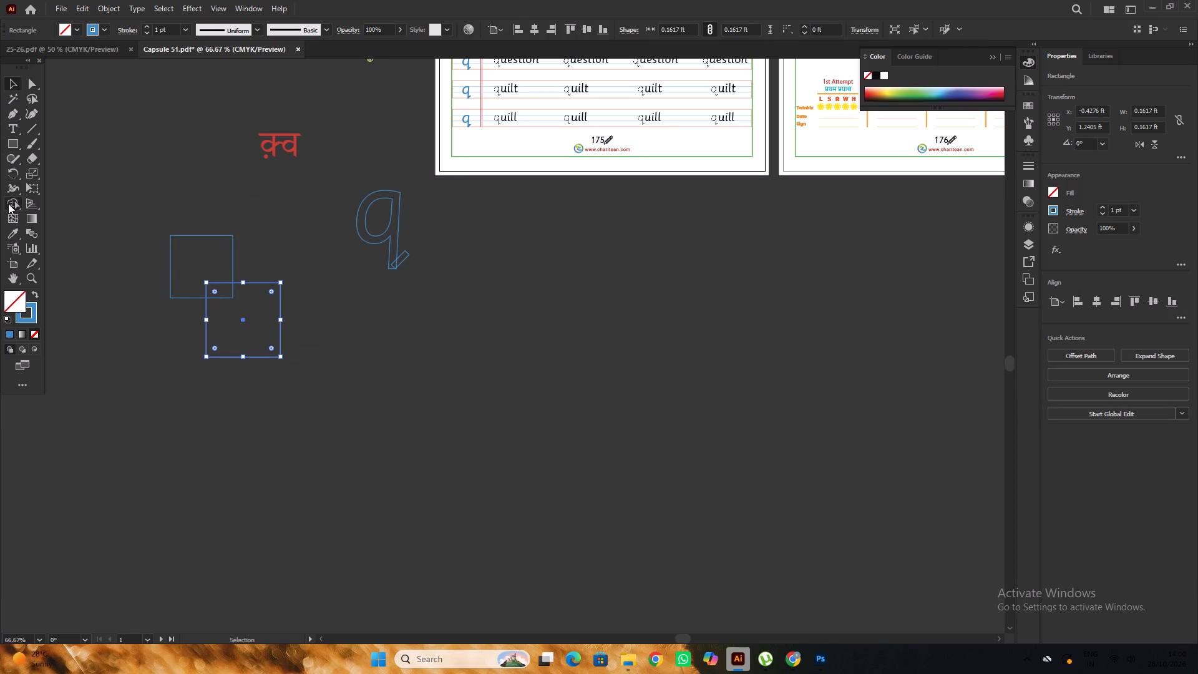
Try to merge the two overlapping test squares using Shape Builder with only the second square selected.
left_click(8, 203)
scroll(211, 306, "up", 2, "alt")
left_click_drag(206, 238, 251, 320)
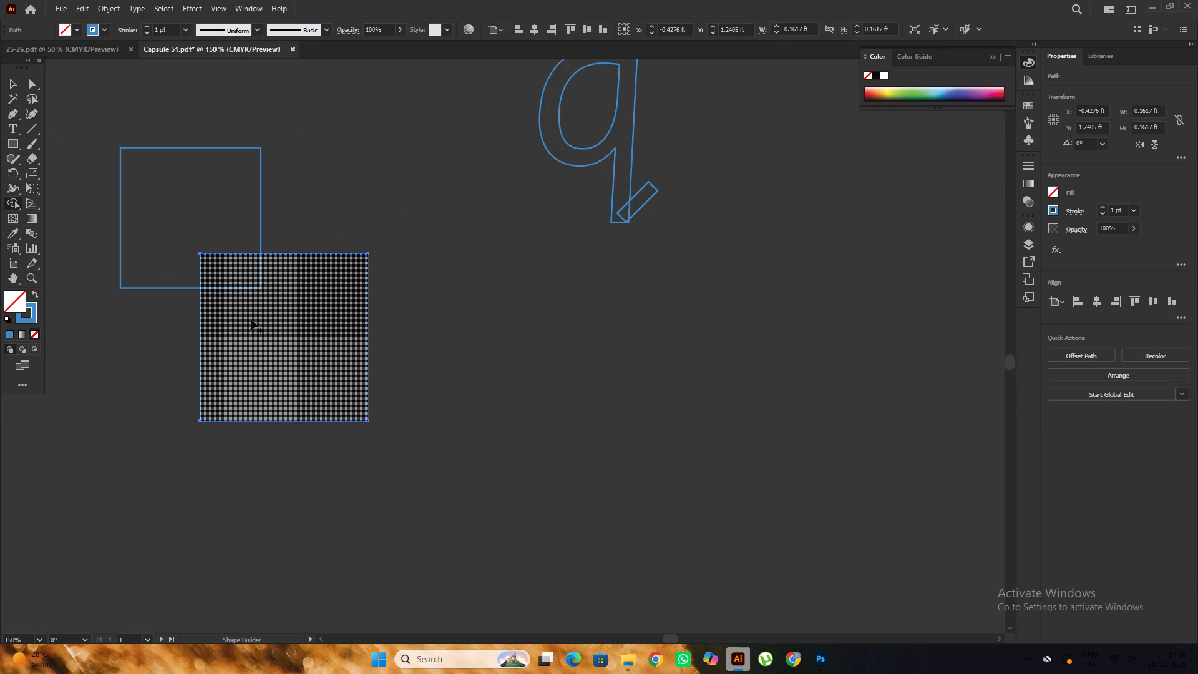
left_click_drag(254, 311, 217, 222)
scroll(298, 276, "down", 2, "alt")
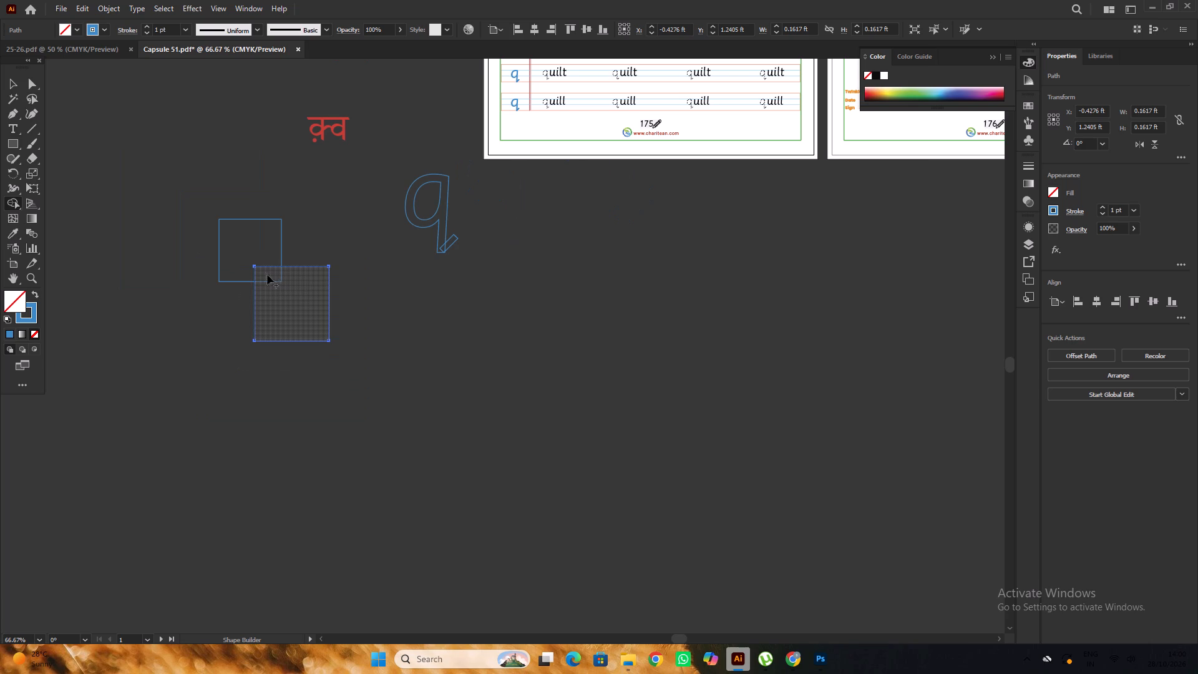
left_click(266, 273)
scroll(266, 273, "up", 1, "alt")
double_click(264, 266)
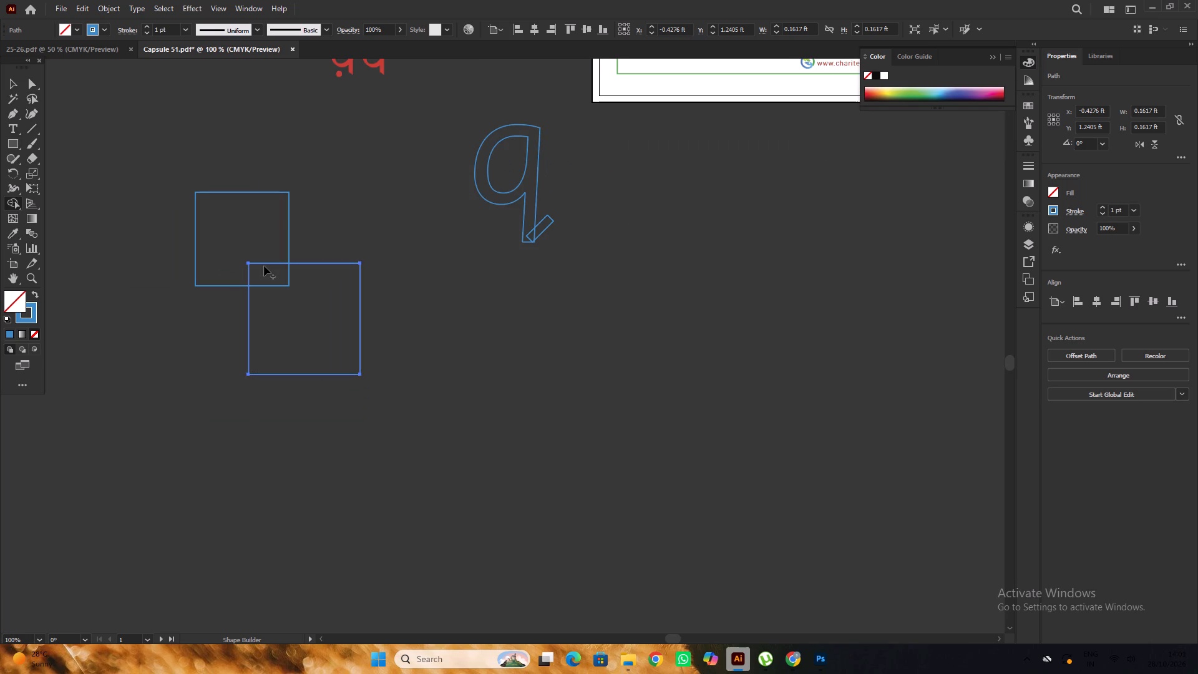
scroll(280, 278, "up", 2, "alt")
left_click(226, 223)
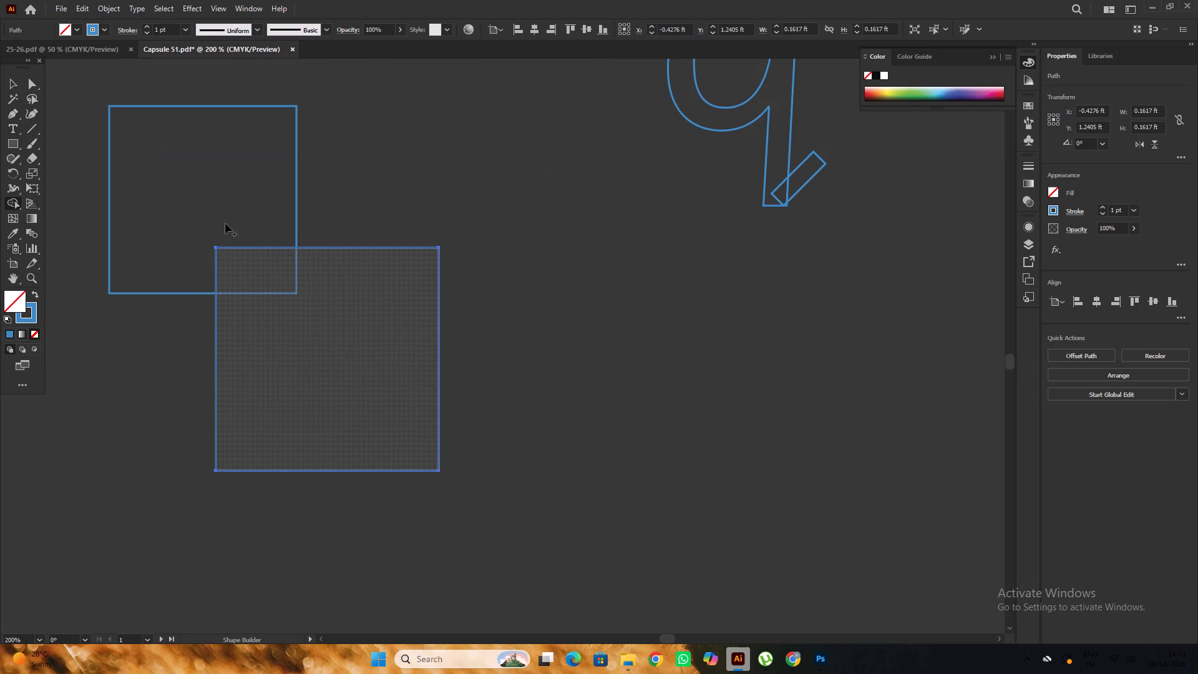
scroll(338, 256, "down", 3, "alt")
Select both overlapping test squares and merge them into one stepped shape with Shape Builder.
left_click(9, 84)
left_click(154, 168)
left_click_drag(159, 160, 357, 332)
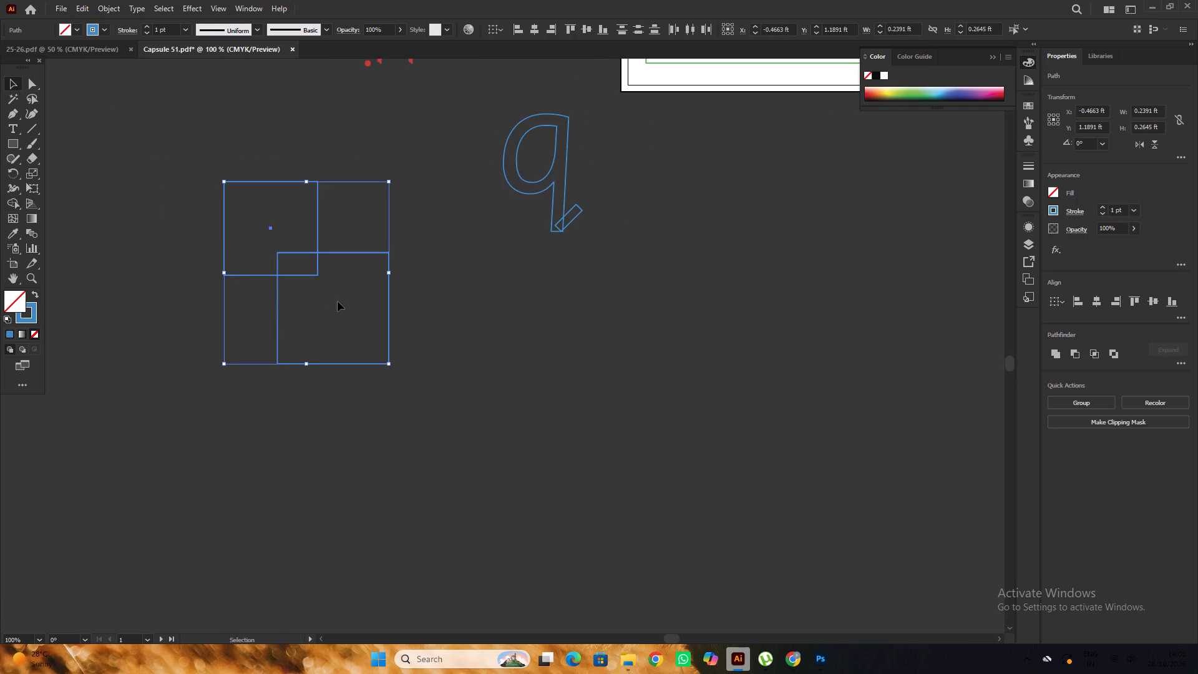
left_click(10, 203)
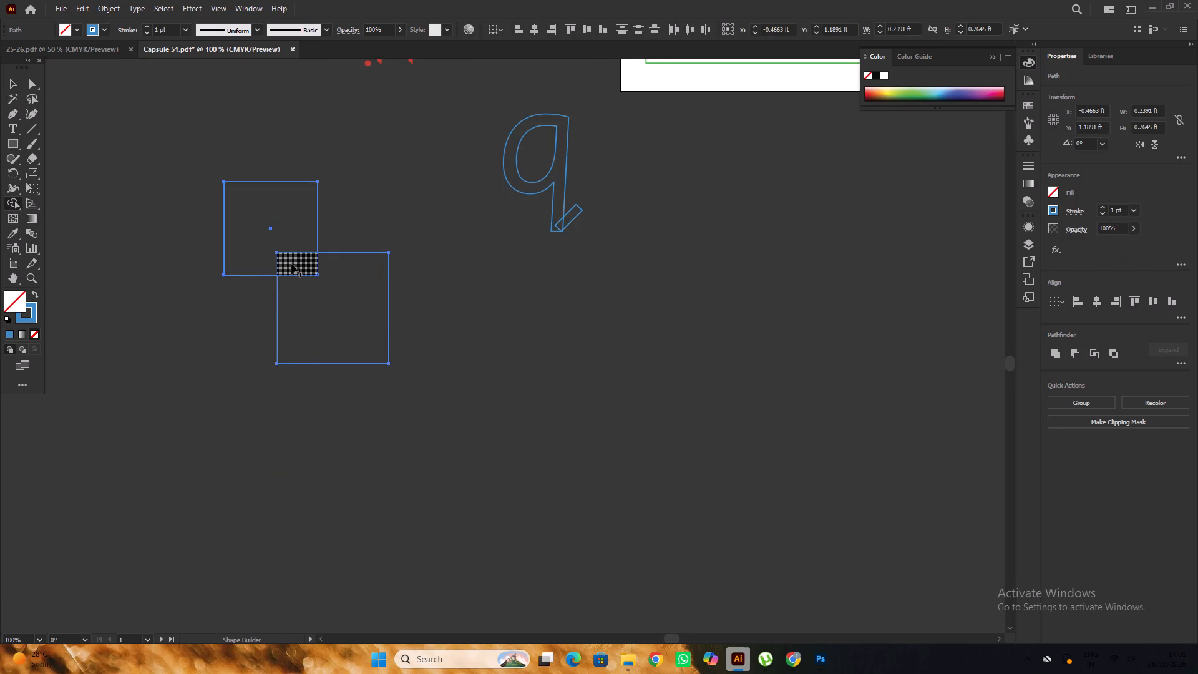
left_click(291, 264)
left_click(288, 255)
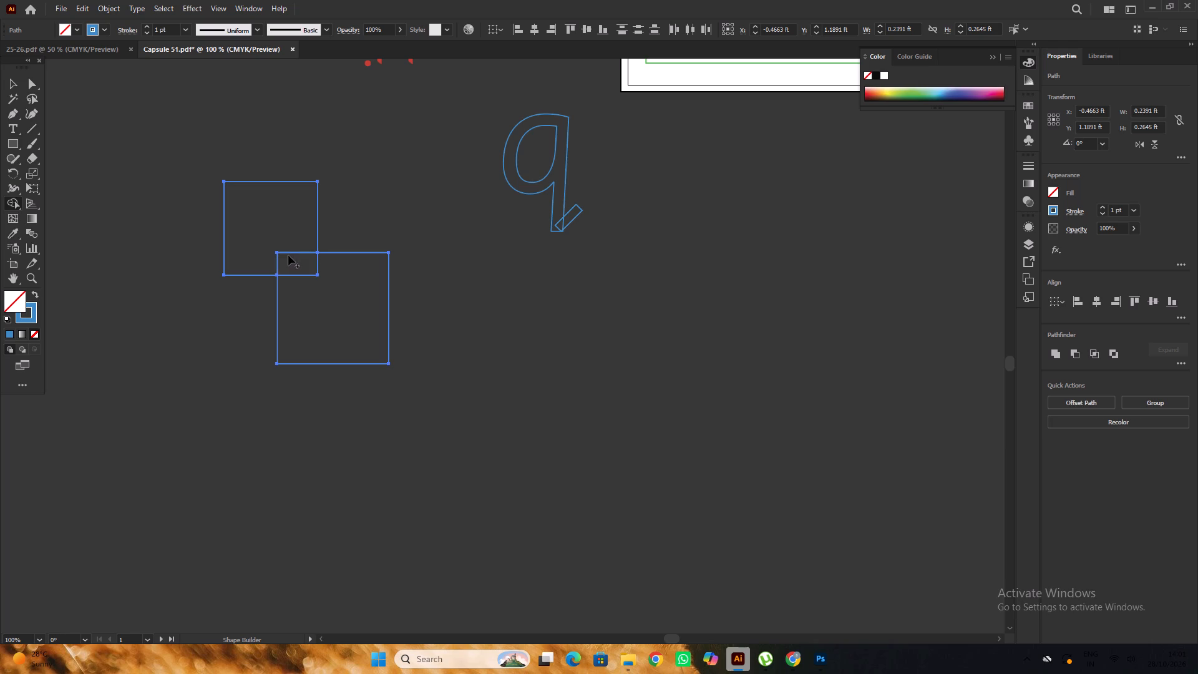
scroll(288, 255, "up", 1, "alt")
left_click_drag(264, 240, 301, 282)
left_click_drag(337, 310, 301, 265)
scroll(299, 268, "down", 3, "alt")
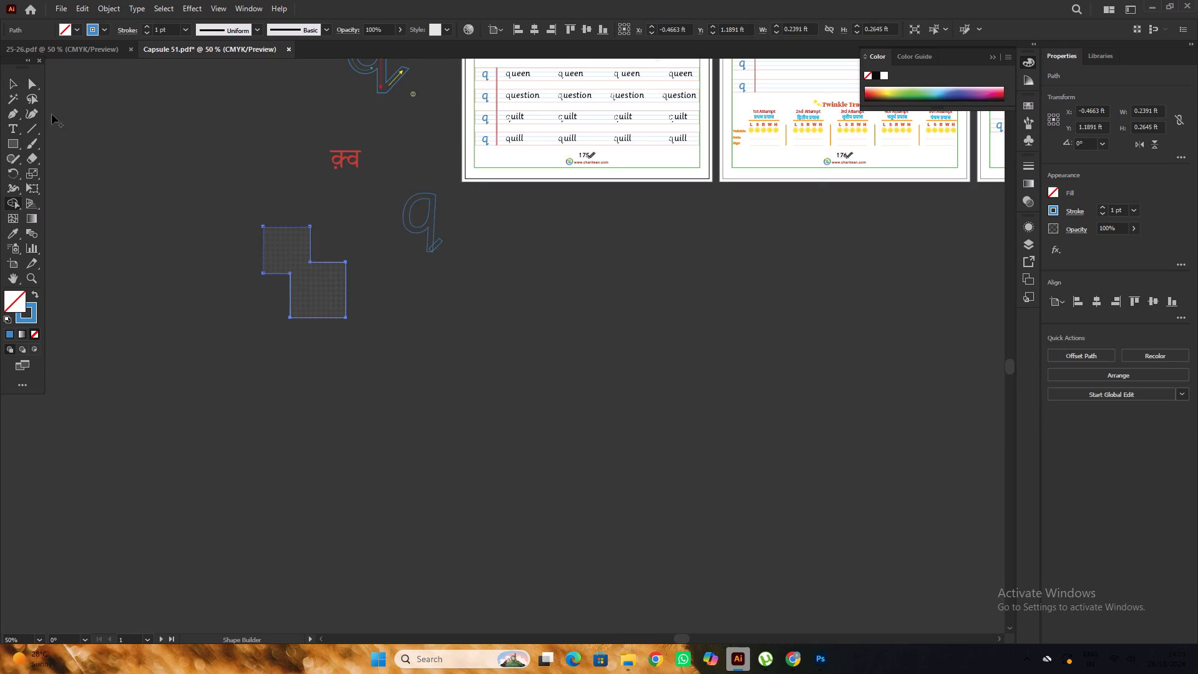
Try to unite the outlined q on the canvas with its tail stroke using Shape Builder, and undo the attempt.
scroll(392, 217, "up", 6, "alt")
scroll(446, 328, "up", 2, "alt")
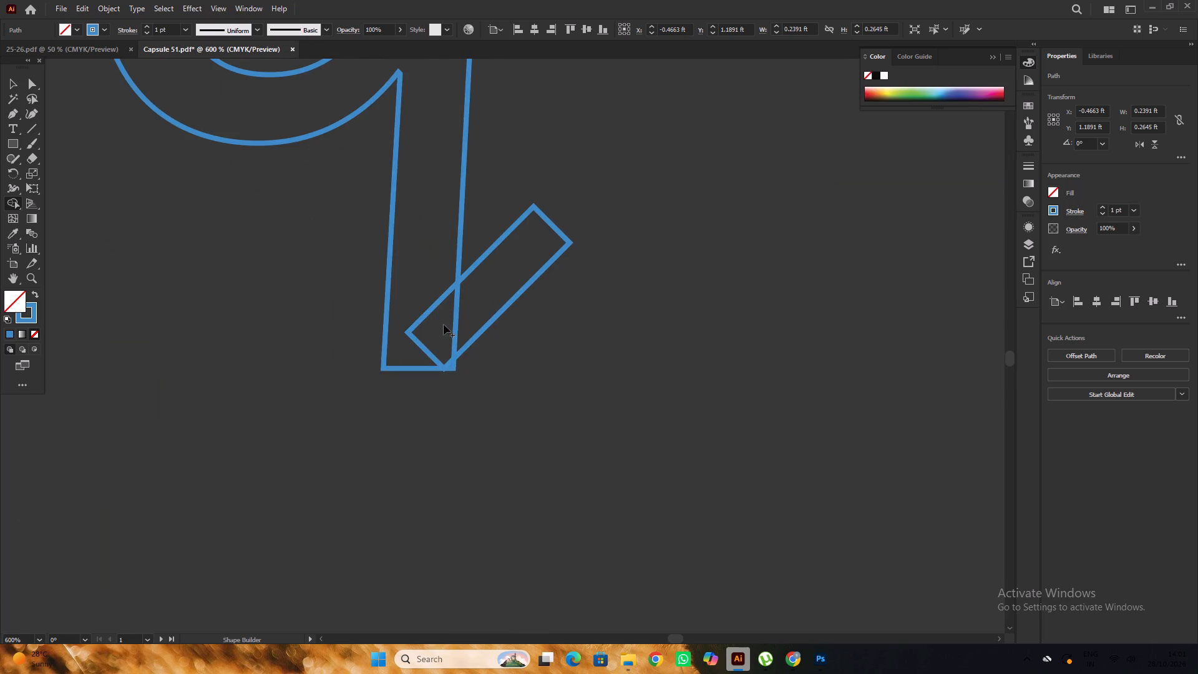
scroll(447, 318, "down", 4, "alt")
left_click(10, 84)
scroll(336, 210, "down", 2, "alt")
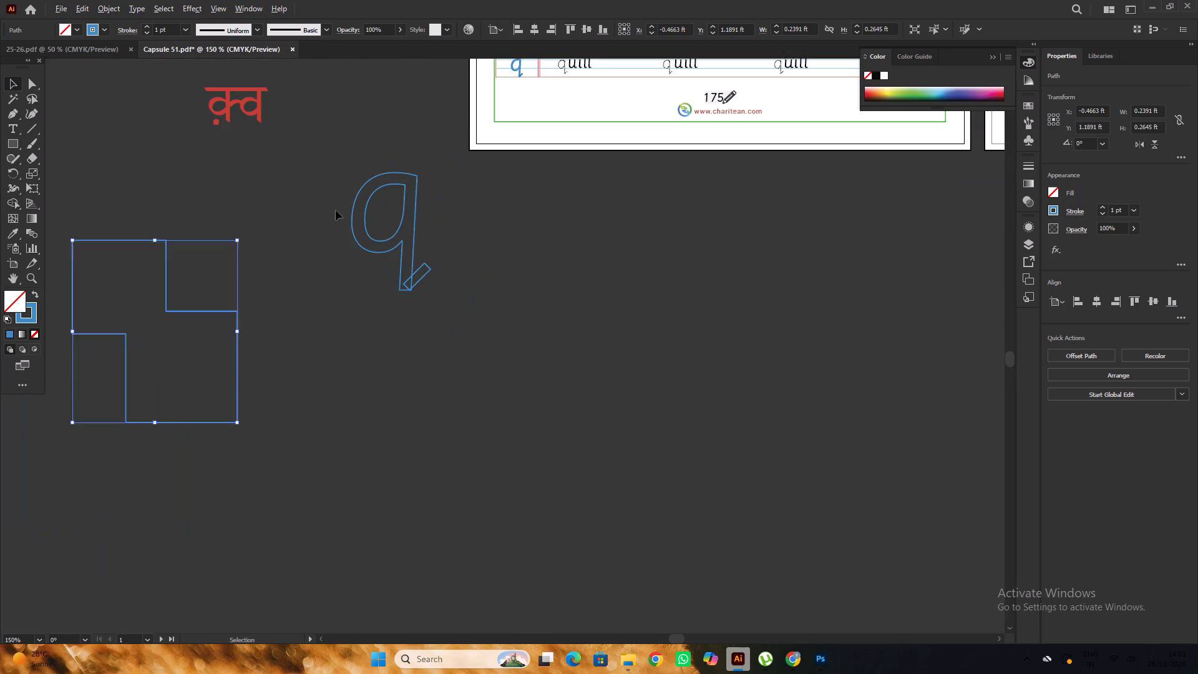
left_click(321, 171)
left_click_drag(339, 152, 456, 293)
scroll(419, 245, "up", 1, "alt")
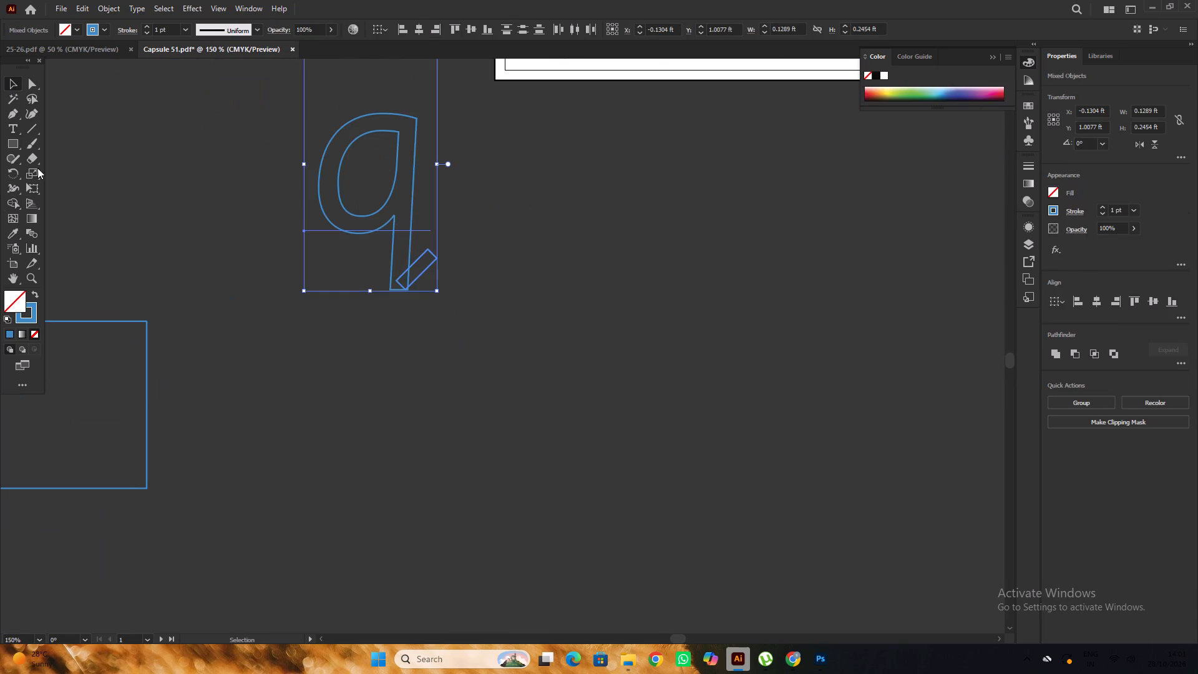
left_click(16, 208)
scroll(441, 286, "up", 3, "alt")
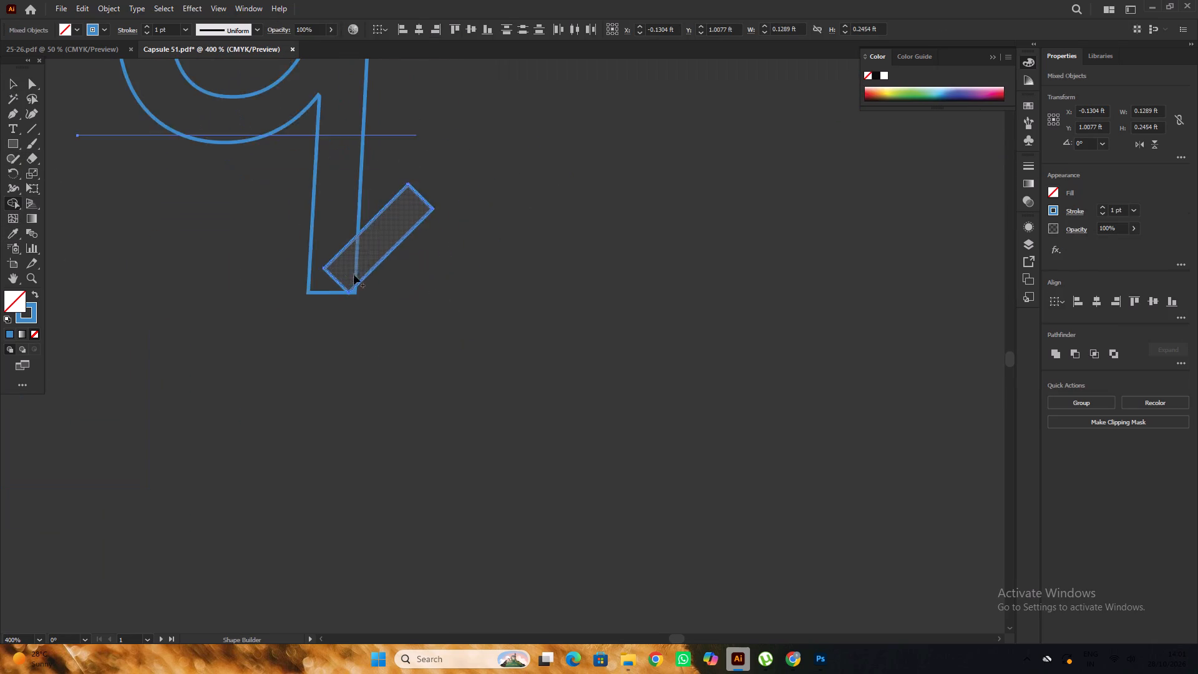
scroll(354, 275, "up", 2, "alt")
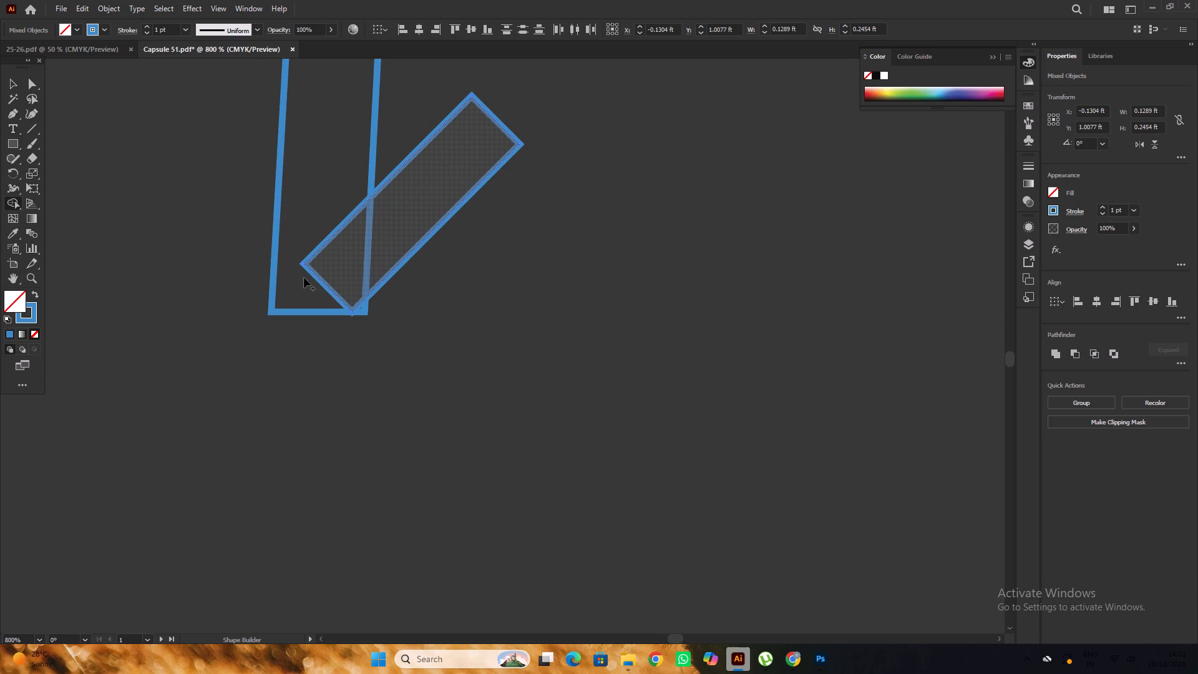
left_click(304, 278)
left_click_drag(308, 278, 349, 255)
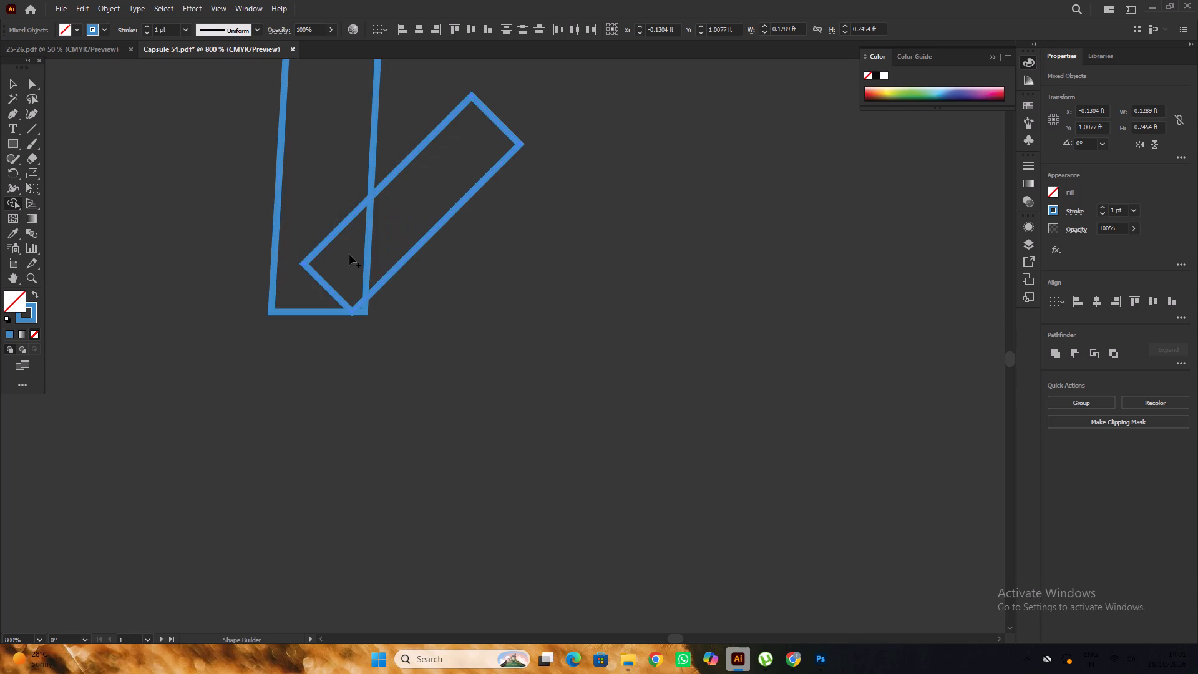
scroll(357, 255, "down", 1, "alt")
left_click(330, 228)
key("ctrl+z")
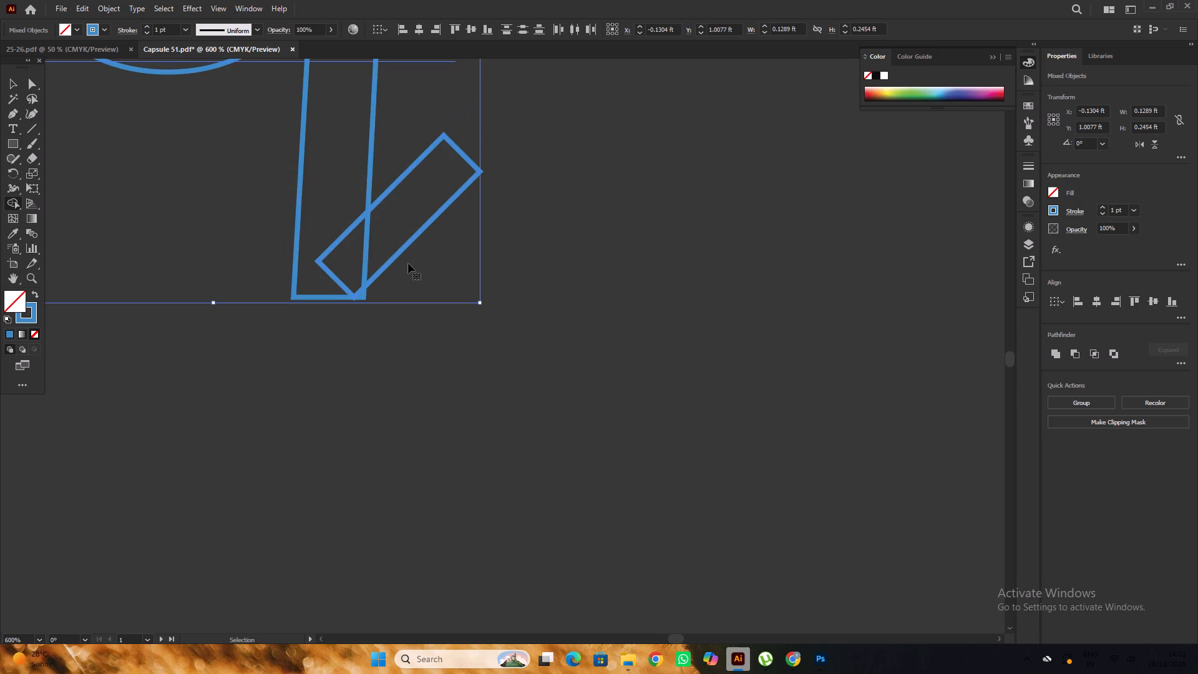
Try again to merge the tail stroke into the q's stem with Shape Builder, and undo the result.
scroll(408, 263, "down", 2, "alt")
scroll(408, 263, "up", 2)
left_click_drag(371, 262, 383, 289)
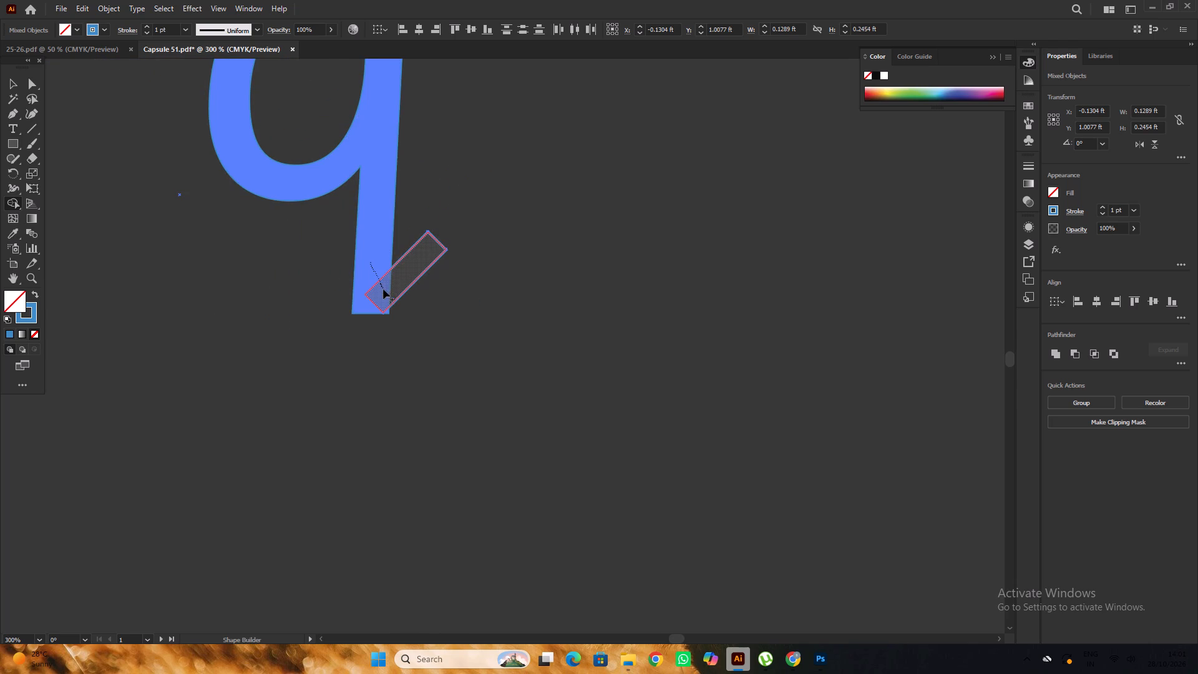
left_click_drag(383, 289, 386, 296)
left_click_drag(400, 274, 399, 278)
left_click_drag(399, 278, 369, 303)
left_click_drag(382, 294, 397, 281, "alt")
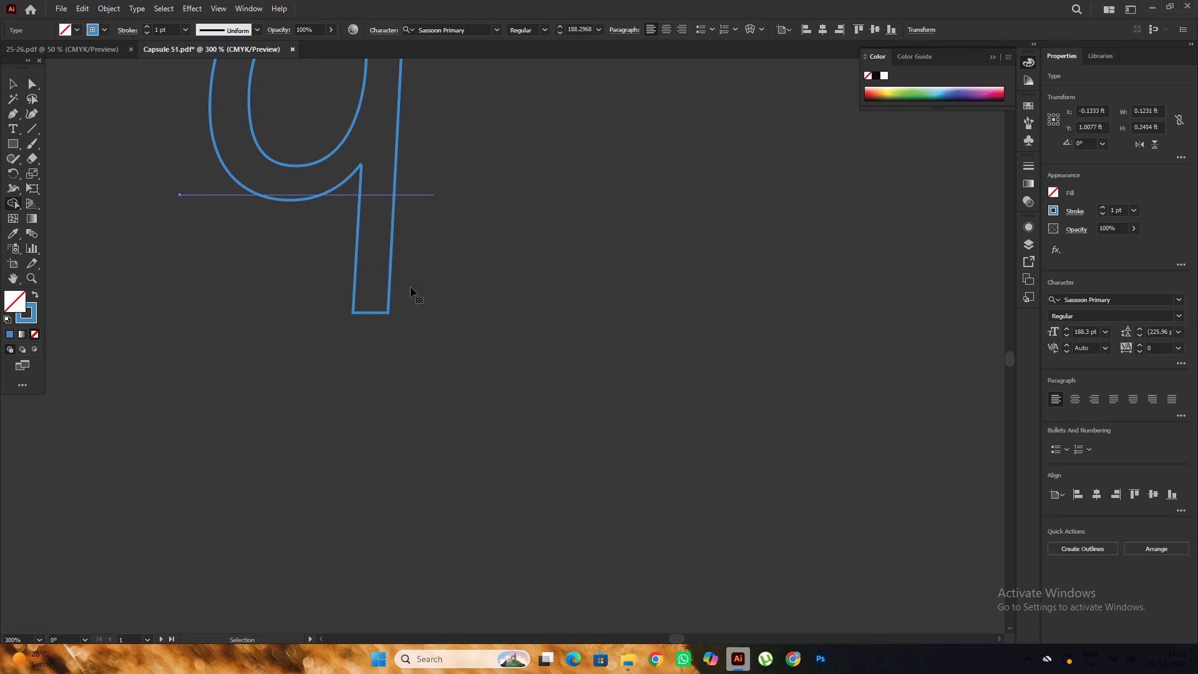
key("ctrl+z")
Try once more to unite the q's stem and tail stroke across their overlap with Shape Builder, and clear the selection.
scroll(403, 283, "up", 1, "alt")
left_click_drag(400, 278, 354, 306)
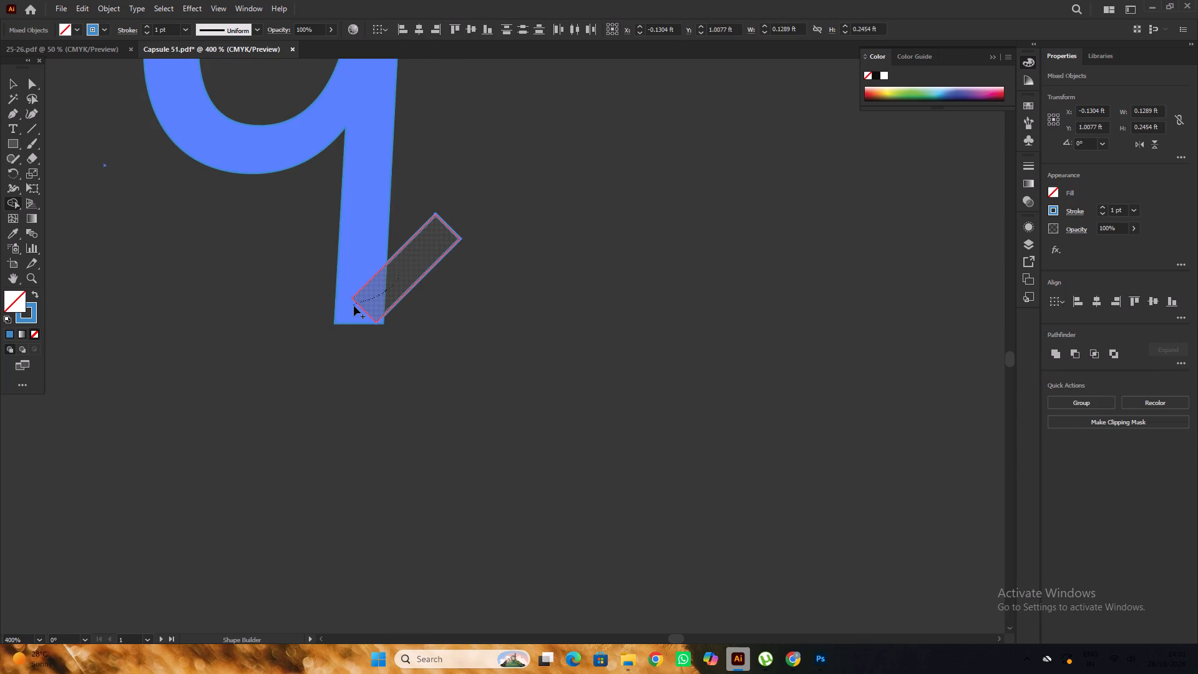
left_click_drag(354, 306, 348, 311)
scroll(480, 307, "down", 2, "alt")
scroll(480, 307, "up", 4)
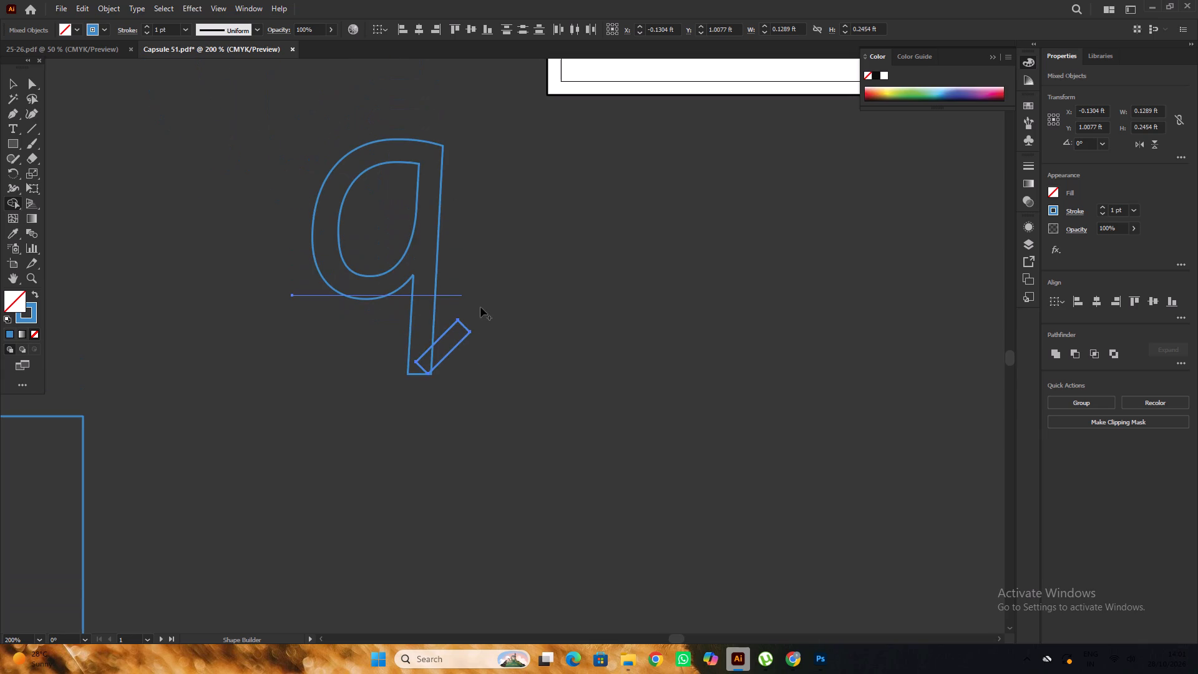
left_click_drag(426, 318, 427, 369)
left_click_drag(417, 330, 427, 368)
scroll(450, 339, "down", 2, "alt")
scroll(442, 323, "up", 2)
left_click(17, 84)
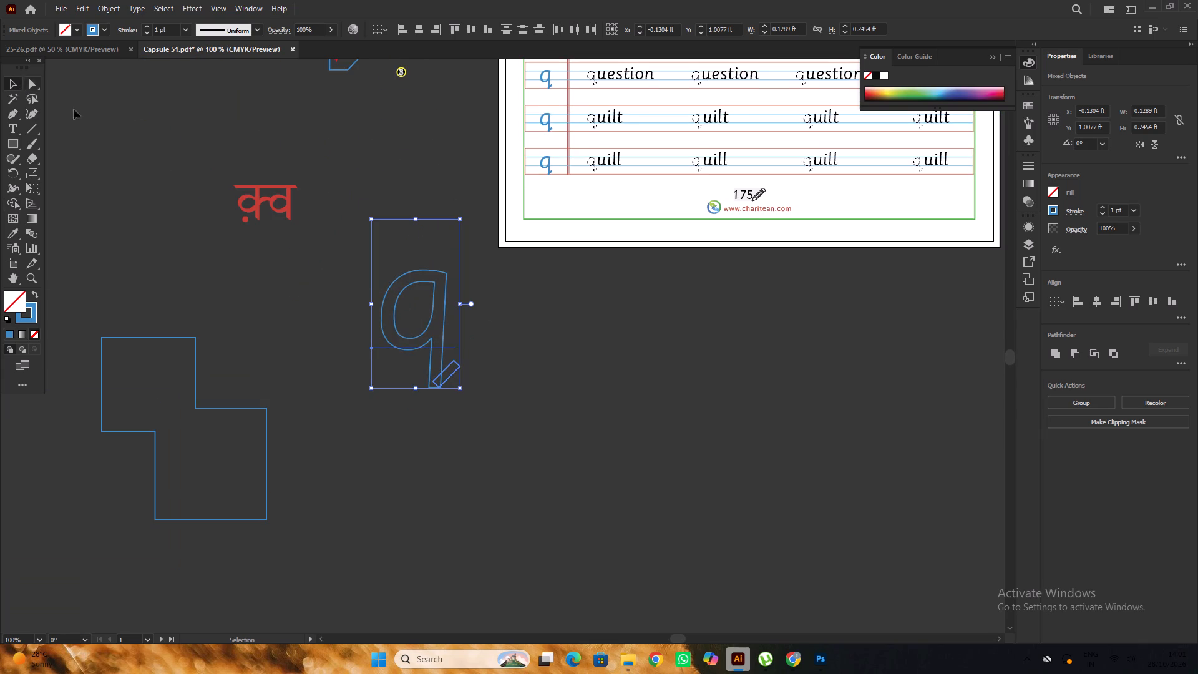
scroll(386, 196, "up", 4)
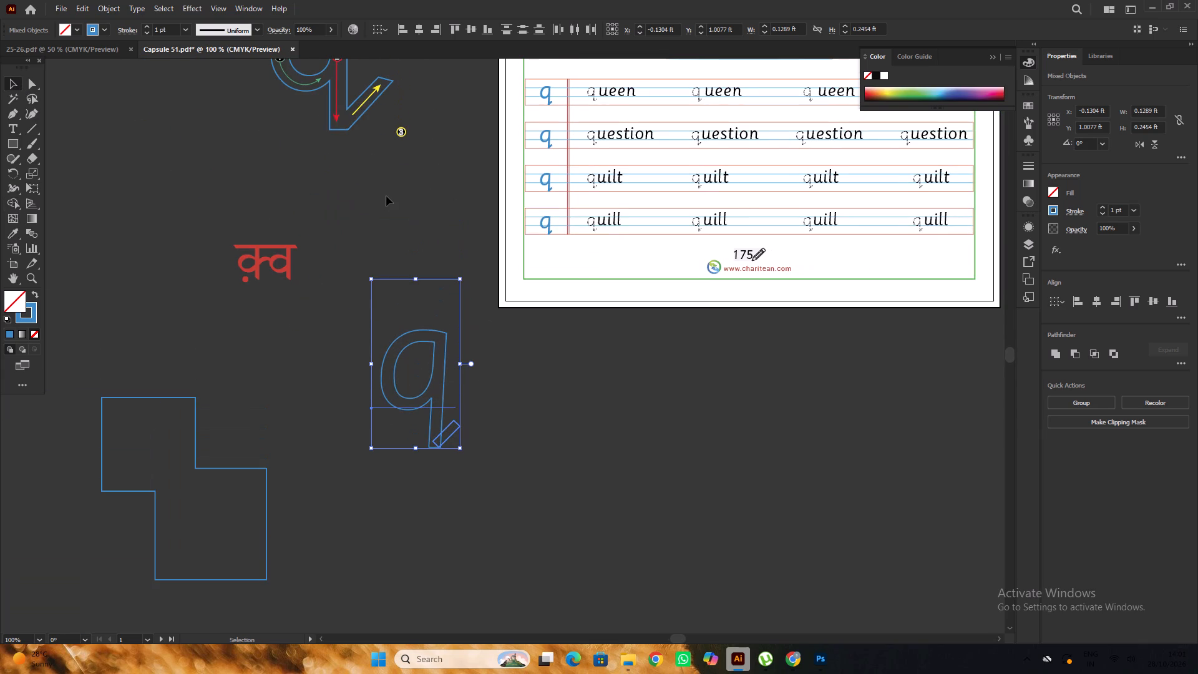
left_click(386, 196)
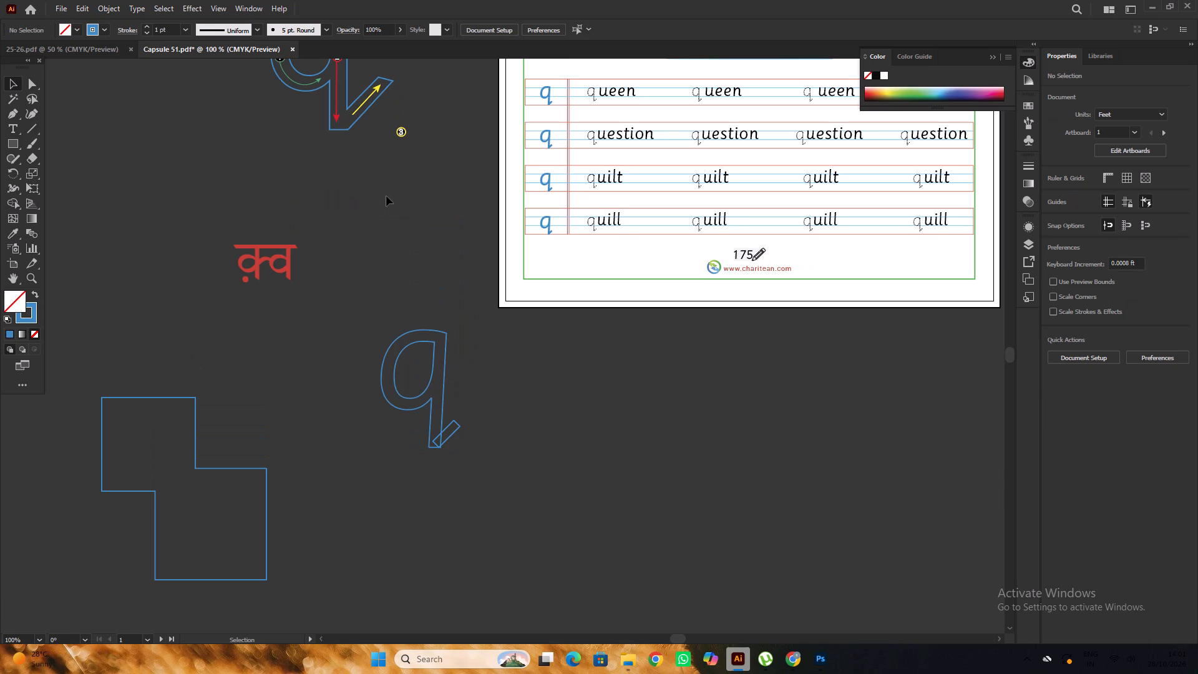
Examine how the tail joins the blue q in page 175's quill row, compared with the outlined q on the canvas.
scroll(565, 240, "up", 5, "alt")
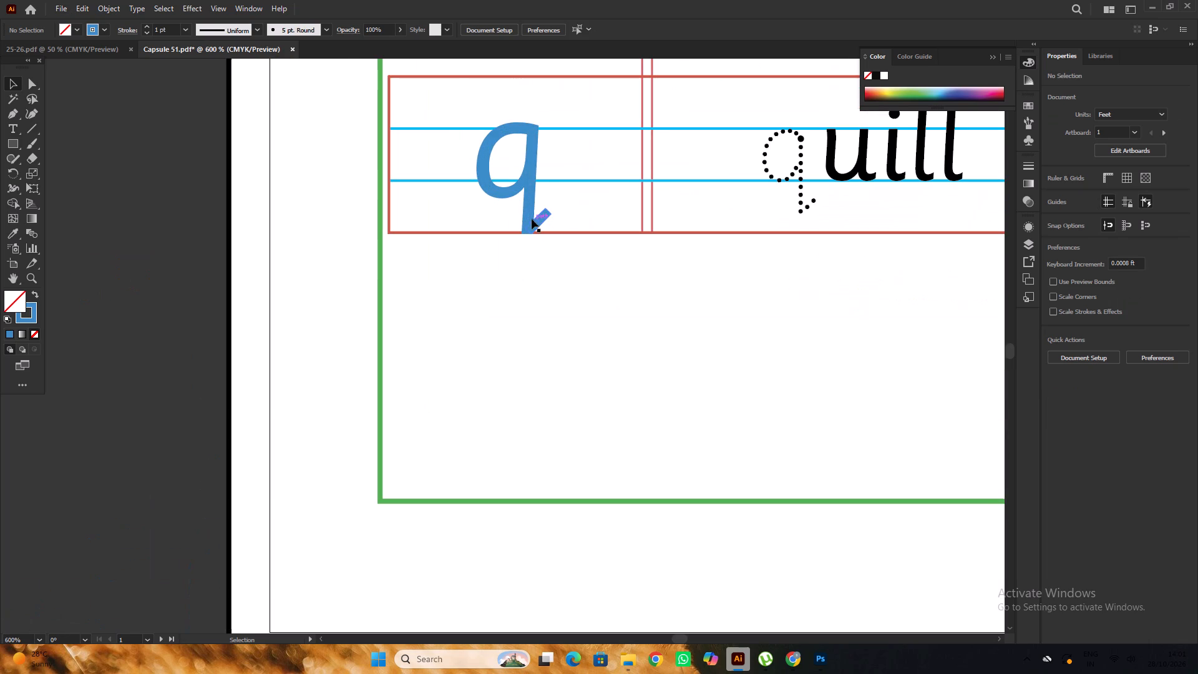
scroll(526, 203, "down", 5, "alt")
scroll(522, 200, "up", 4, "alt")
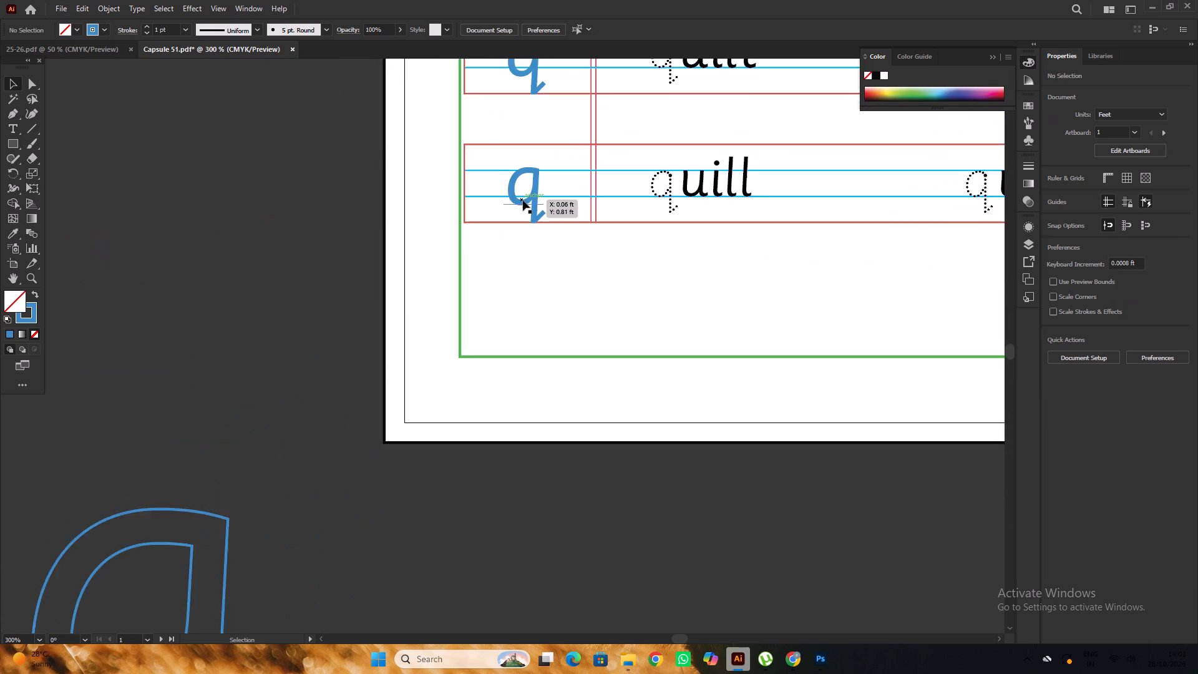
scroll(523, 200, "up", 2, "alt")
scroll(543, 204, "down", 6, "alt")
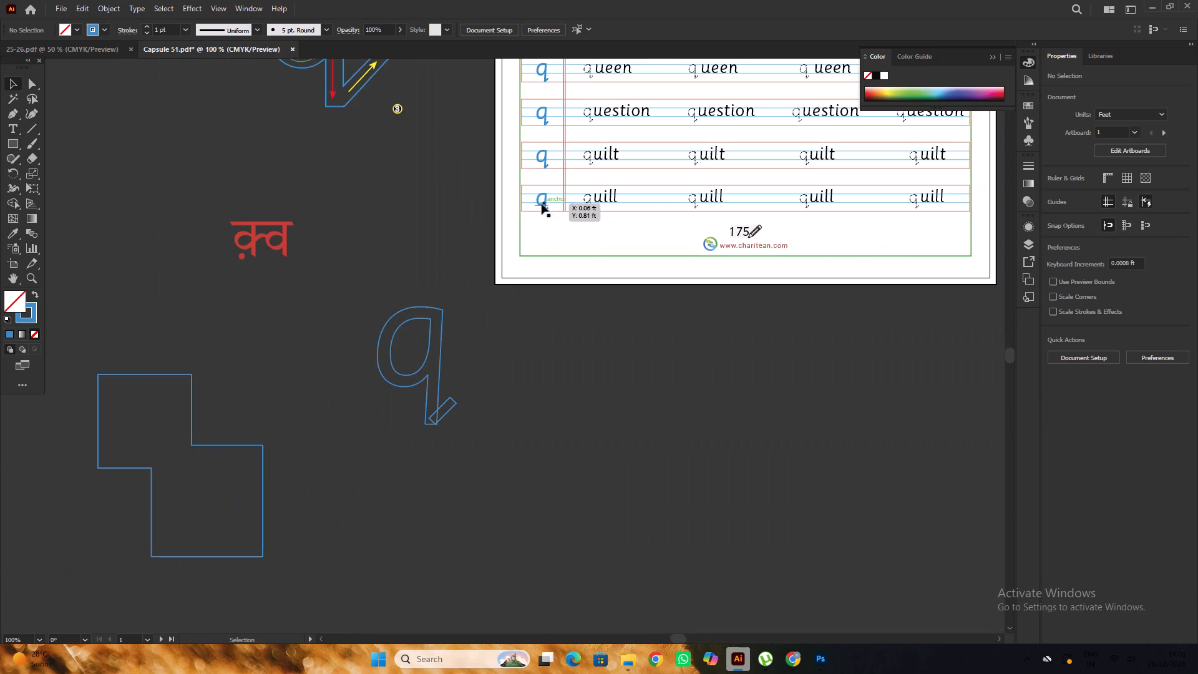
scroll(525, 201, "down", 3)
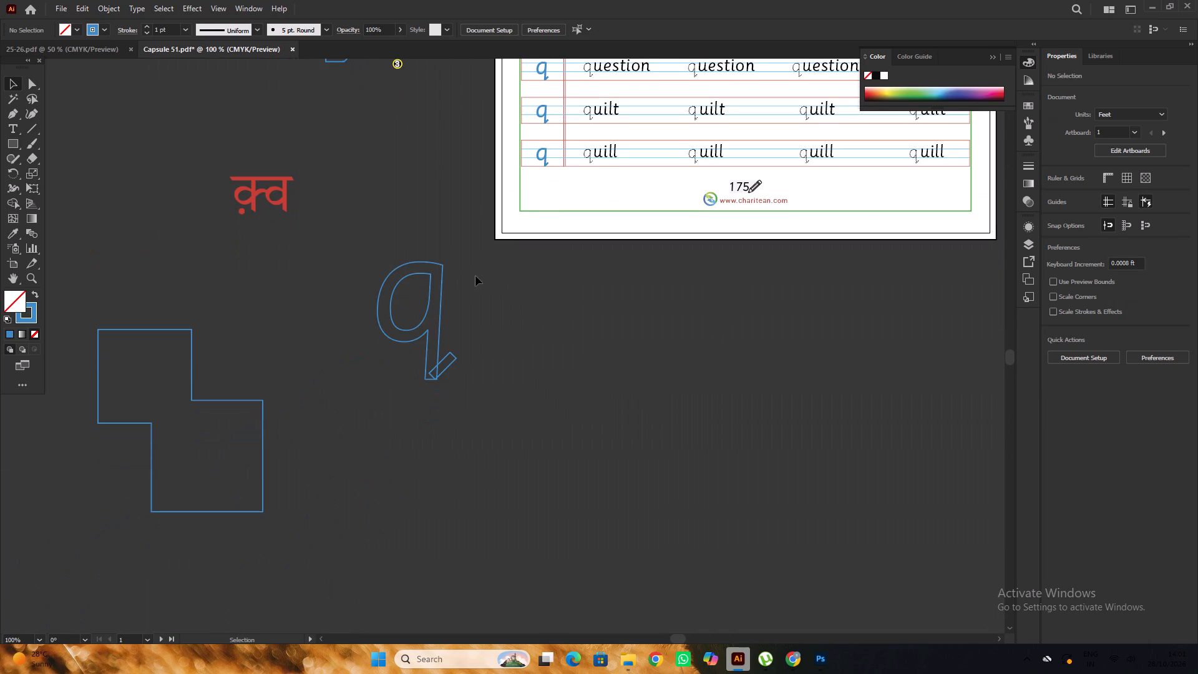
scroll(480, 273, "up", 6)
scroll(532, 237, "down", 7, "alt")
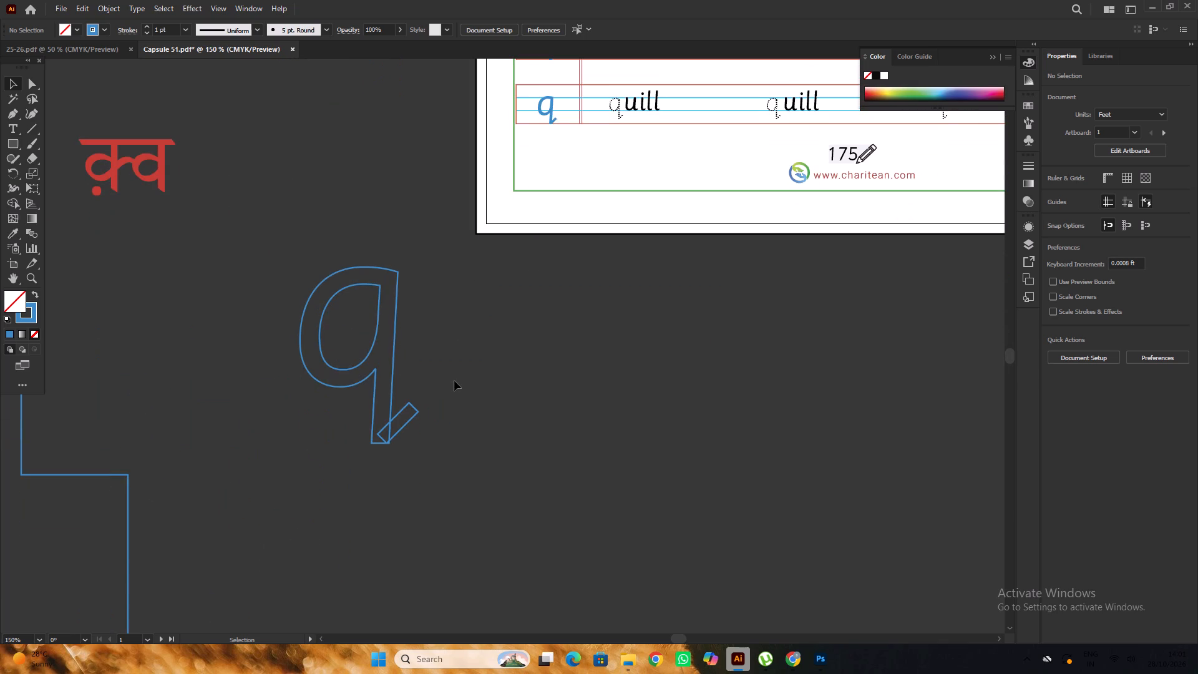
scroll(404, 398, "down", 5)
scroll(377, 394, "up", 6, "alt")
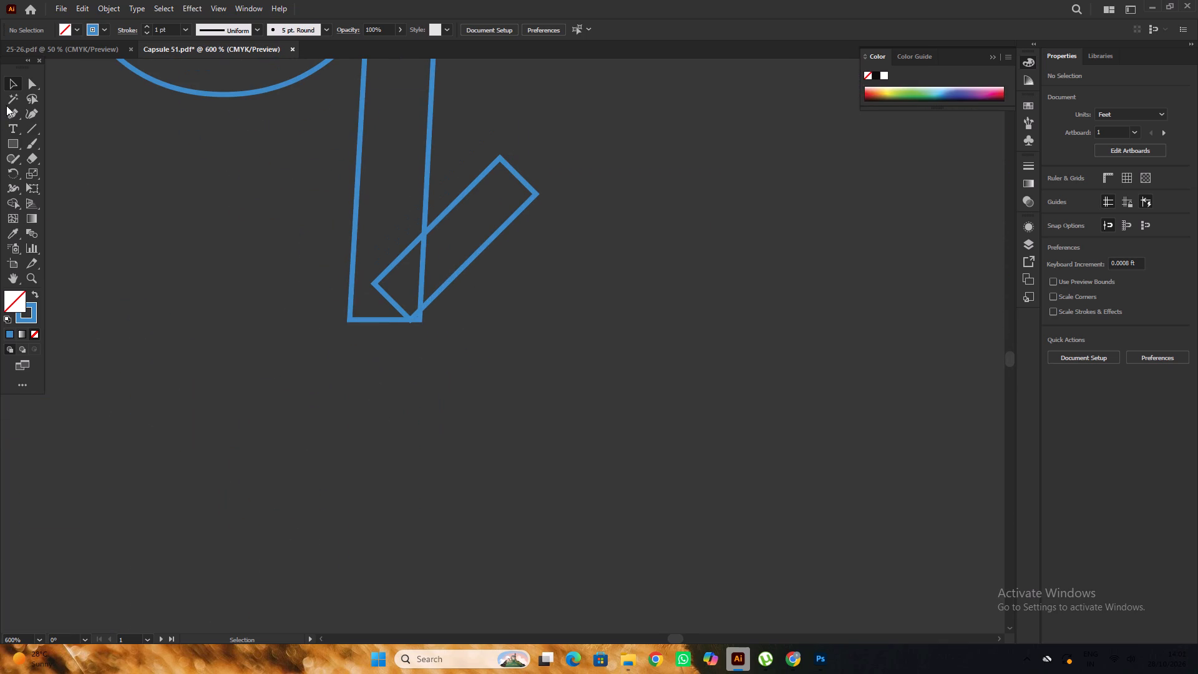
Lock the large outlined q text object on the canvas.
left_click(13, 90)
left_click(144, 218)
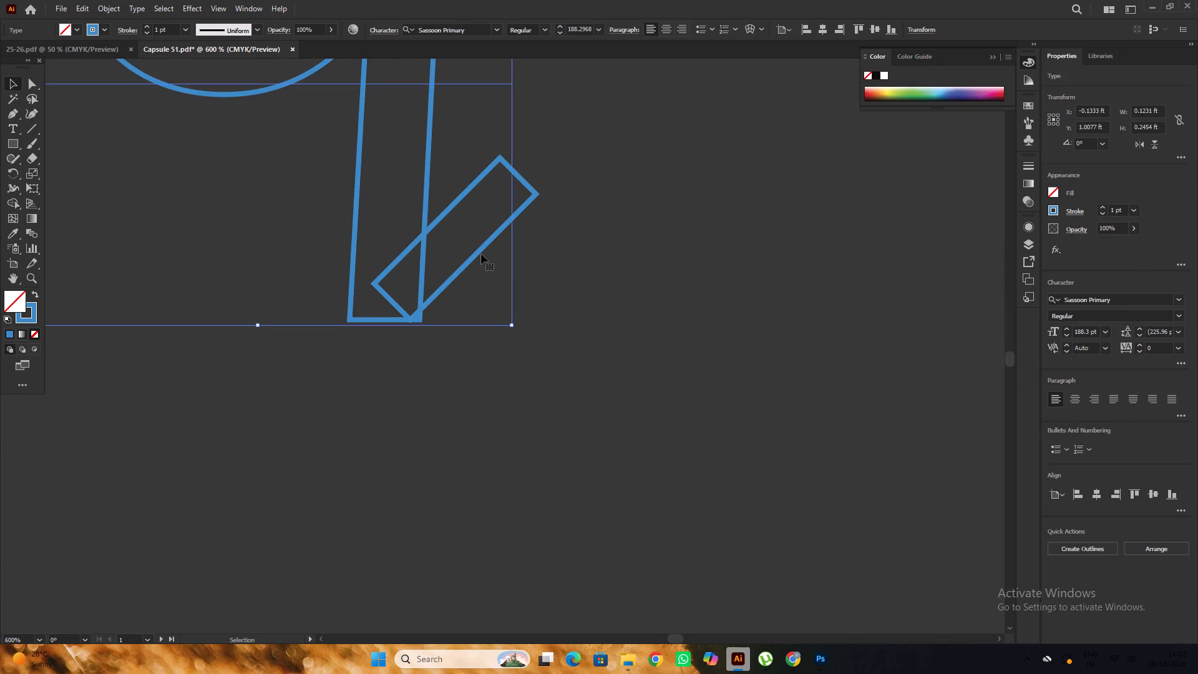
left_click(481, 254)
key("ctrl+2")
Move the tail stroke slightly further into the q's stem and deselect it.
left_click(481, 255)
left_click_drag(480, 255, 465, 278)
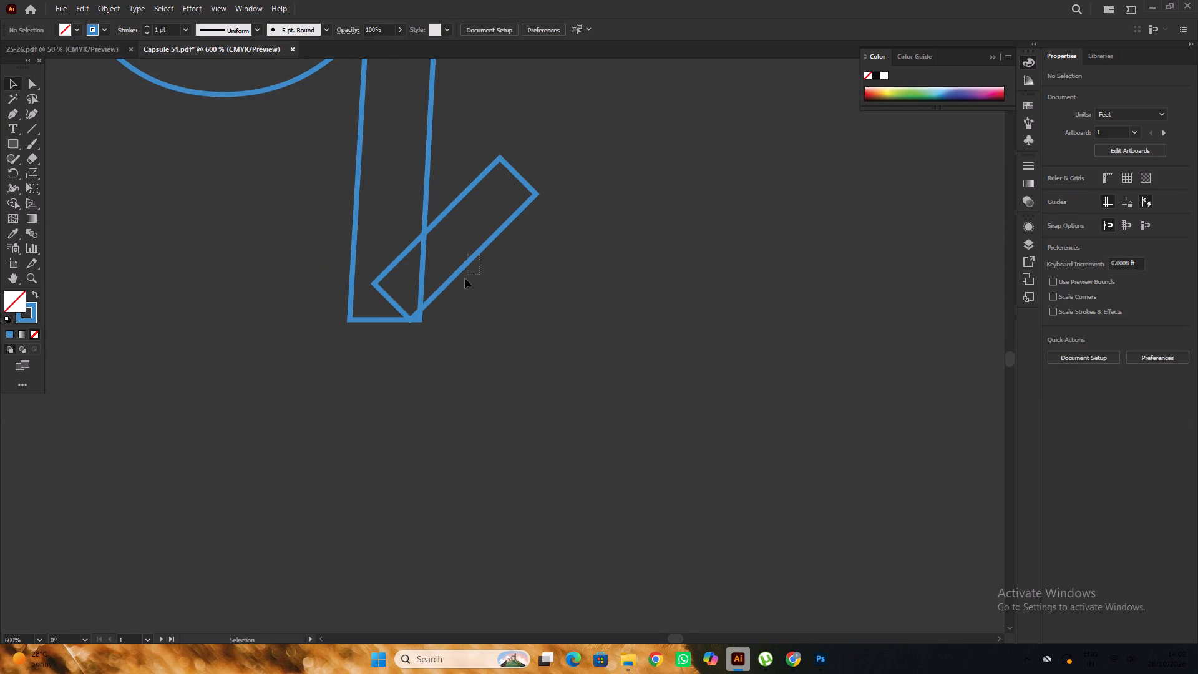
left_click_drag(465, 278, 464, 279)
left_click_drag(474, 258, 449, 261)
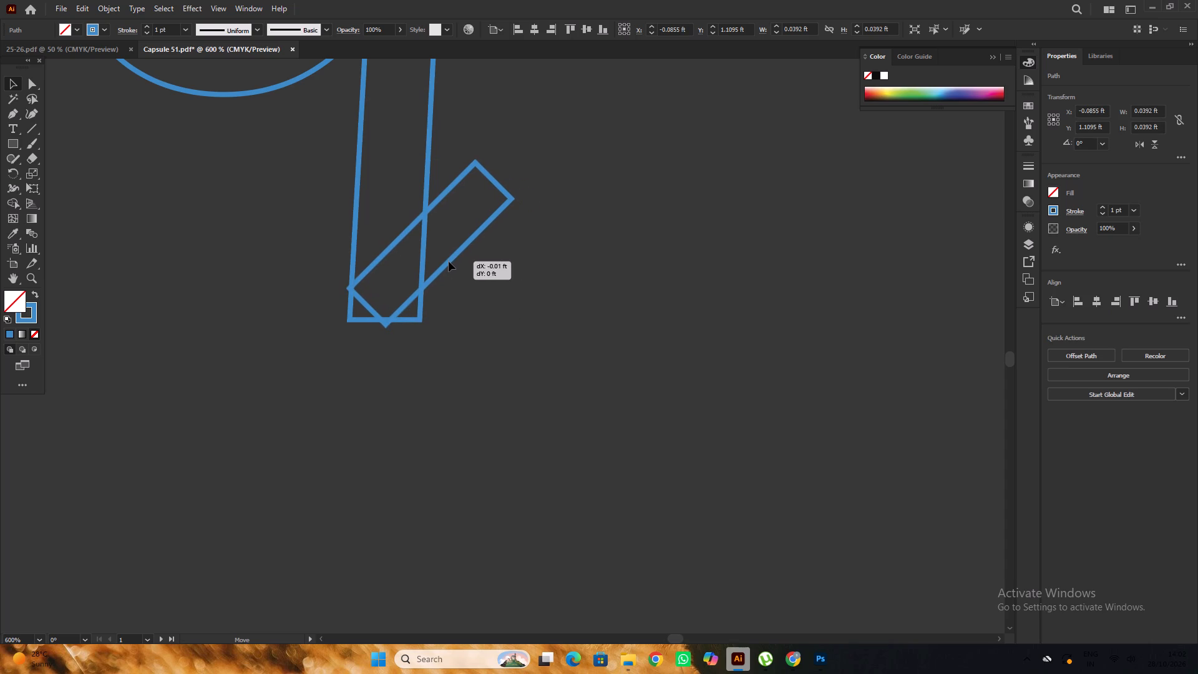
left_click_drag(449, 261, 462, 255)
scroll(463, 255, "down", 5, "alt")
left_click(595, 281)
scroll(589, 276, "up", 3)
scroll(579, 270, "down", 2, "alt")
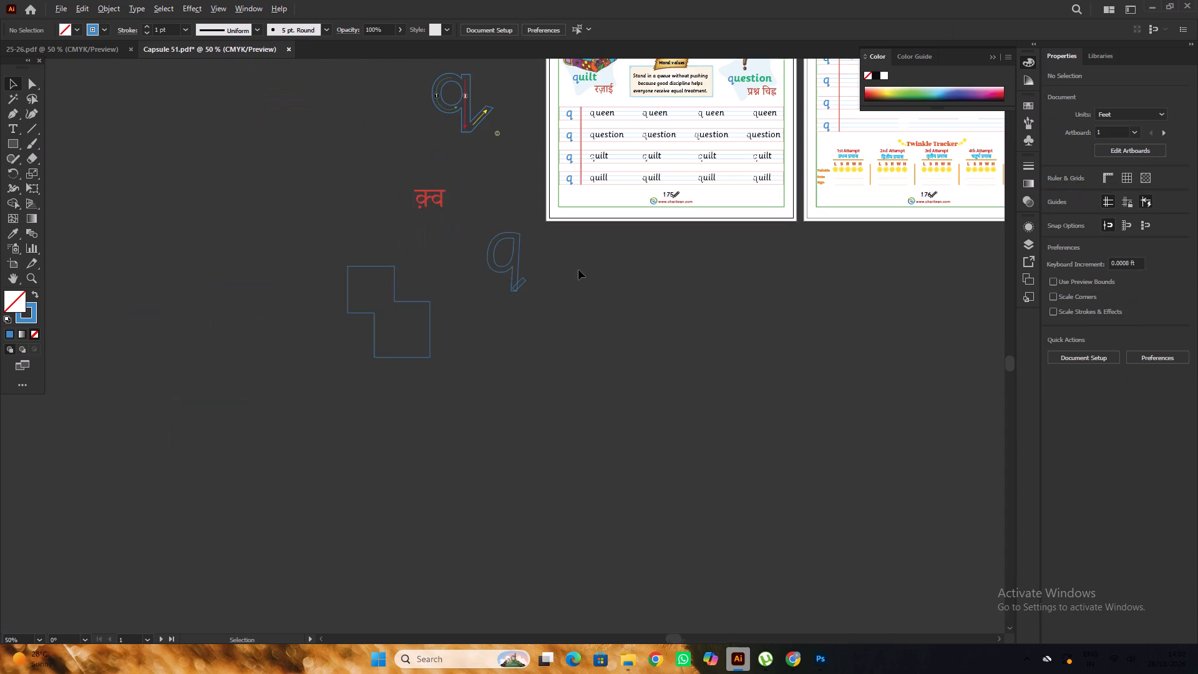
left_click(580, 270)
Delete the green border rectangles framing pages 175 and 176.
key("space")
left_click_drag(719, 295, 555, 408)
scroll(574, 383, "up", 4)
scroll(521, 252, "down", 3)
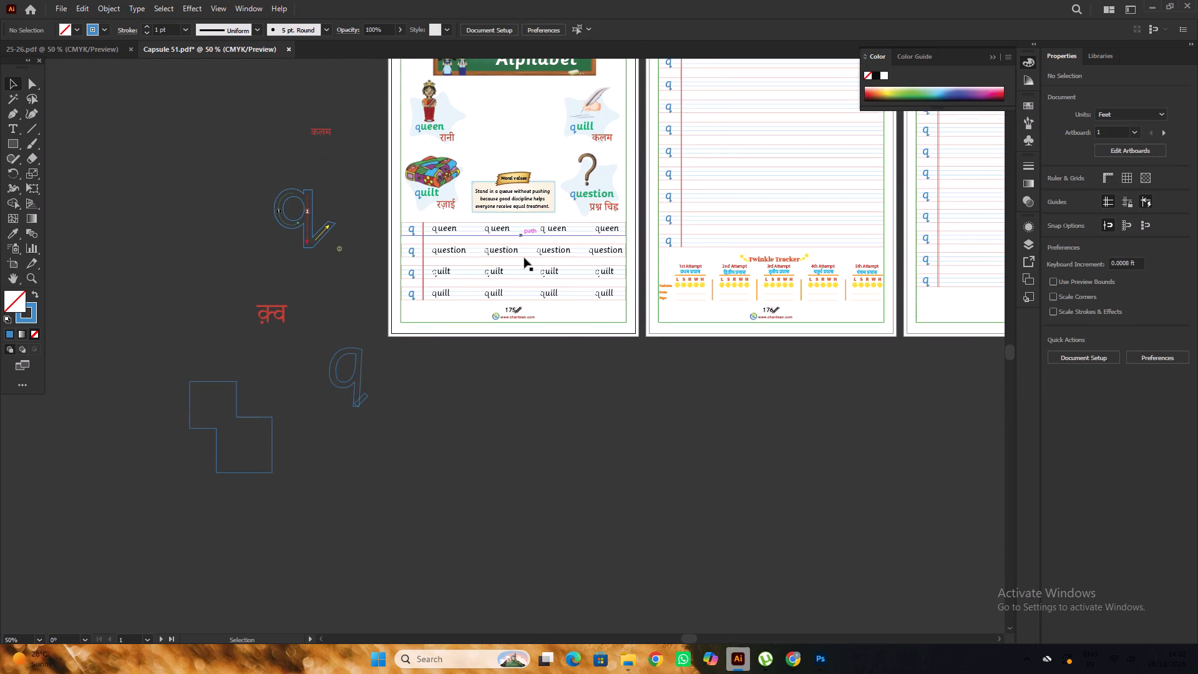
scroll(573, 269, "up", 2, "alt")
scroll(449, 243, "down", 1, "alt")
left_click(518, 331)
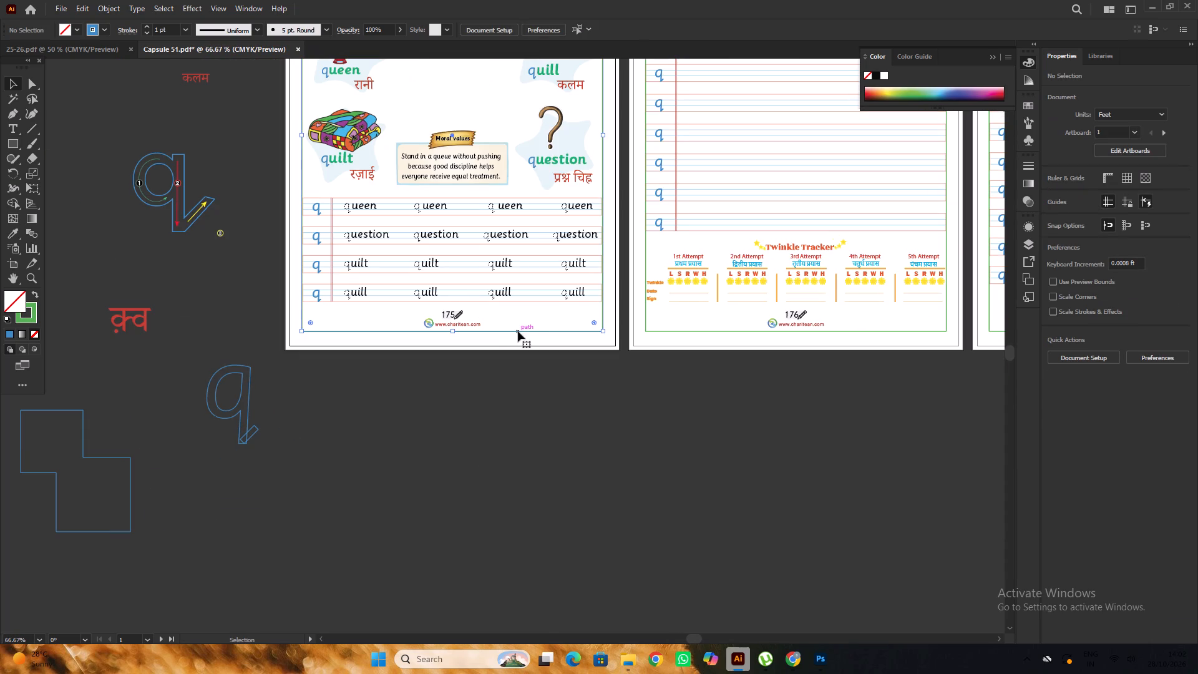
key("Delete")
left_click(701, 332)
key("Delete")
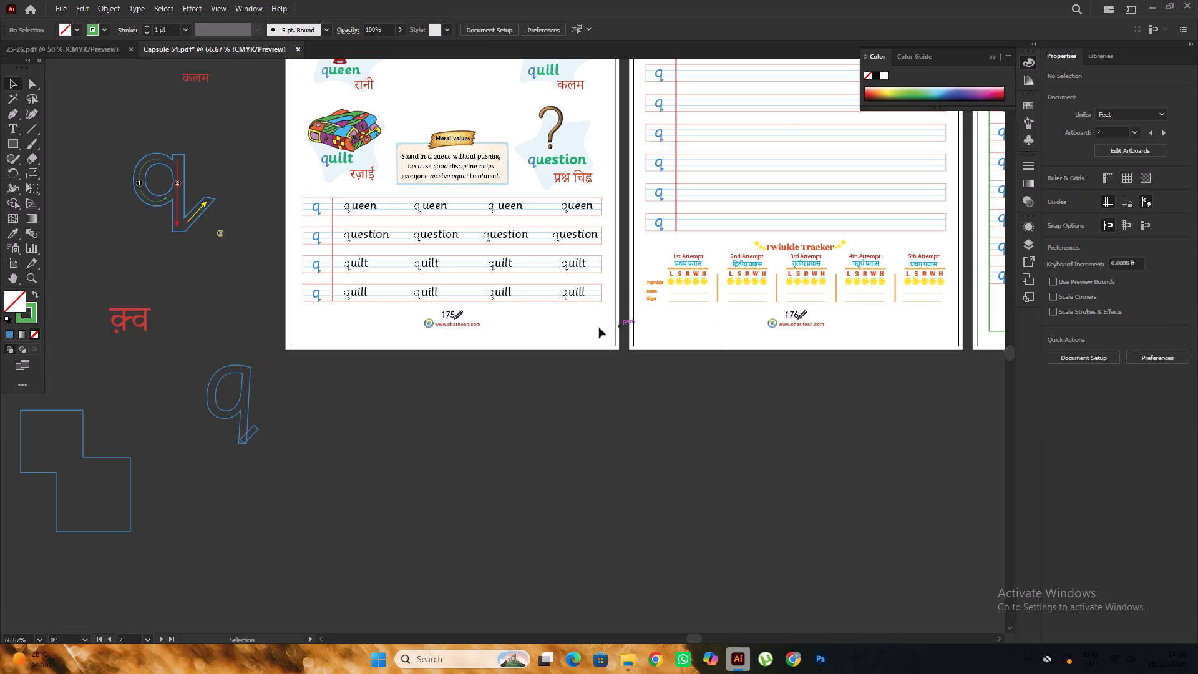
Delete the green border rectangle framing the PRACTICE TIME page 177.
scroll(426, 321, "down", 3, "alt")
scroll(655, 319, "up", 3, "alt")
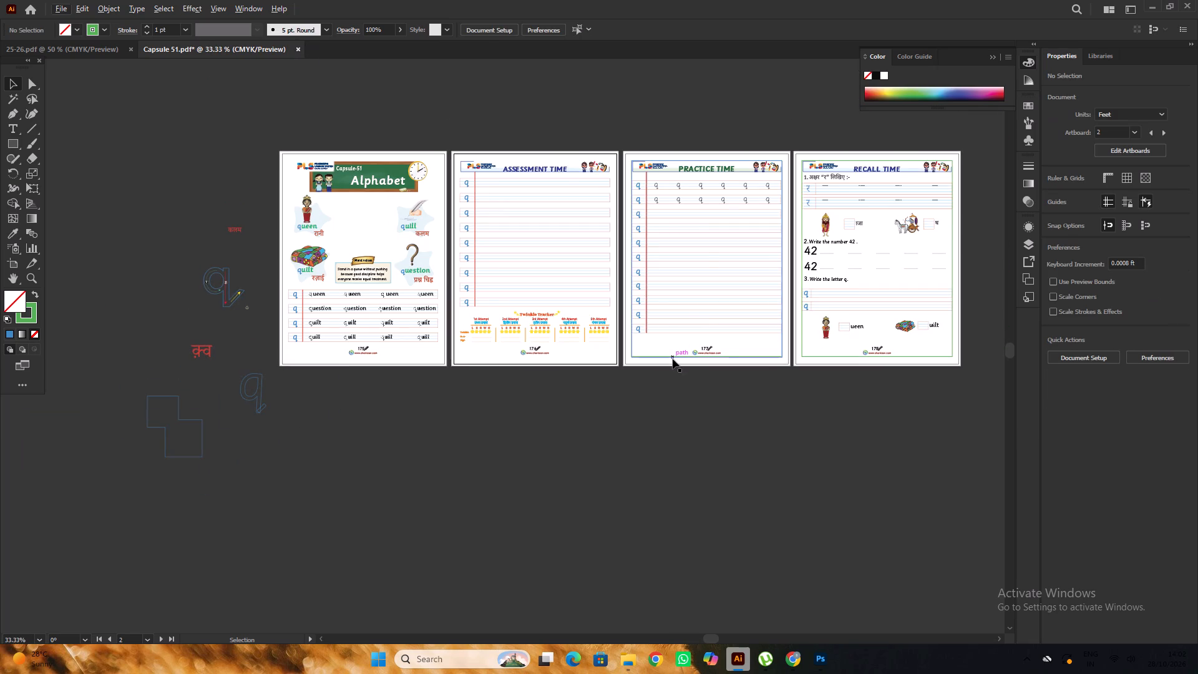
left_click(672, 359)
scroll(672, 358, "up", 2, "alt")
key("Delete")
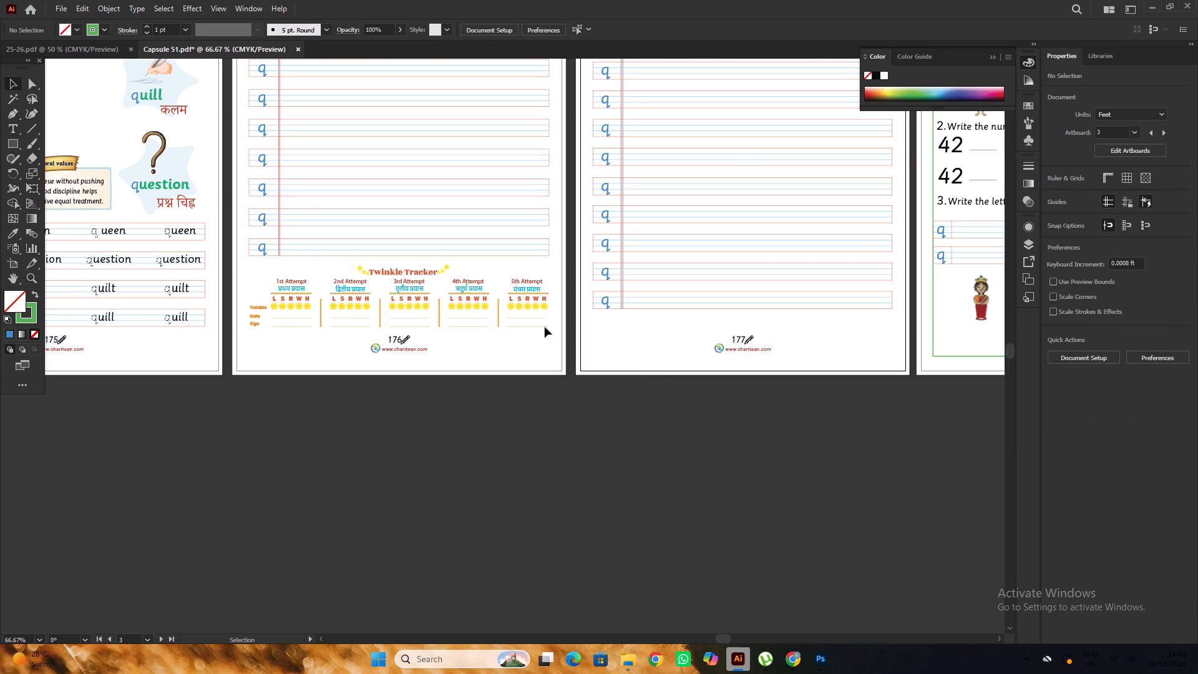
Delete the green border rectangle framing the RECALL TIME page 178.
scroll(490, 307, "down", 3, "alt")
scroll(794, 317, "up", 2, "alt")
left_click(842, 318)
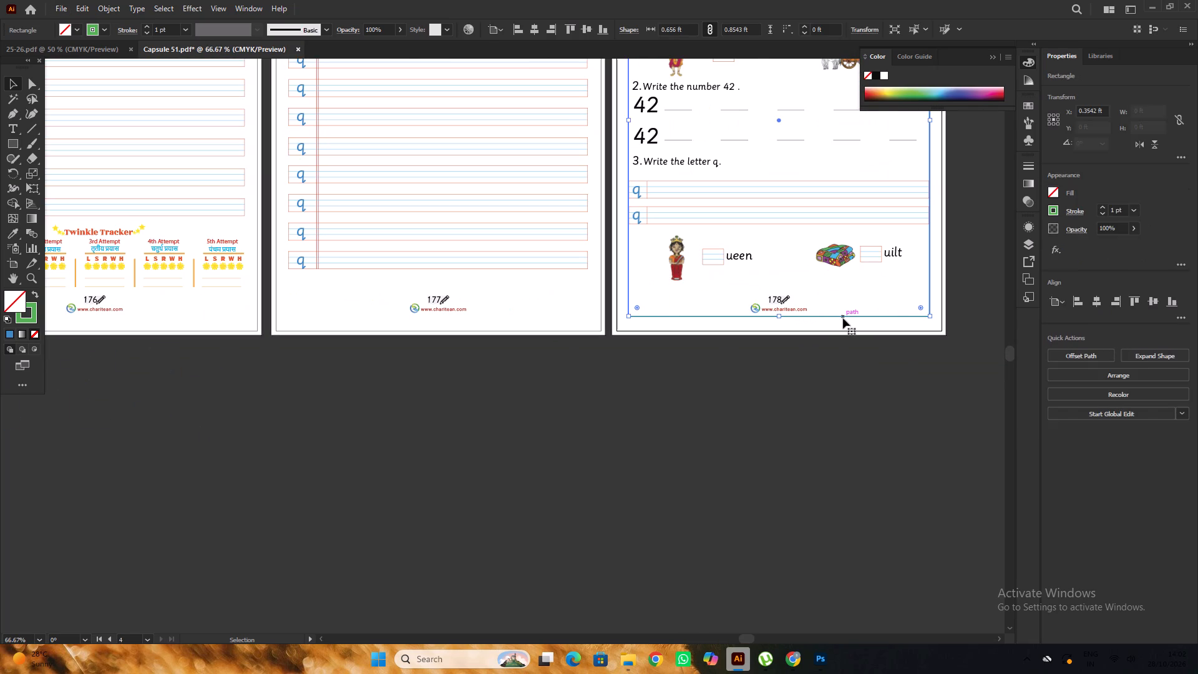
key("Delete")
left_click(853, 364)
Open the Capsule 50 PDF from the PRINT FINAL folder in File Explorer, check its page numbers through the last page, and close it.
scroll(803, 305, "up", 4, "alt")
scroll(803, 305, "down", 4, "alt")
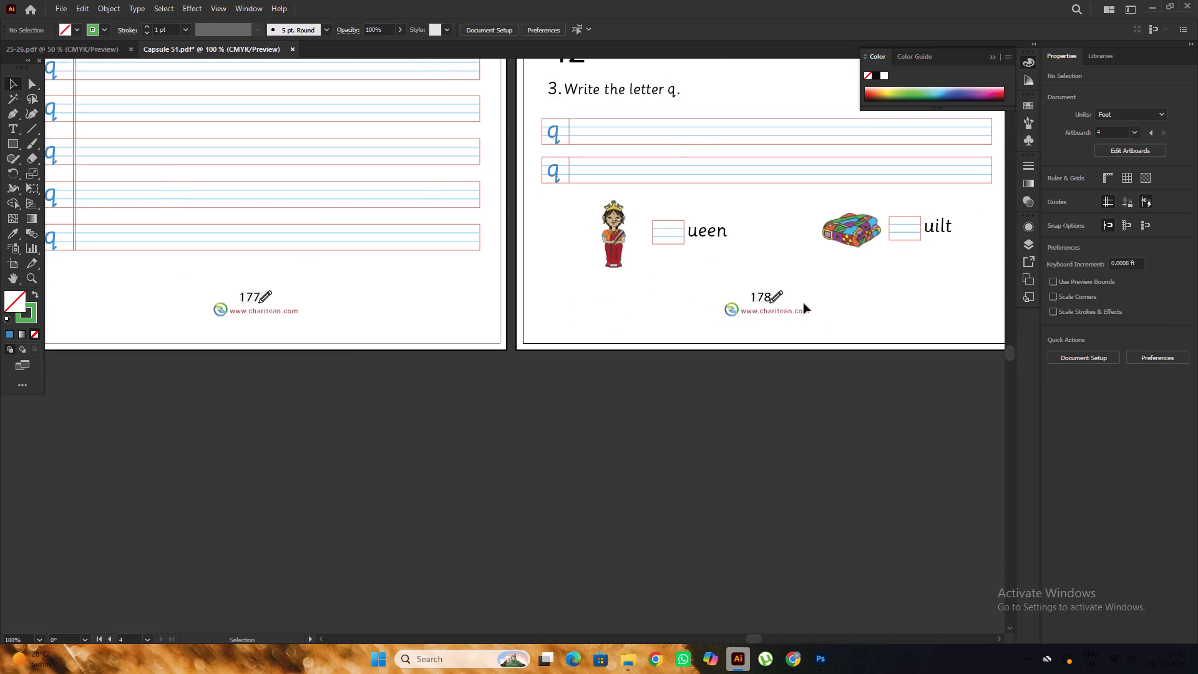
scroll(804, 303, "down", 2, "alt")
scroll(626, 260, "down", 2, "alt")
scroll(489, 276, "up", 5, "alt")
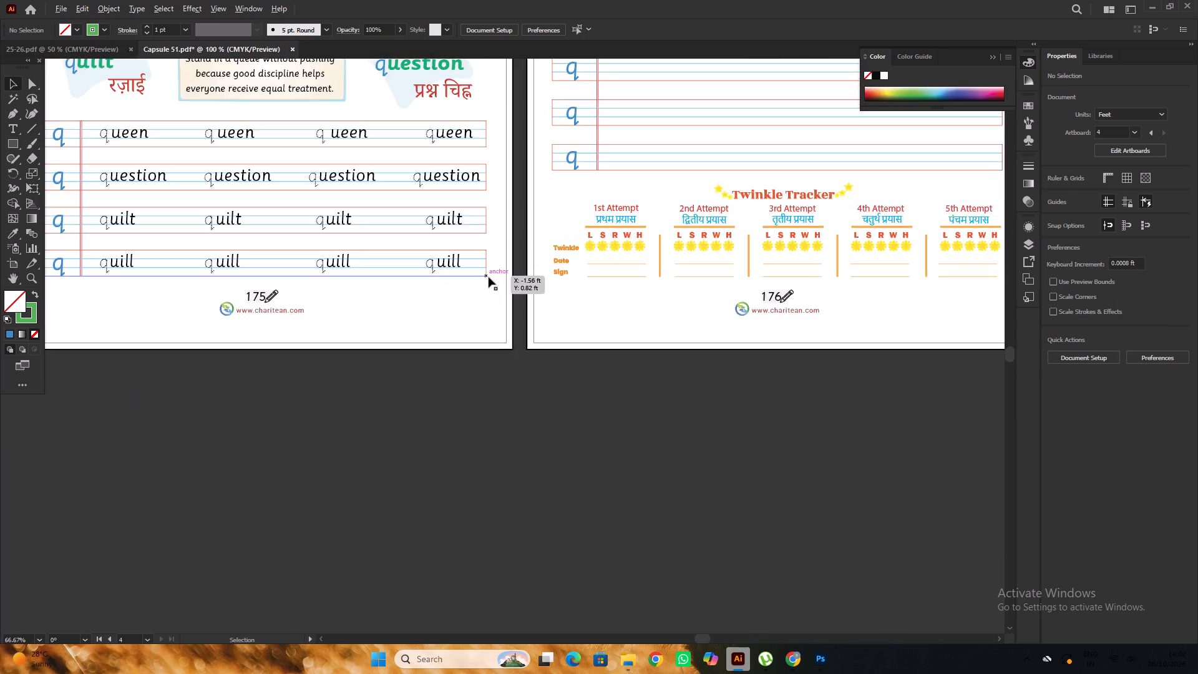
scroll(573, 284, "down", 3, "alt")
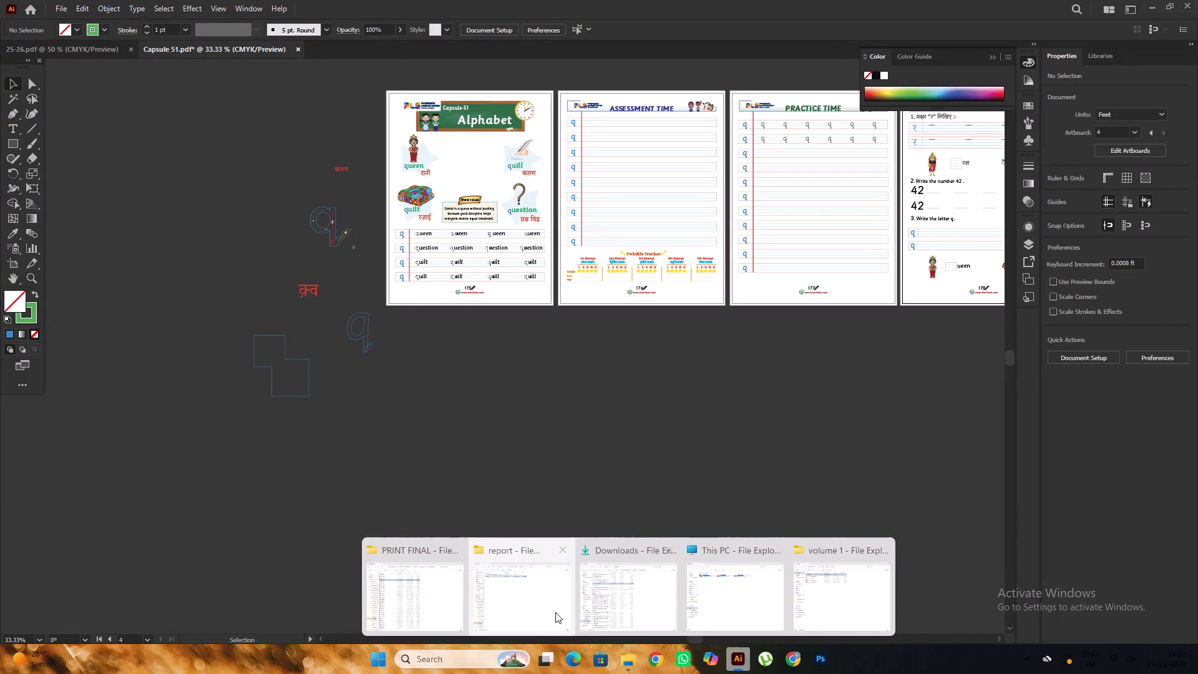
left_click(424, 578)
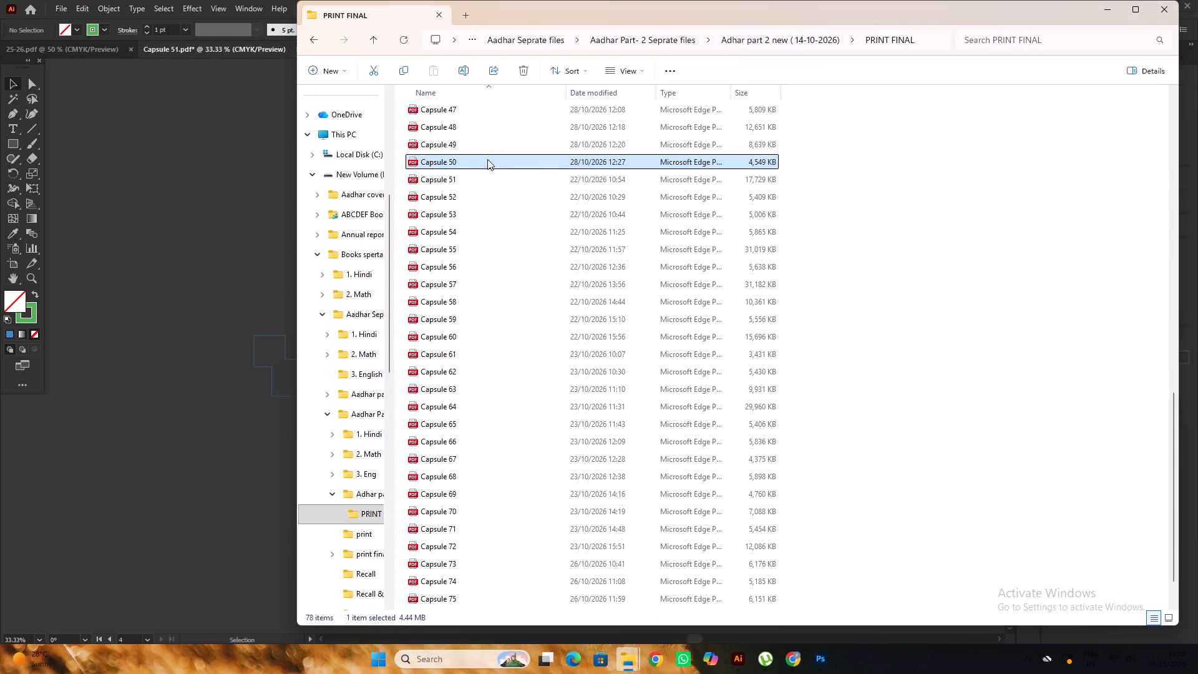
double_click(487, 160)
scroll(579, 276, "down", 19)
scroll(679, 268, "down", 4)
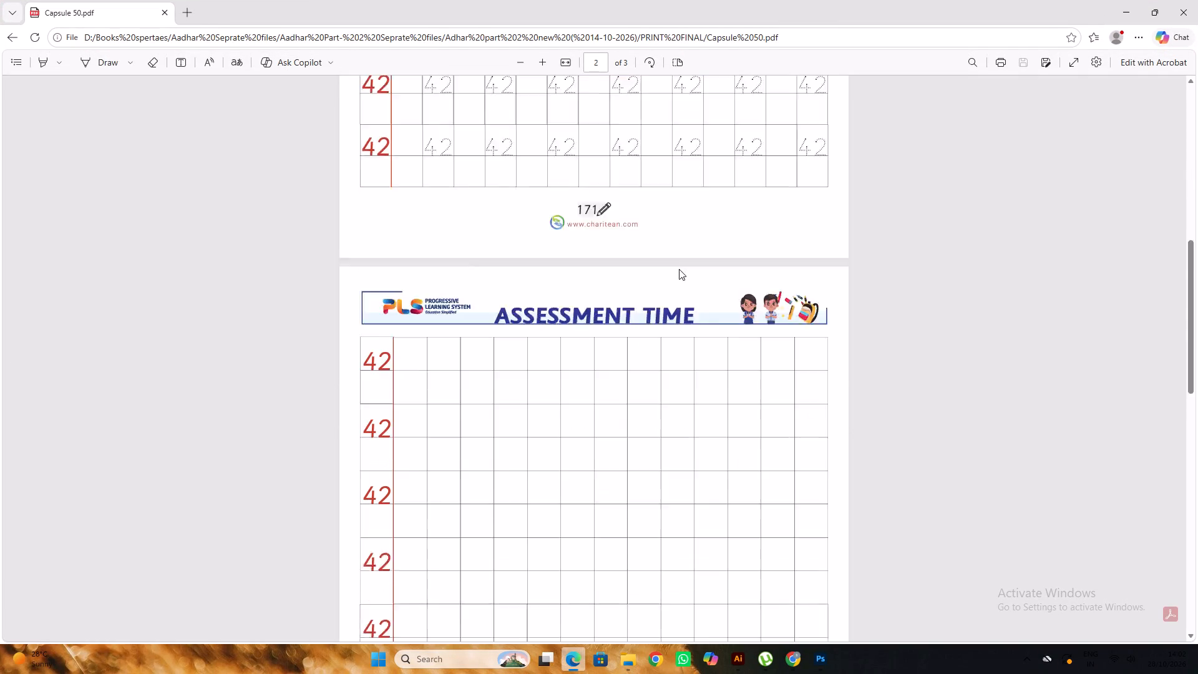
scroll(679, 269, "down", 20)
scroll(679, 269, "down", 4)
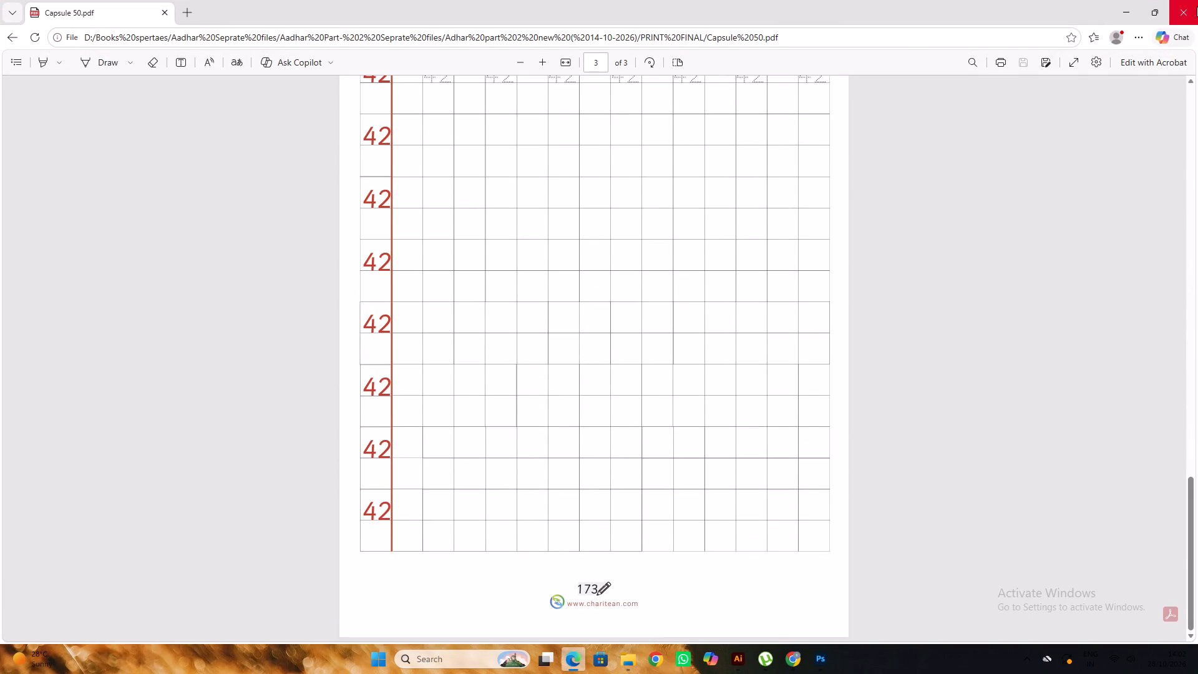
left_click(1189, 7)
left_click(1101, 7)
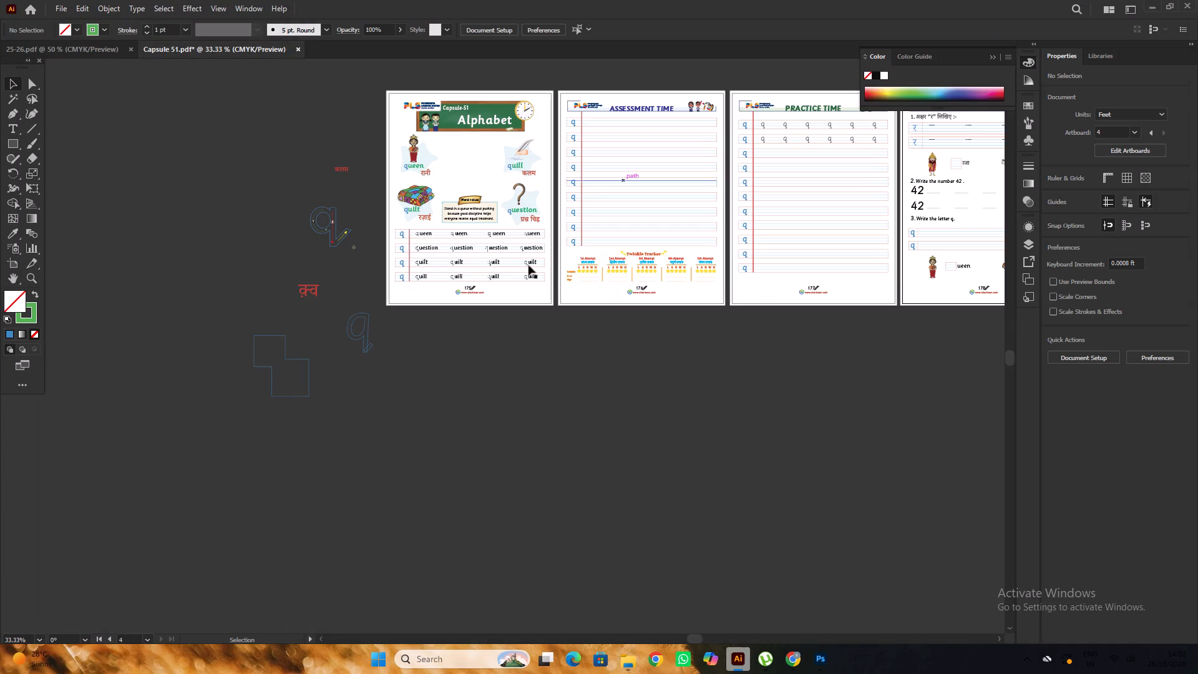
In Illustrator, change the page numbers to 174 on the Alphabet page and 175 on the ASSESSMENT TIME page.
scroll(471, 278, "up", 3, "alt")
scroll(457, 333, "up", 3, "alt")
key("t")
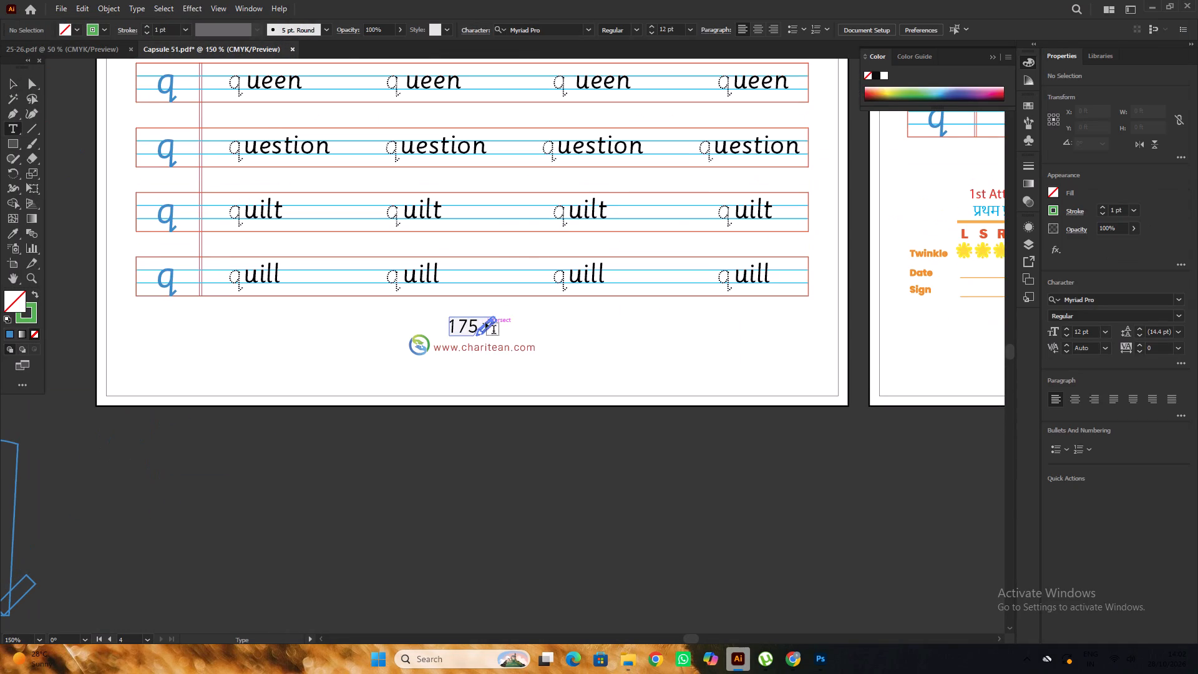
left_click(473, 321)
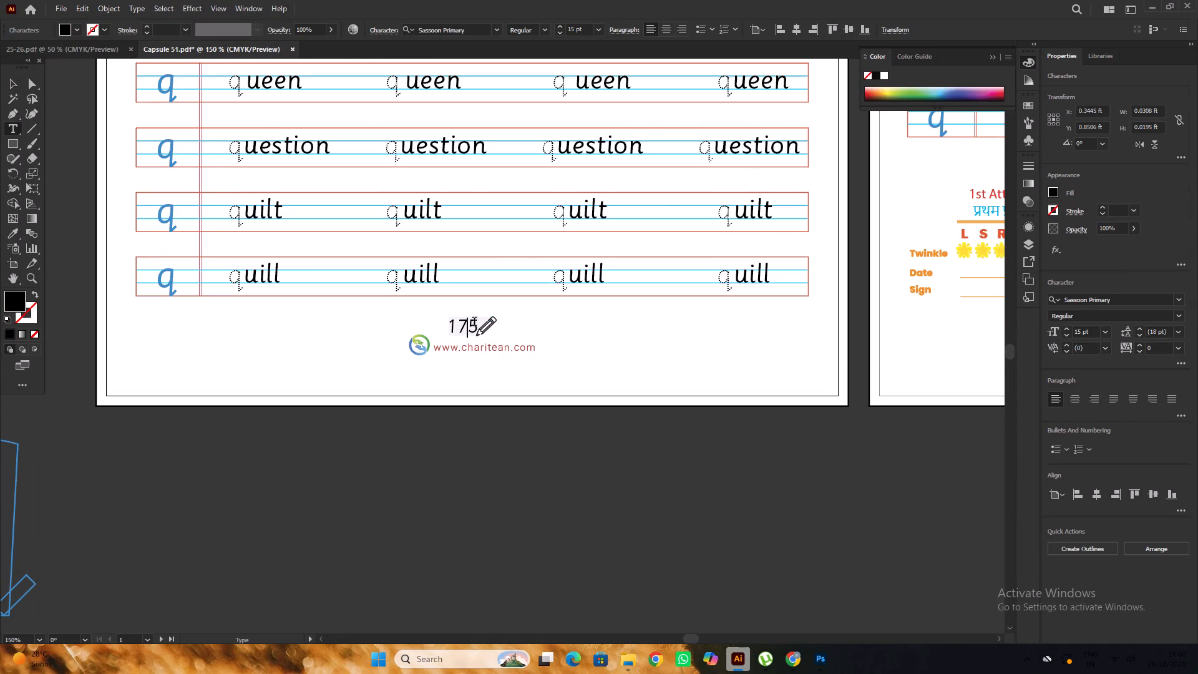
left_click(474, 323)
key("4")
scroll(358, 316, "down", 3, "alt")
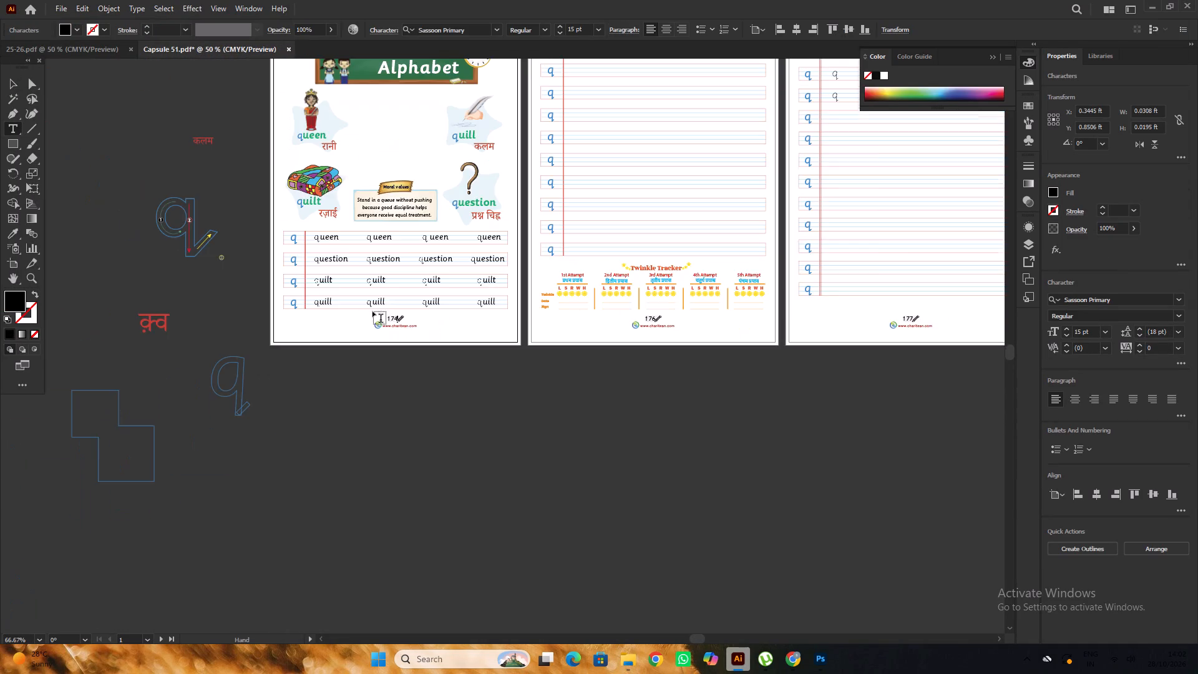
scroll(554, 319, "up", 3, "alt")
scroll(502, 285, "down", 2, "alt")
scroll(673, 298, "up", 5, "alt")
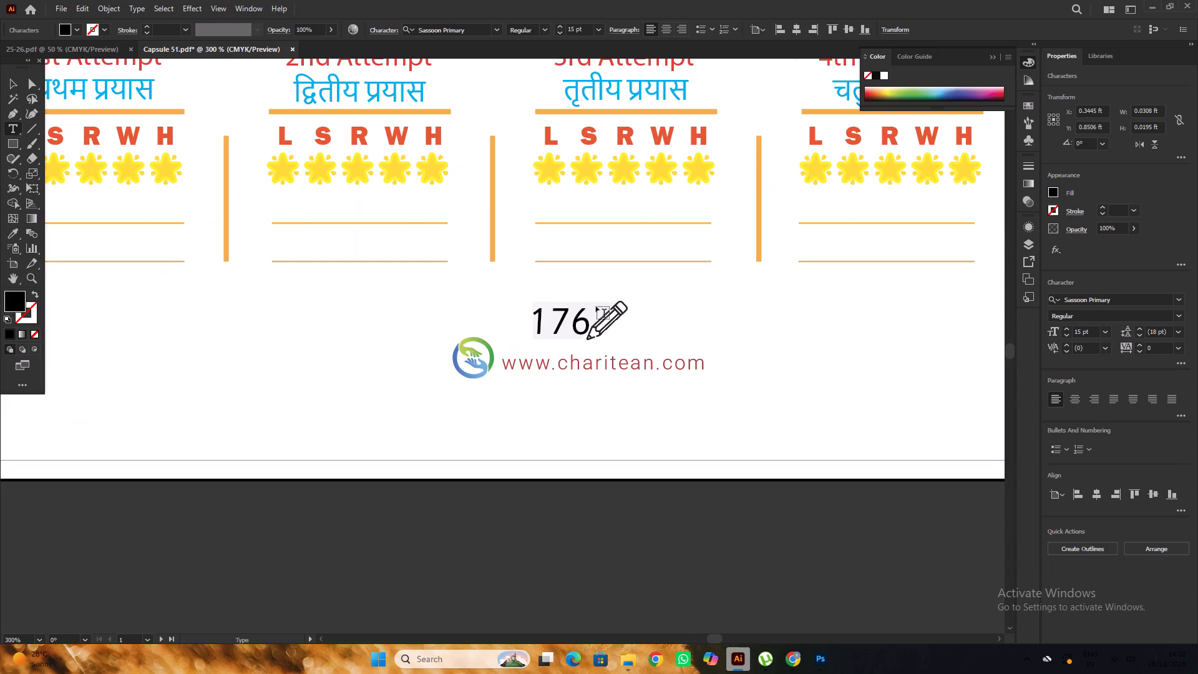
left_click_drag(583, 315, 570, 325)
key("5")
Change the page numbers to 176 on the PRACTICE TIME page and 177 on the RECALL TIME page.
scroll(414, 297, "down", 3, "alt")
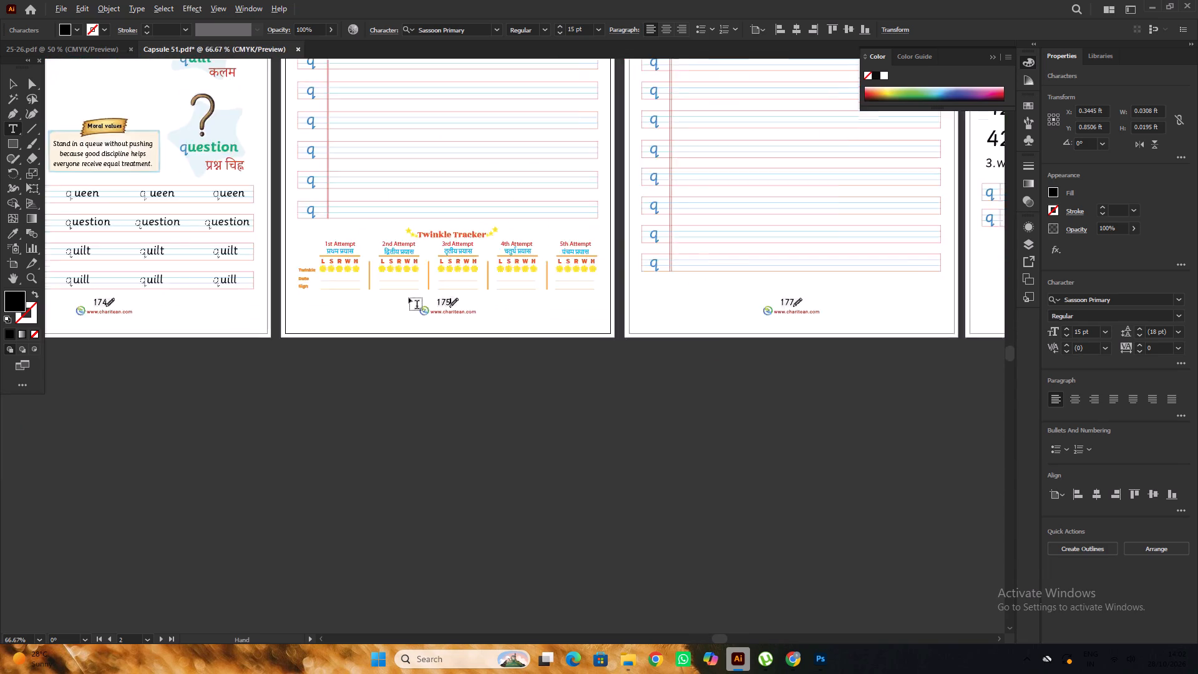
scroll(409, 298, "down", 4, "alt")
scroll(555, 301, "up", 7, "alt")
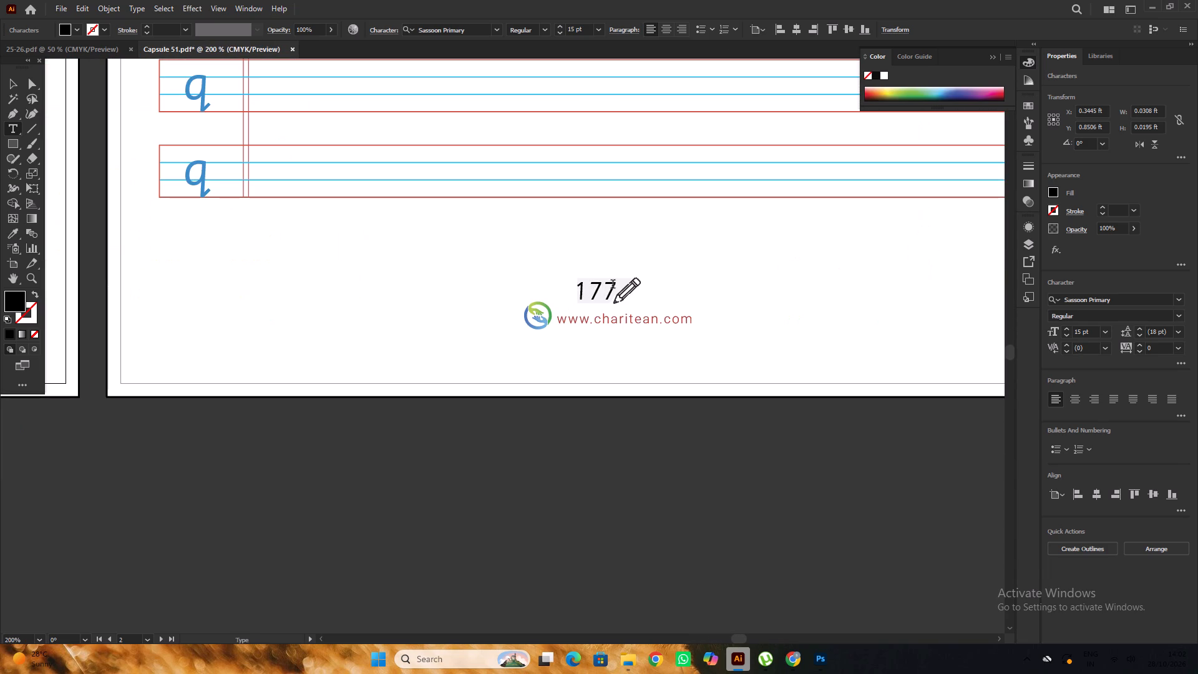
left_click_drag(615, 284, 594, 294)
type("76")
scroll(620, 302, "up", 3, "alt")
scroll(484, 275, "down", 7, "alt")
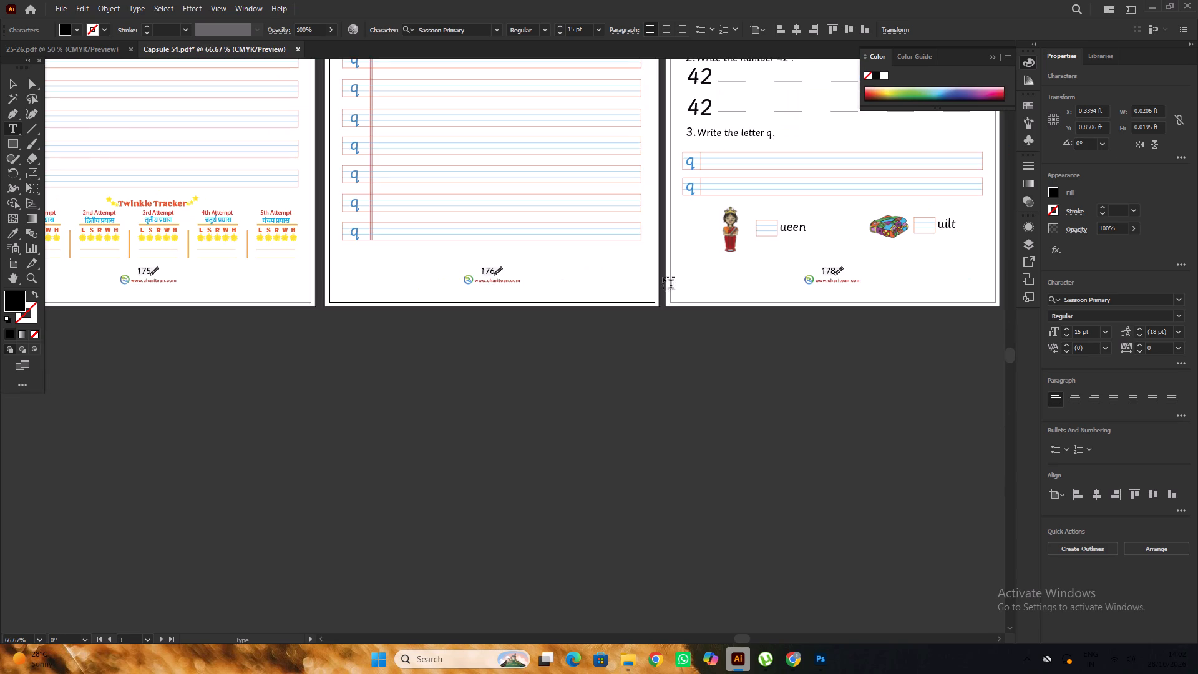
scroll(845, 275, "up", 5, "alt")
left_click_drag(797, 261, 789, 268)
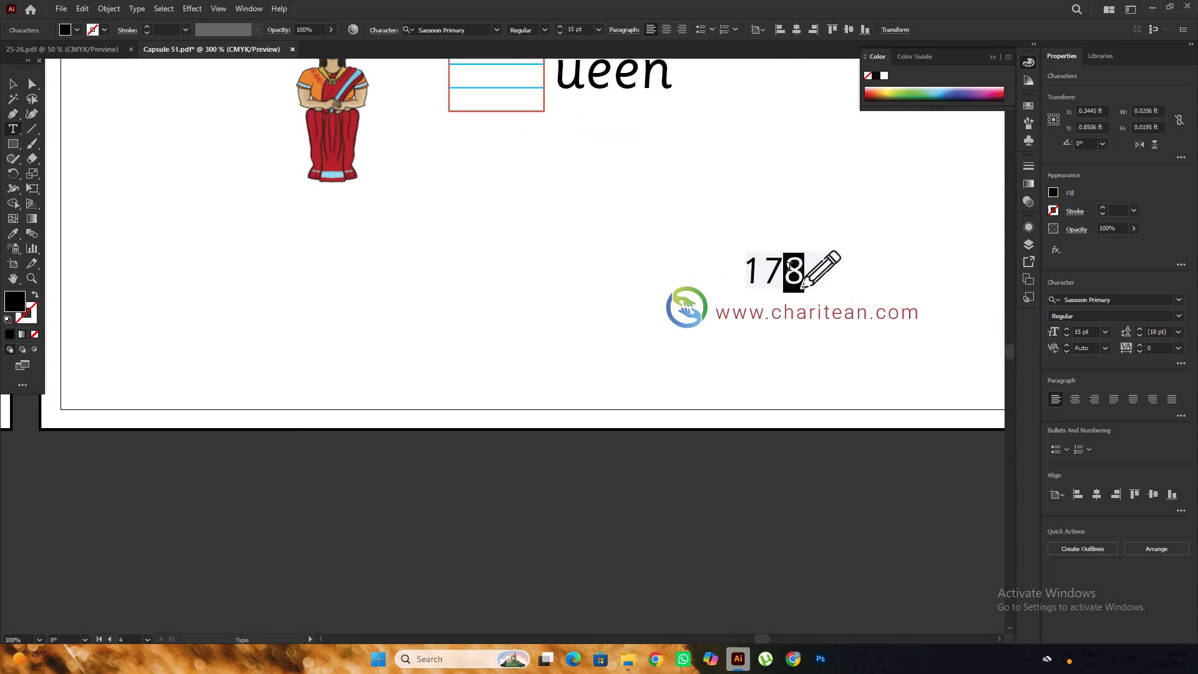
key("7")
Recolour the two large 42 numerals on the RECALL TIME page with the blue fill 278acb and deselect them.
scroll(691, 227, "down", 6, "alt")
scroll(686, 238, "up", 3)
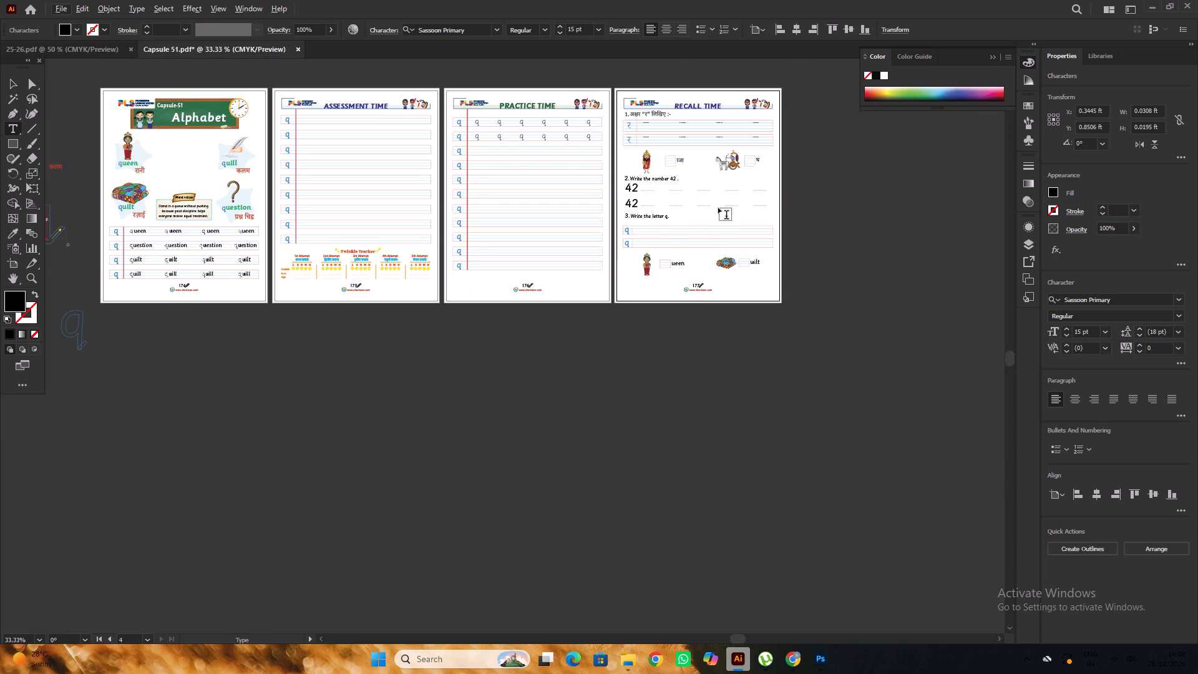
left_click(11, 84)
left_click(766, 353)
scroll(747, 306, "up", 4)
scroll(625, 256, "up", 3)
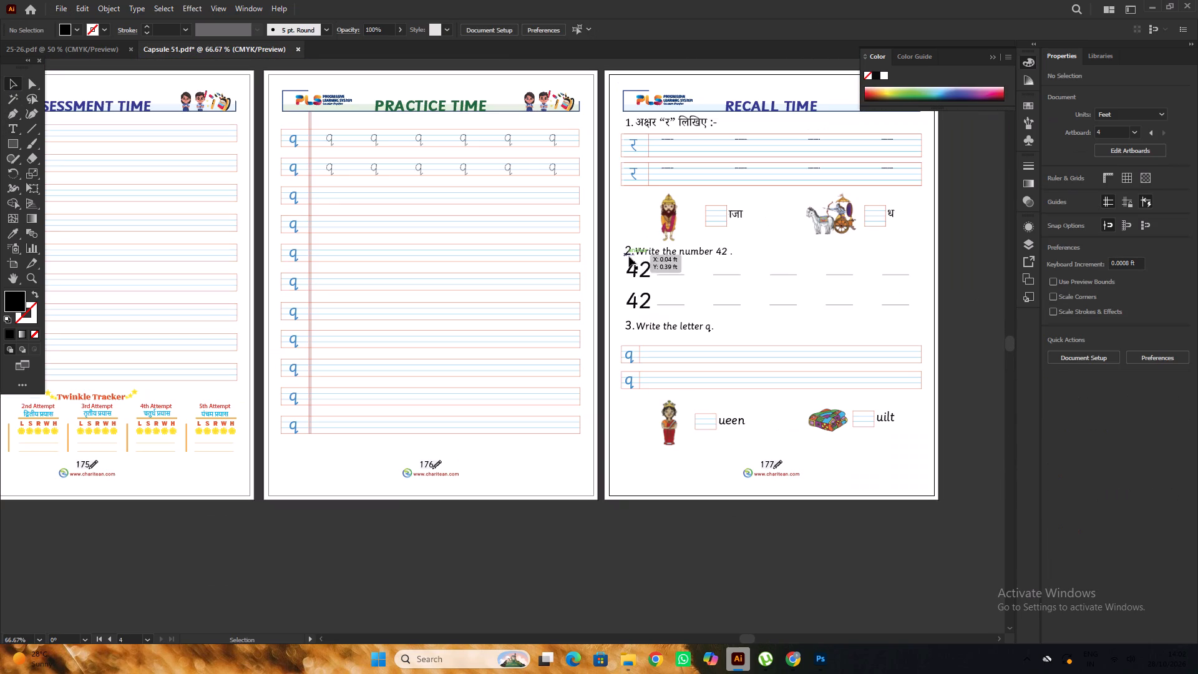
left_click(648, 269)
left_click(643, 303, "shift")
scroll(641, 297, "down", 1, "alt")
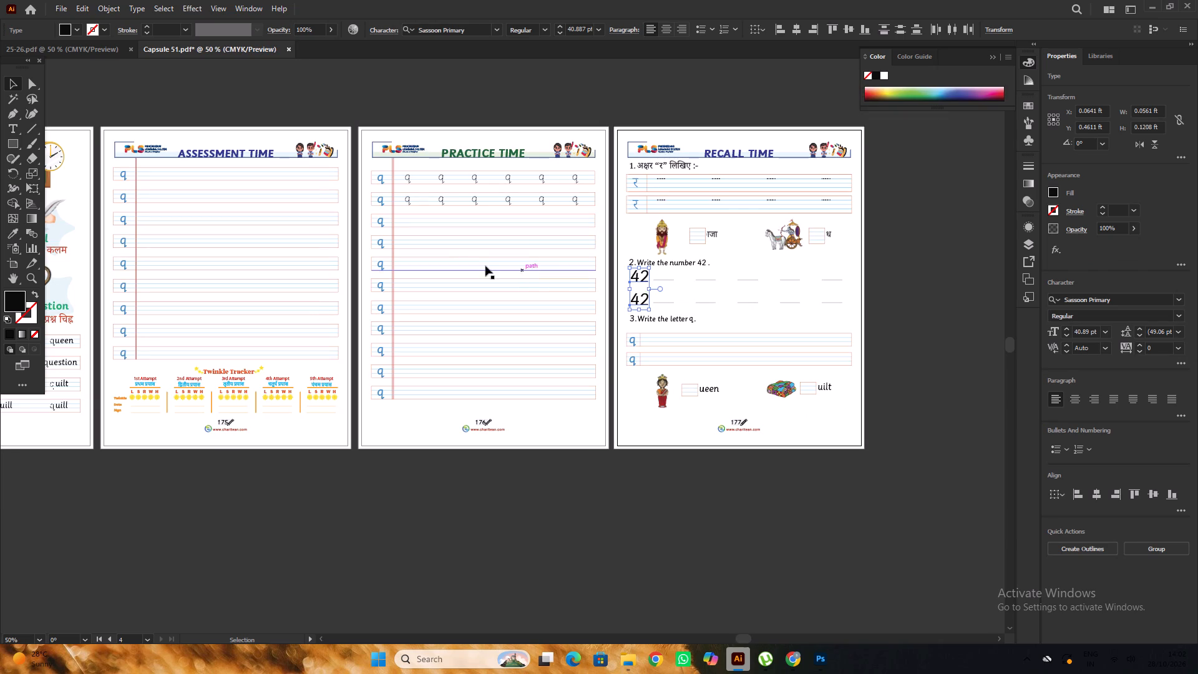
double_click(10, 301)
key("ctrl+v")
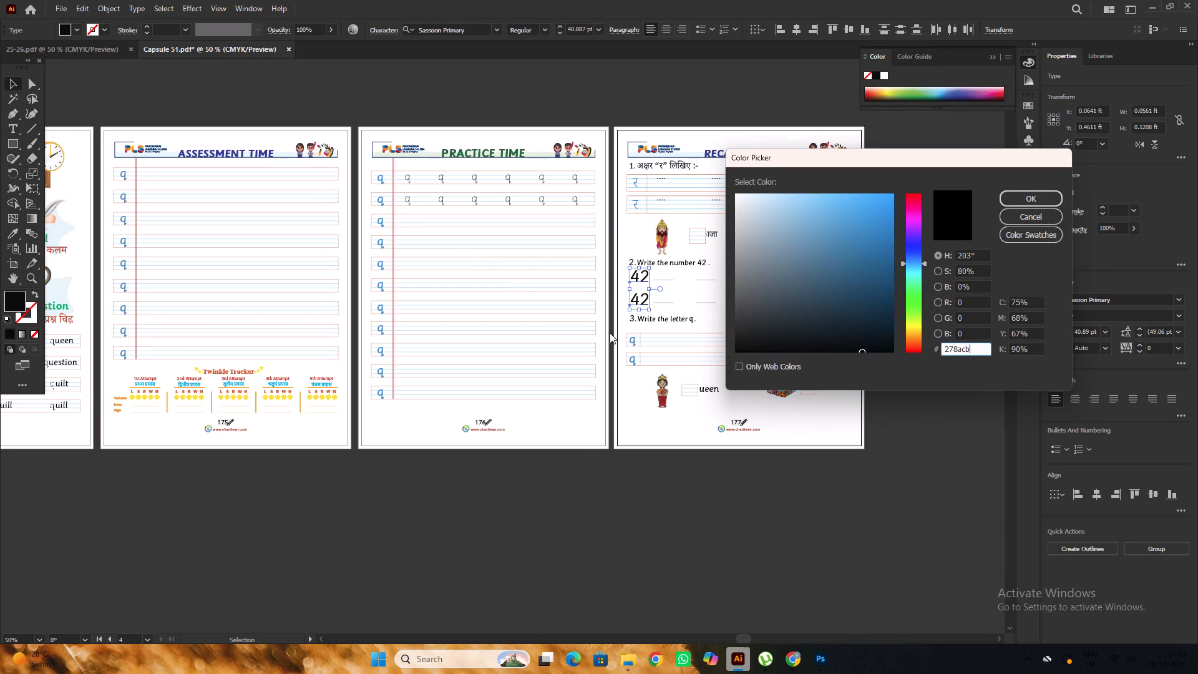
left_click(1046, 201)
double_click(918, 336)
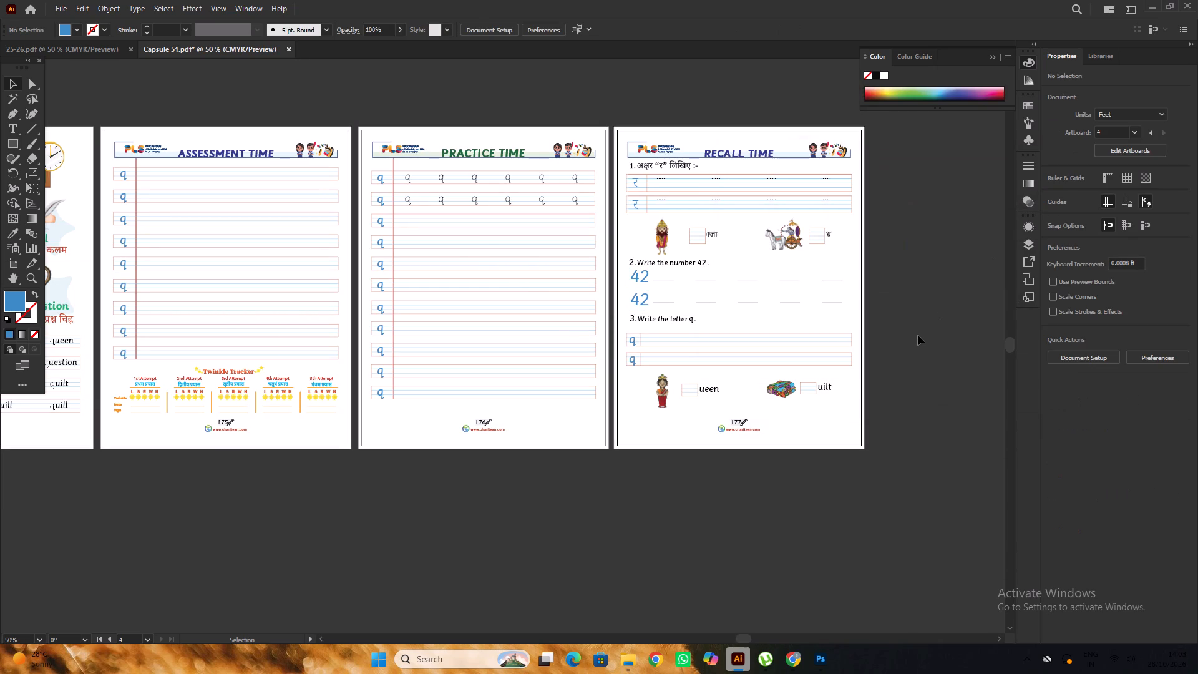
left_click(918, 335)
Move the tail stroke of the outlined q slightly upward so its lower end sits inside the stem, and deselect it.
scroll(875, 303, "down", 2)
scroll(875, 303, "down", 1, "alt")
scroll(630, 340, "up", 2, "alt")
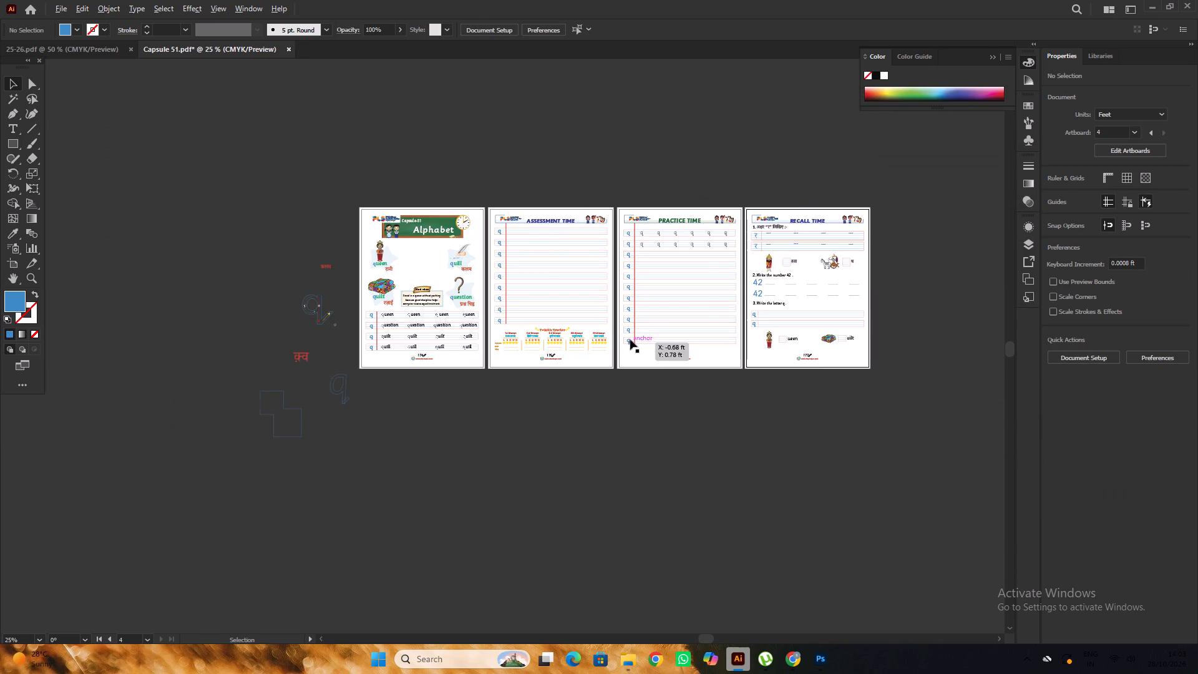
scroll(689, 333, "down", 1, "alt")
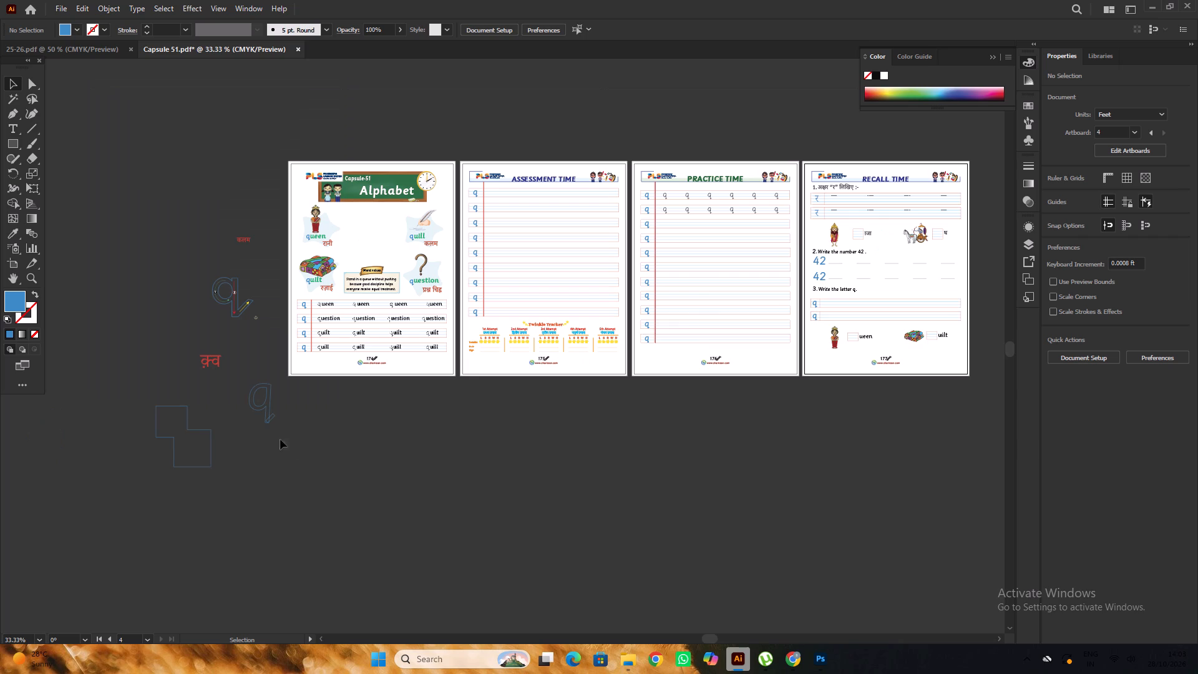
scroll(251, 418, "up", 5, "alt")
scroll(446, 428, "down", 1, "alt")
scroll(390, 432, "up", 1, "alt")
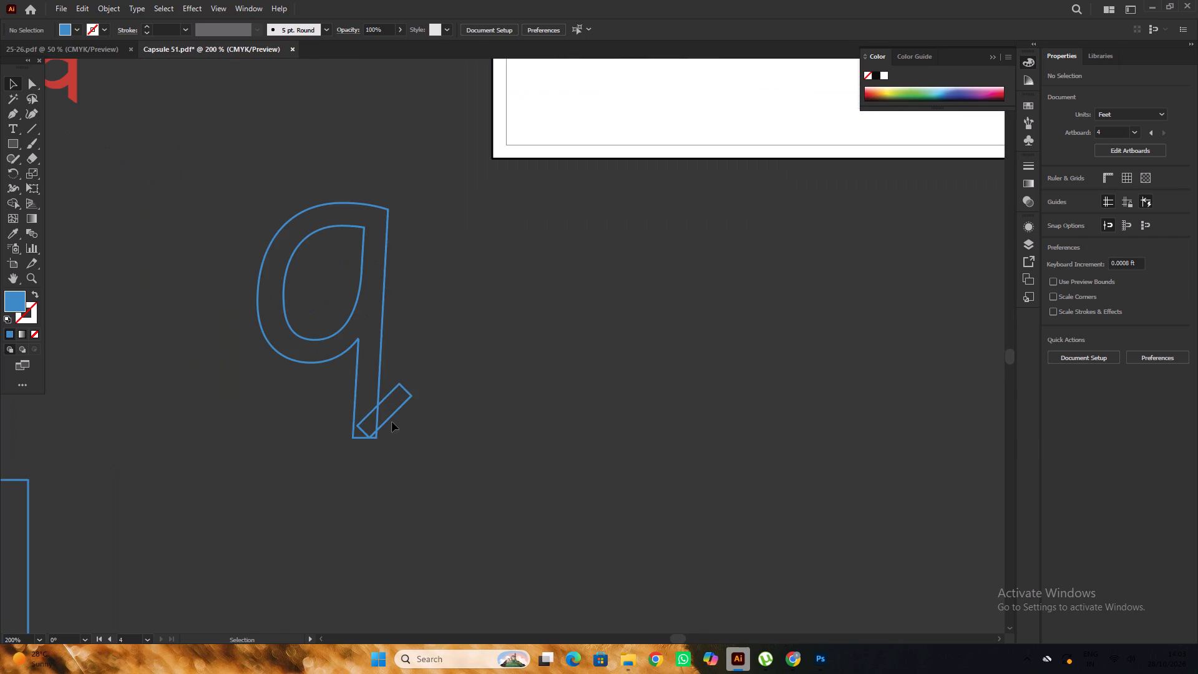
left_click_drag(392, 418, 393, 413)
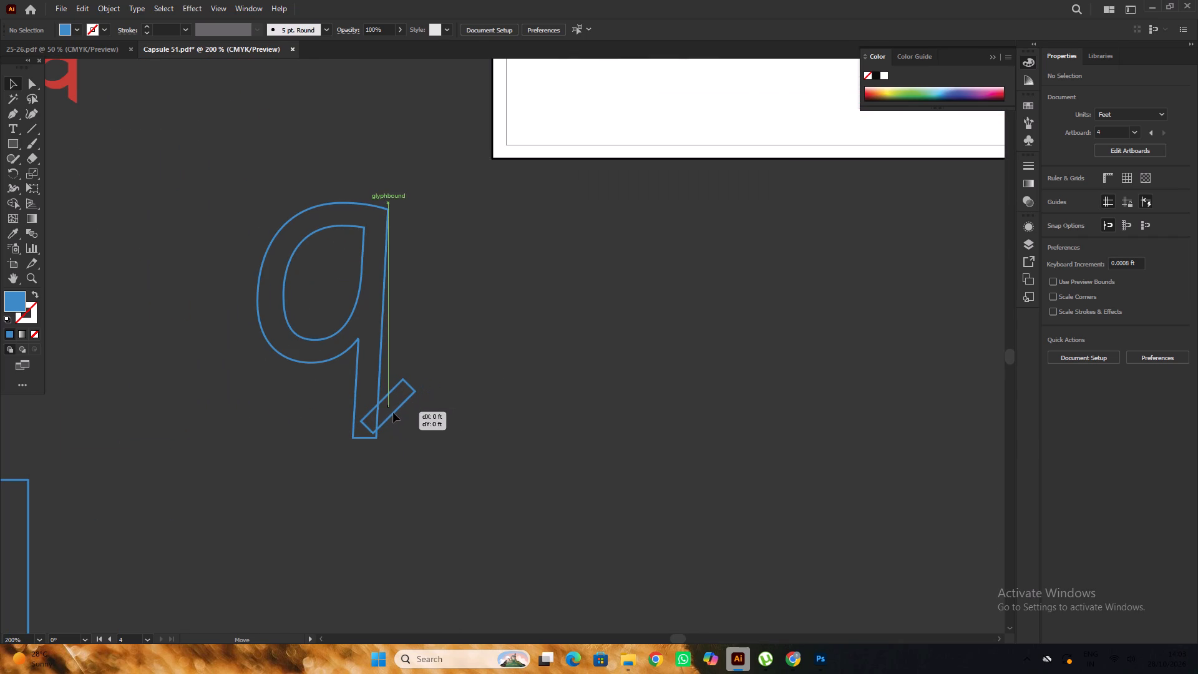
left_click_drag(393, 413, 396, 395)
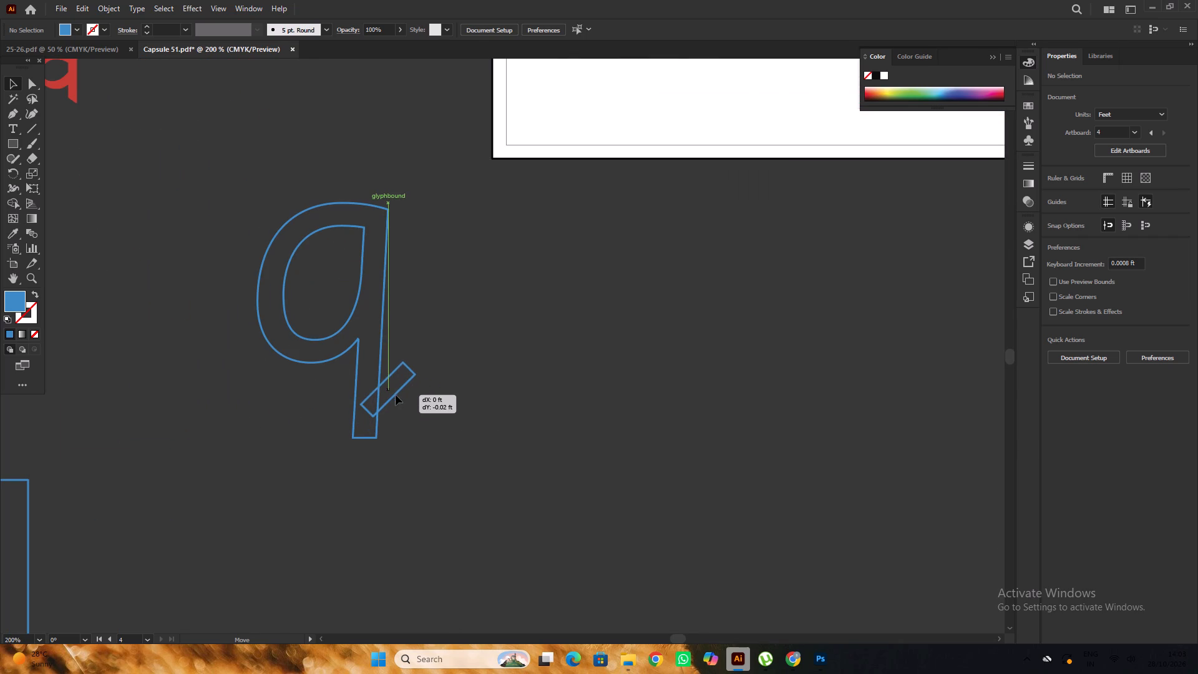
left_click_drag(396, 395, 394, 411)
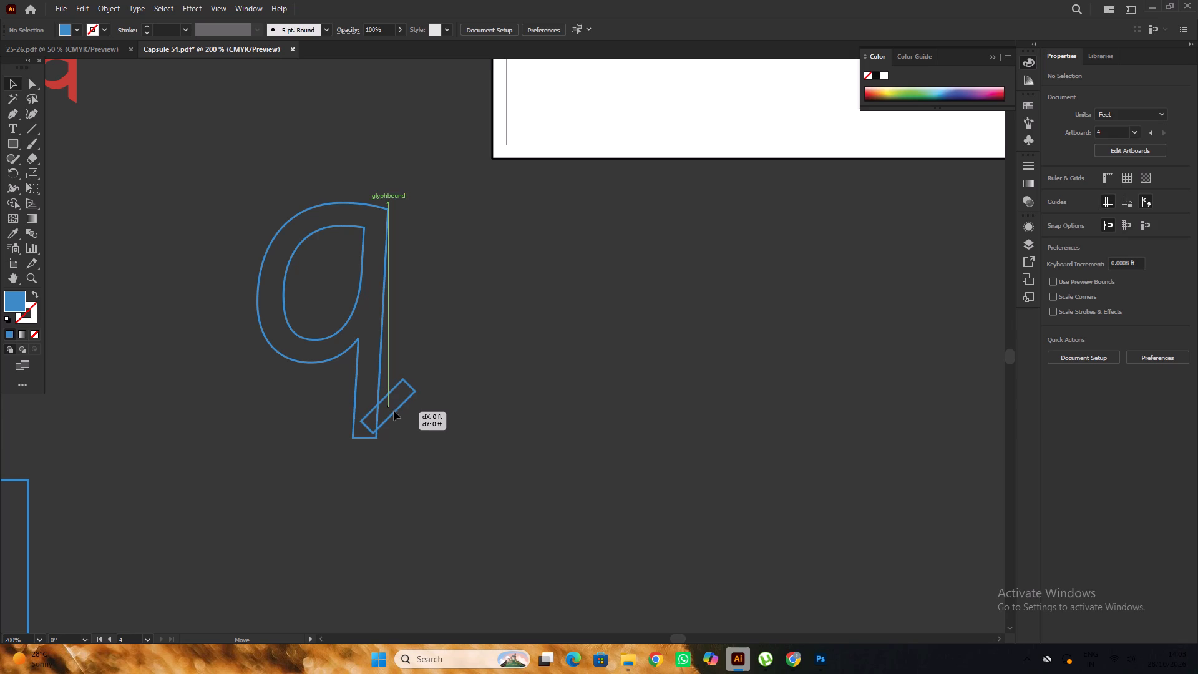
left_click_drag(394, 411, 392, 409)
scroll(385, 416, "up", 2, "alt")
left_click_drag(392, 416, 395, 421)
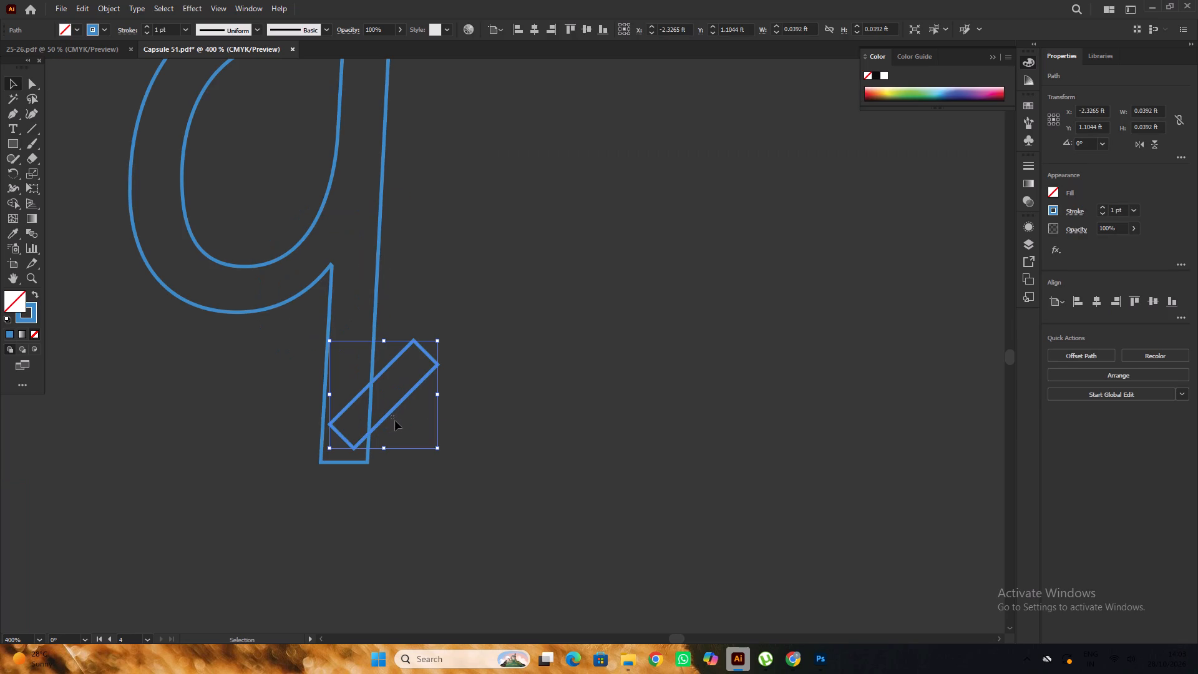
left_click_drag(395, 421, 396, 421)
left_click_drag(394, 415, 398, 422)
left_click(392, 413)
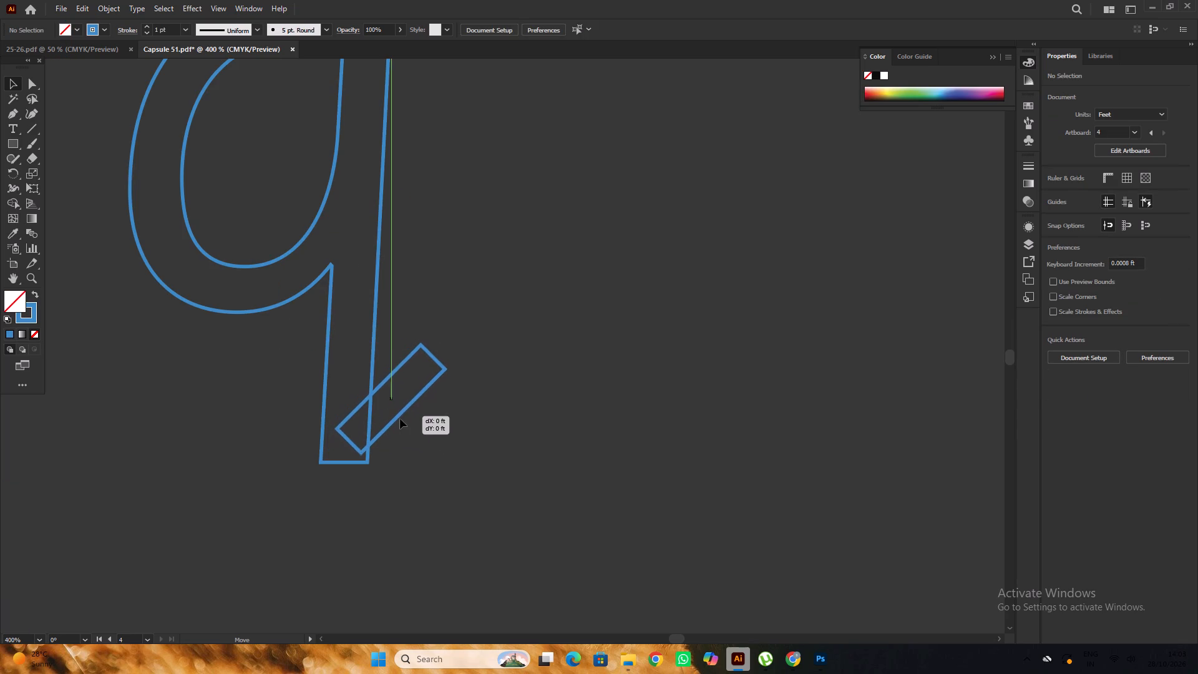
left_click(499, 425)
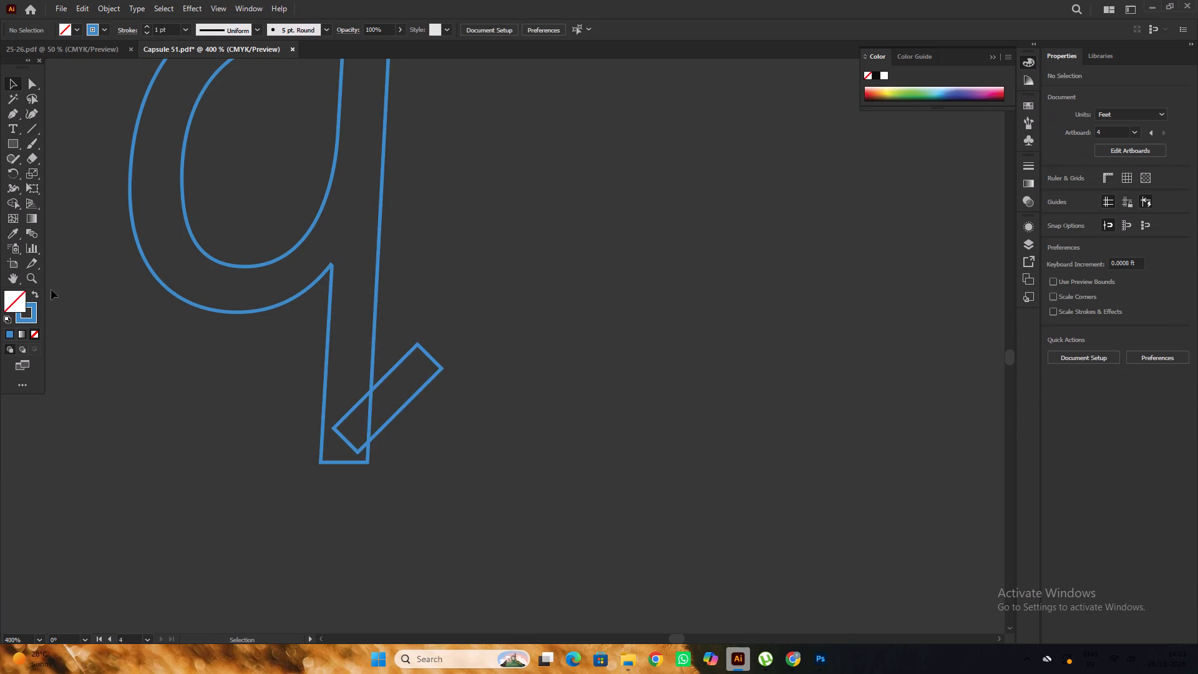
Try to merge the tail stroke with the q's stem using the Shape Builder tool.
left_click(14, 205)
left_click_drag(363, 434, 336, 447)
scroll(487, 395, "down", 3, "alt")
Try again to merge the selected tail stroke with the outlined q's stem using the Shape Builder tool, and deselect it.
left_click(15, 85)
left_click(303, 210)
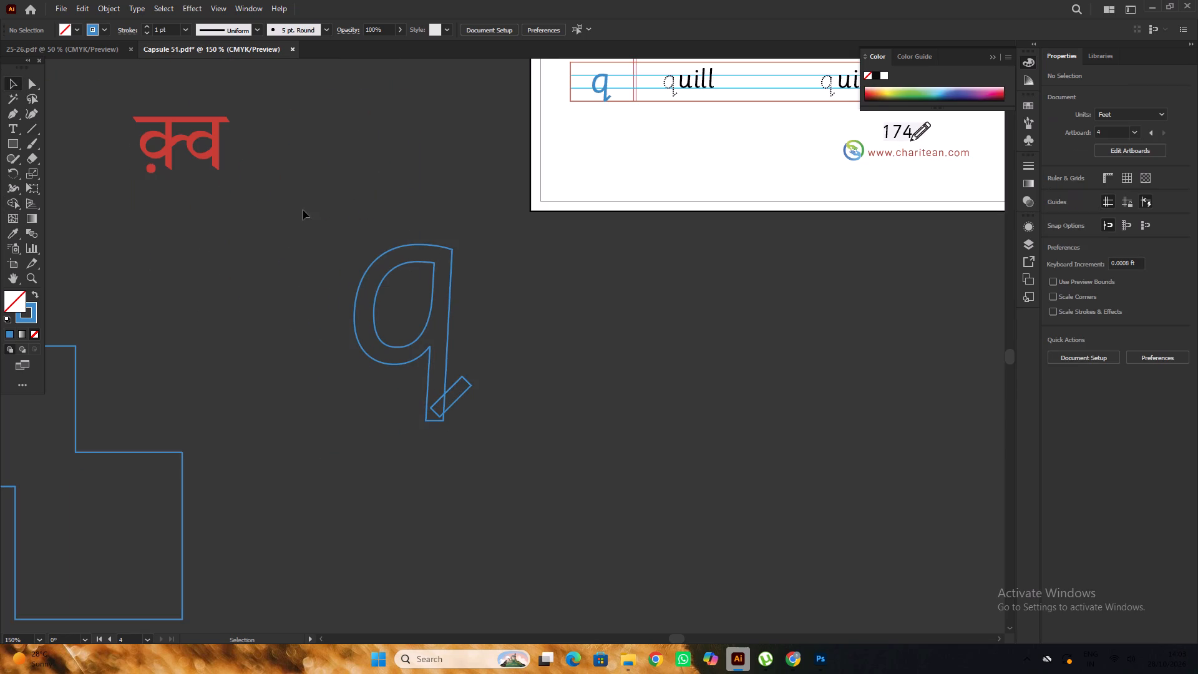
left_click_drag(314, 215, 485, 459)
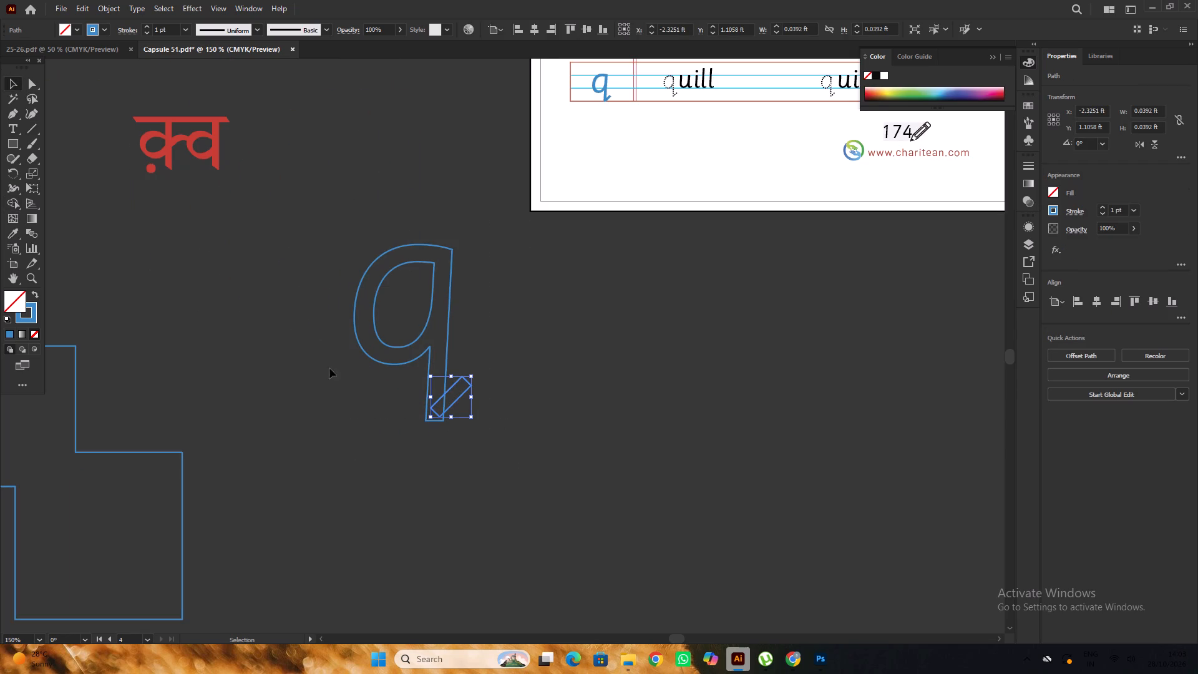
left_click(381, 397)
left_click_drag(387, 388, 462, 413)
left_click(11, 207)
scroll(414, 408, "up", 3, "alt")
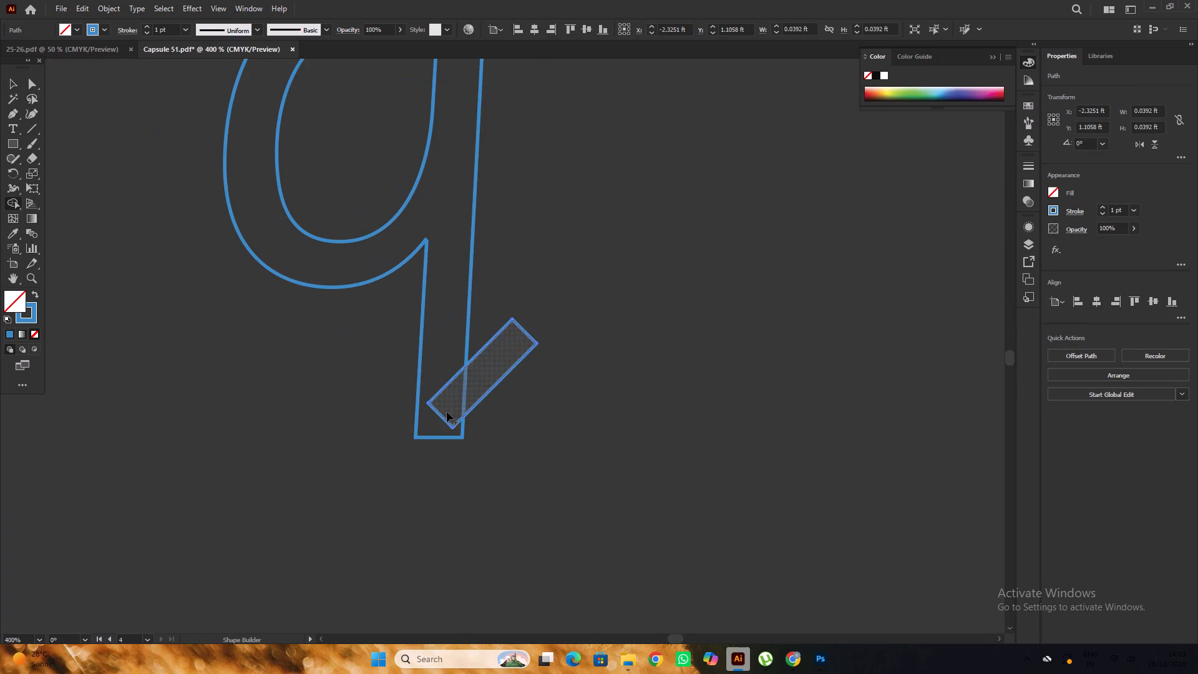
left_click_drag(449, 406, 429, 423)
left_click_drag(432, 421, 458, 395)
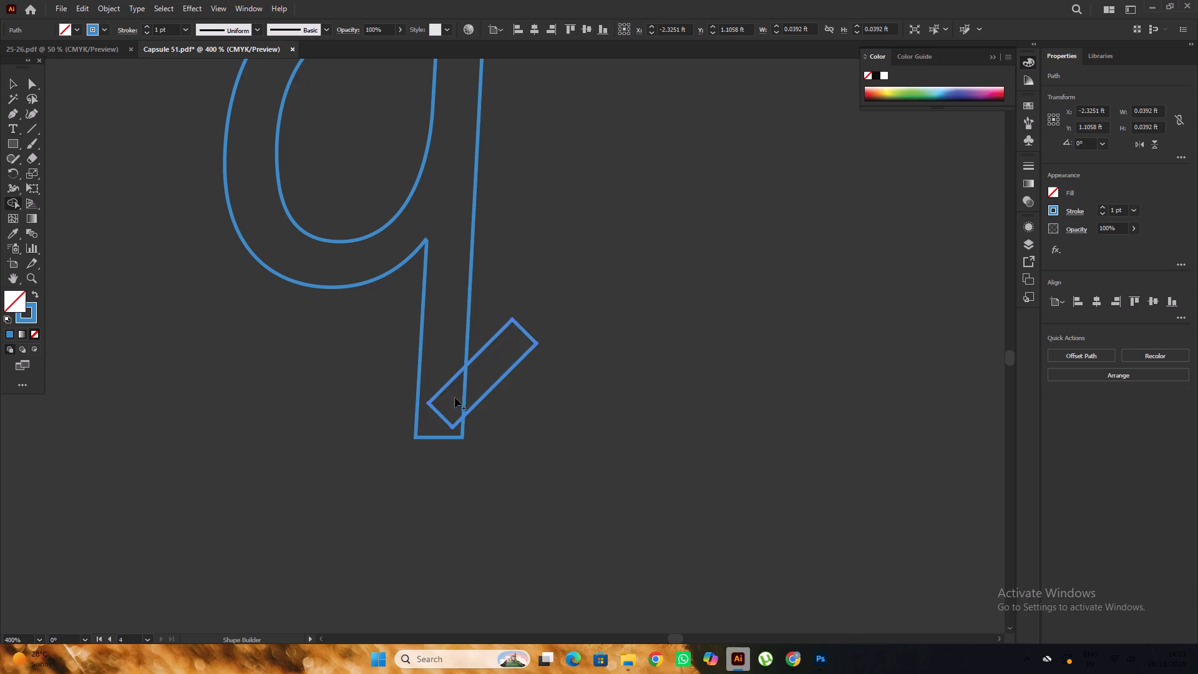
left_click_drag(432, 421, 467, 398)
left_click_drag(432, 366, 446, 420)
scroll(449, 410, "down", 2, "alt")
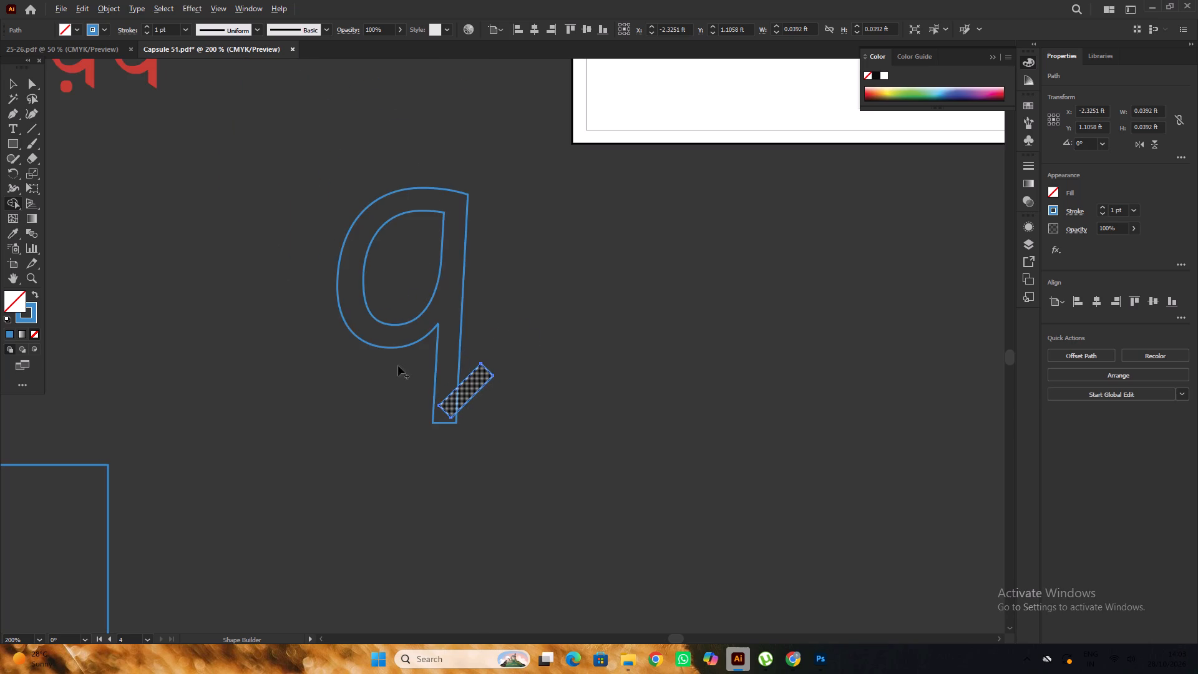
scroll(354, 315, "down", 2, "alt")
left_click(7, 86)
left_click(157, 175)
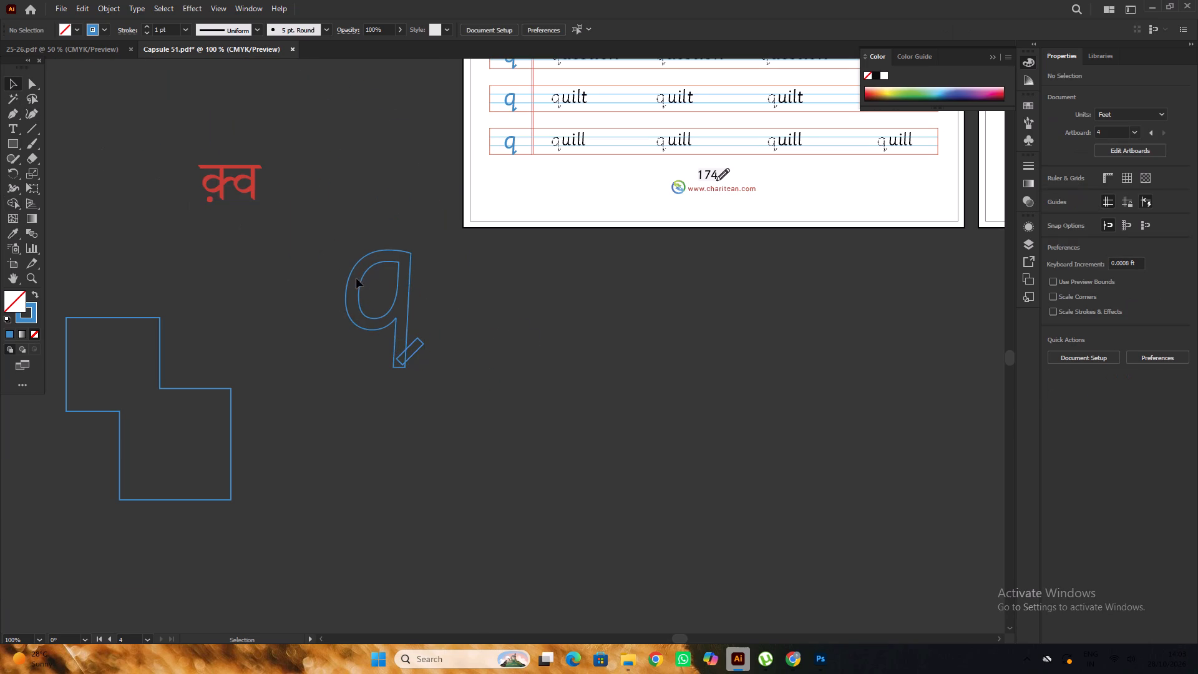
Unlock the outlined q.
left_click(363, 276)
right_click(363, 276)
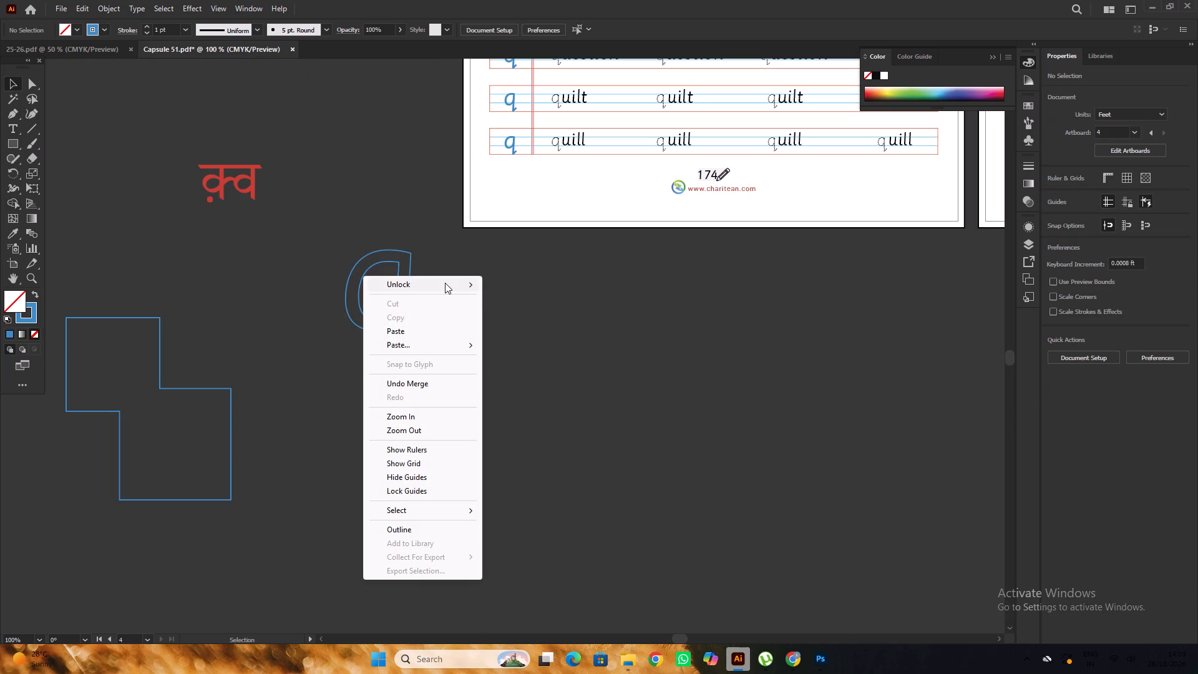
left_click(500, 284)
left_click(519, 335)
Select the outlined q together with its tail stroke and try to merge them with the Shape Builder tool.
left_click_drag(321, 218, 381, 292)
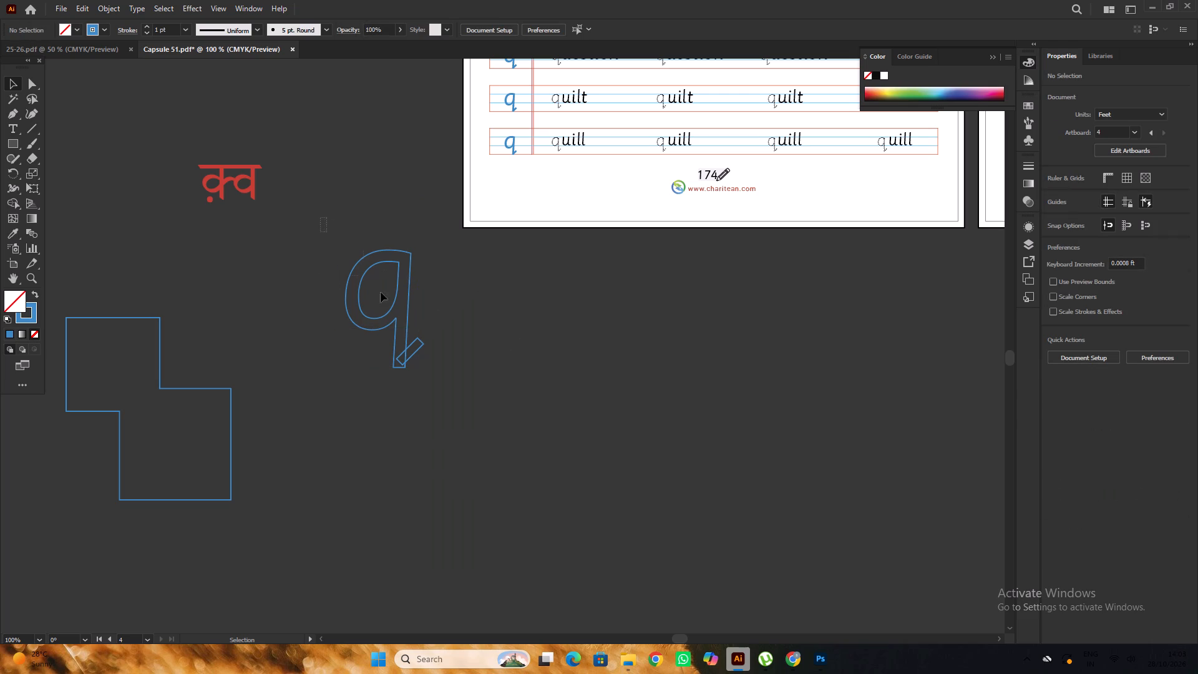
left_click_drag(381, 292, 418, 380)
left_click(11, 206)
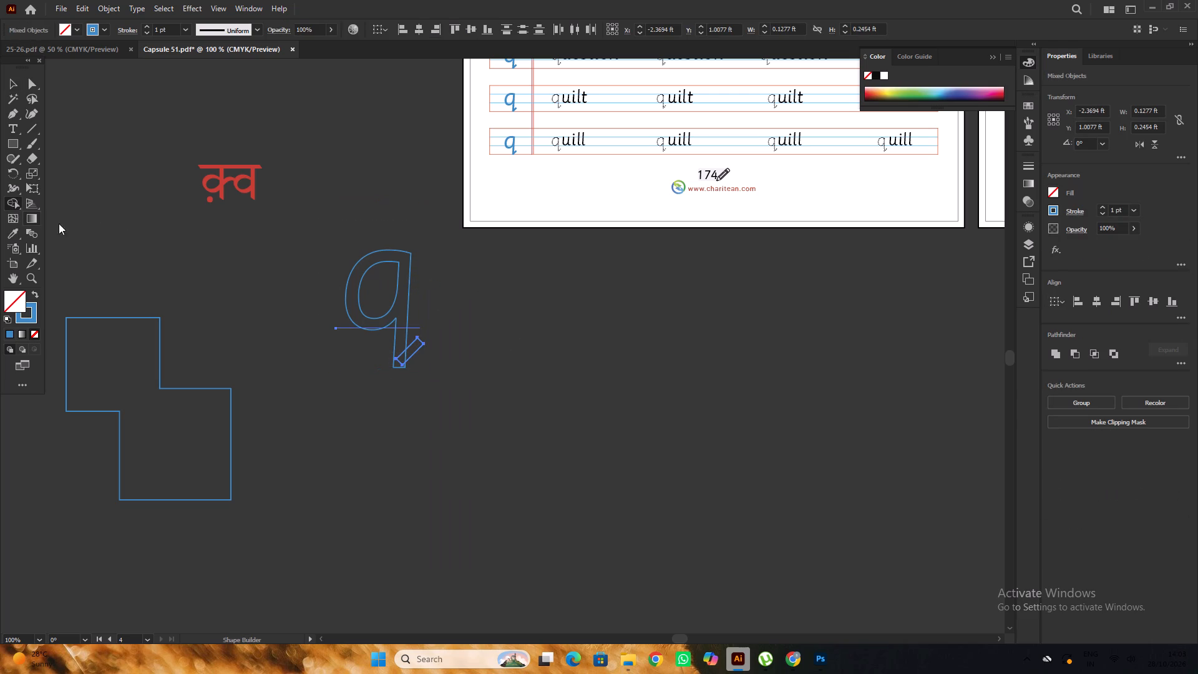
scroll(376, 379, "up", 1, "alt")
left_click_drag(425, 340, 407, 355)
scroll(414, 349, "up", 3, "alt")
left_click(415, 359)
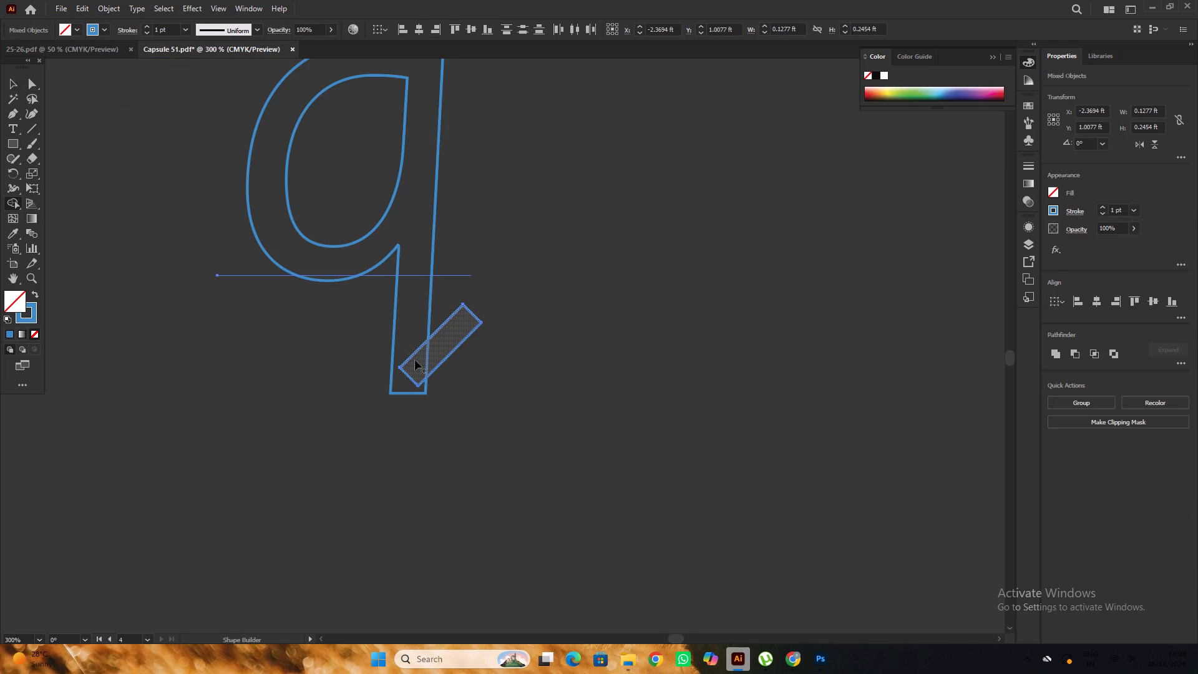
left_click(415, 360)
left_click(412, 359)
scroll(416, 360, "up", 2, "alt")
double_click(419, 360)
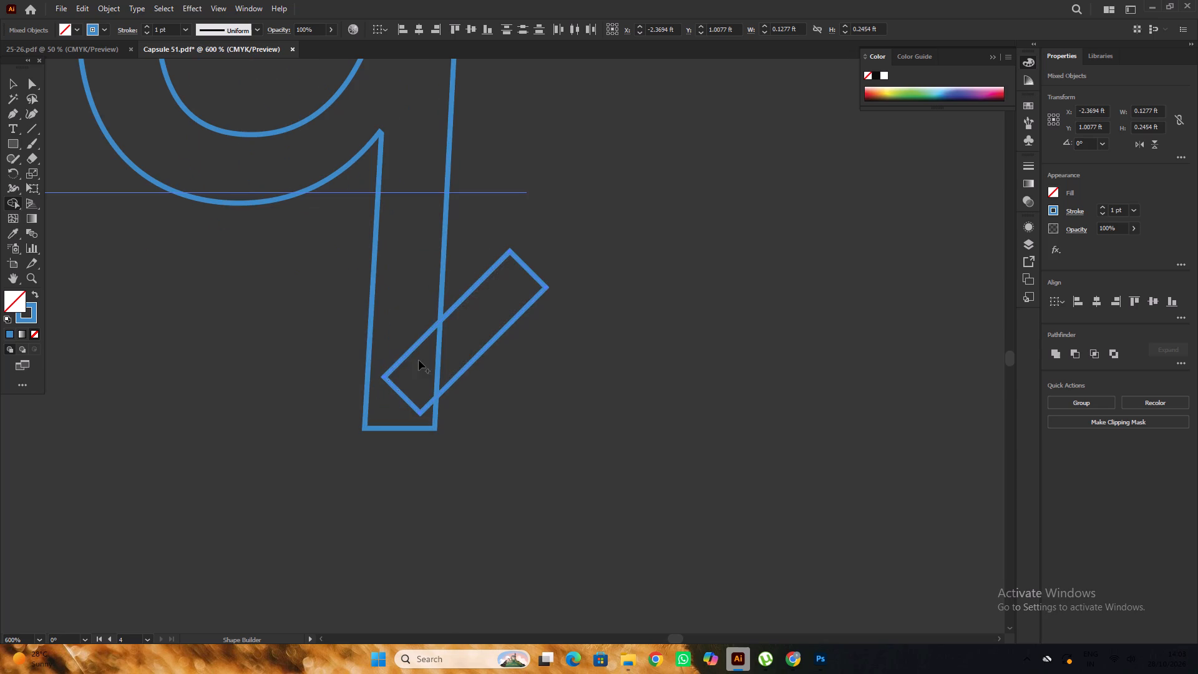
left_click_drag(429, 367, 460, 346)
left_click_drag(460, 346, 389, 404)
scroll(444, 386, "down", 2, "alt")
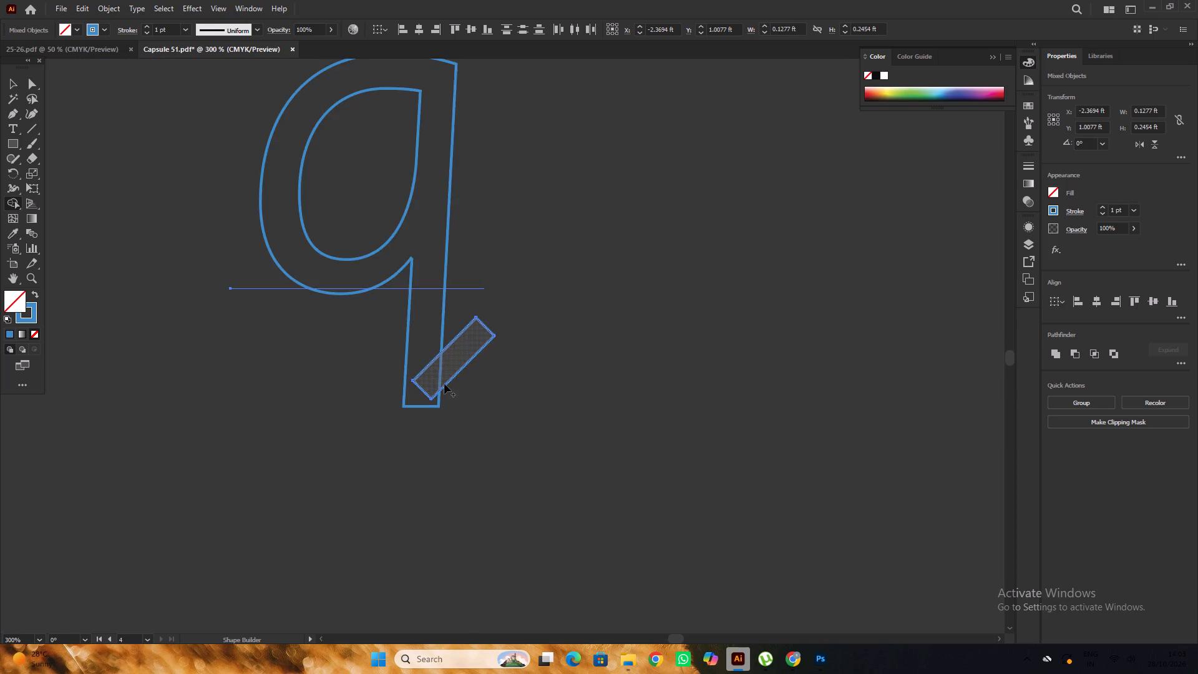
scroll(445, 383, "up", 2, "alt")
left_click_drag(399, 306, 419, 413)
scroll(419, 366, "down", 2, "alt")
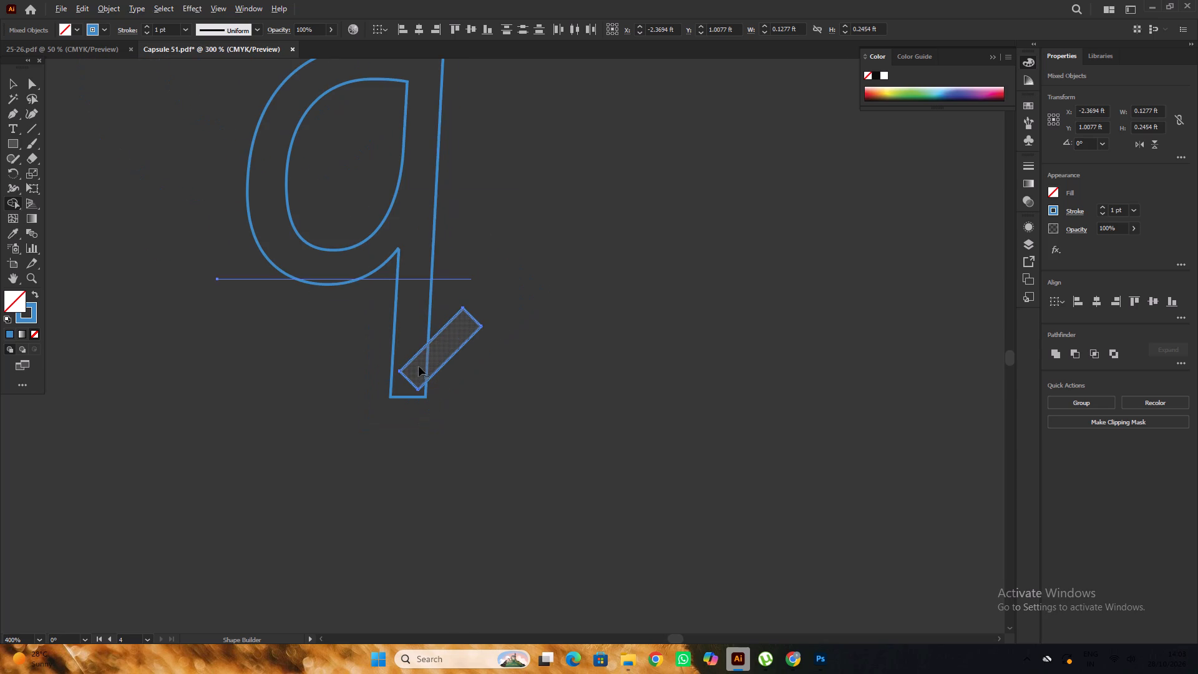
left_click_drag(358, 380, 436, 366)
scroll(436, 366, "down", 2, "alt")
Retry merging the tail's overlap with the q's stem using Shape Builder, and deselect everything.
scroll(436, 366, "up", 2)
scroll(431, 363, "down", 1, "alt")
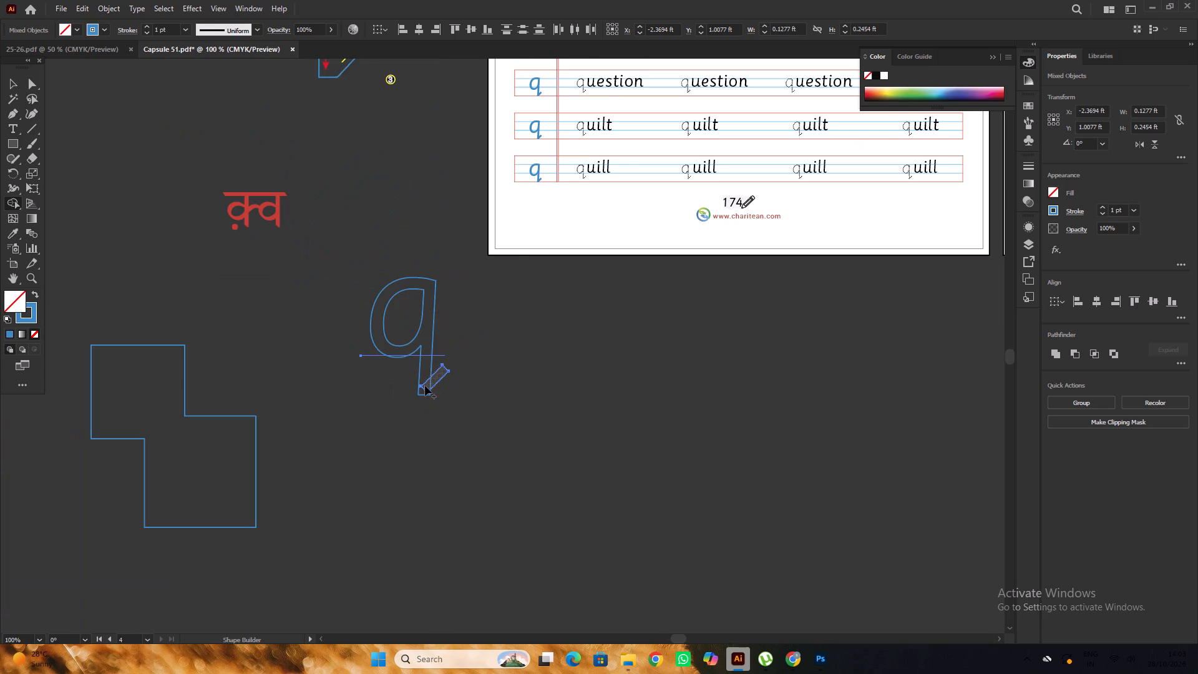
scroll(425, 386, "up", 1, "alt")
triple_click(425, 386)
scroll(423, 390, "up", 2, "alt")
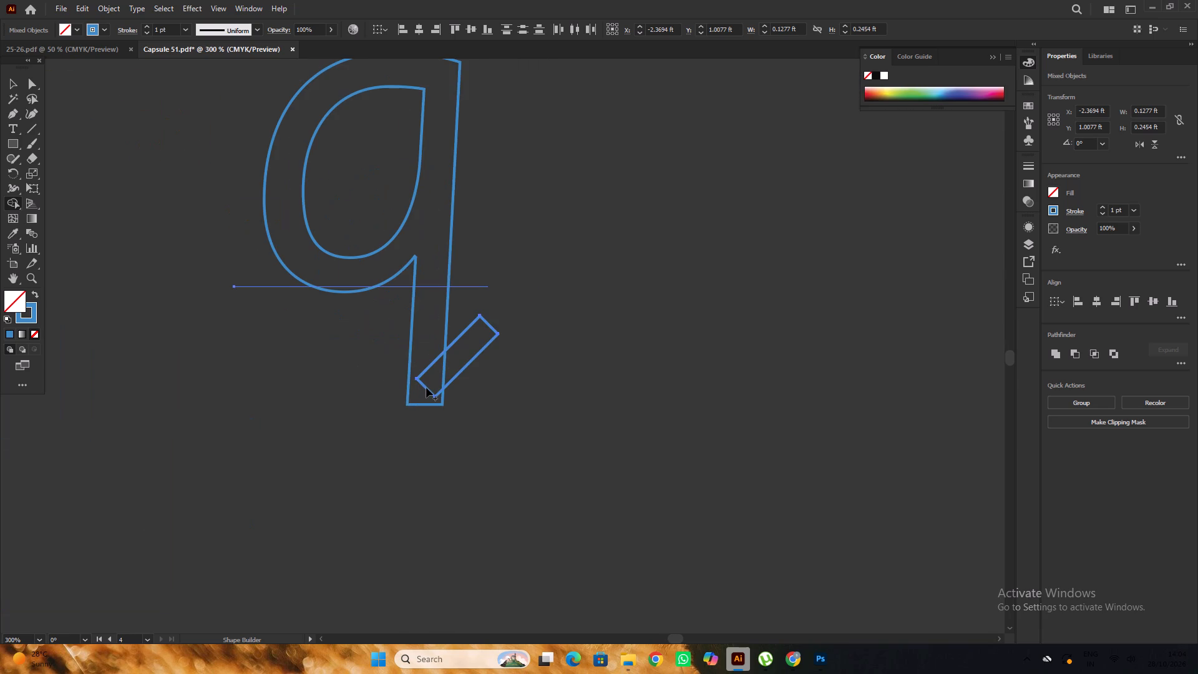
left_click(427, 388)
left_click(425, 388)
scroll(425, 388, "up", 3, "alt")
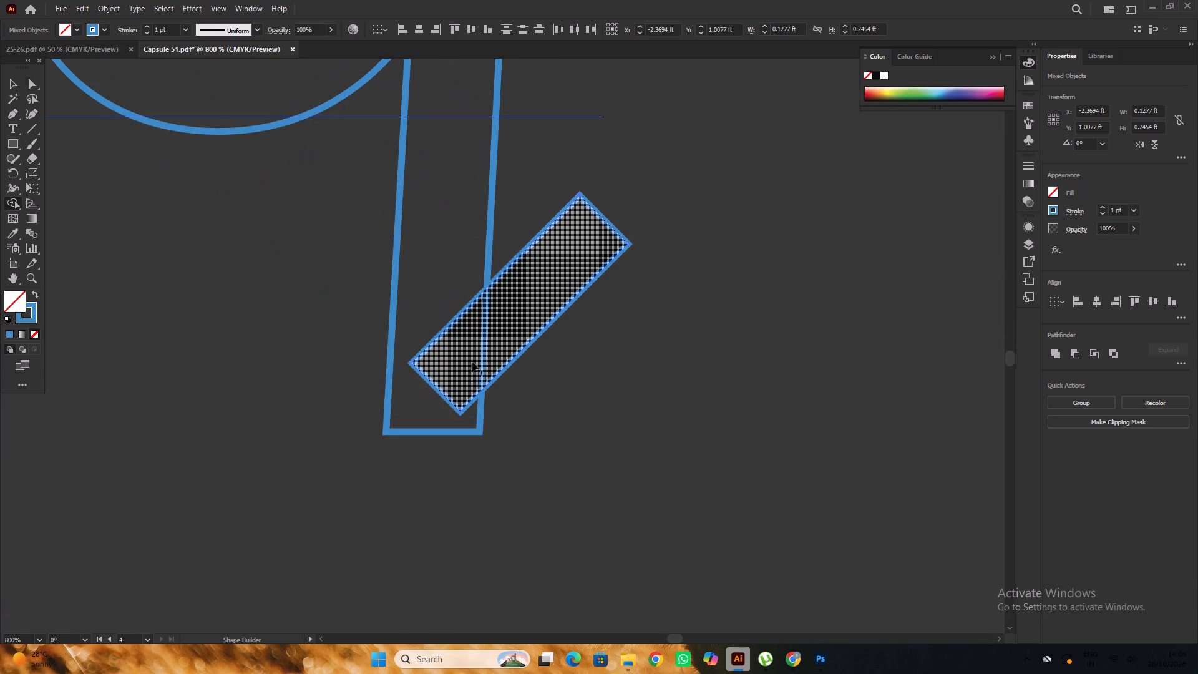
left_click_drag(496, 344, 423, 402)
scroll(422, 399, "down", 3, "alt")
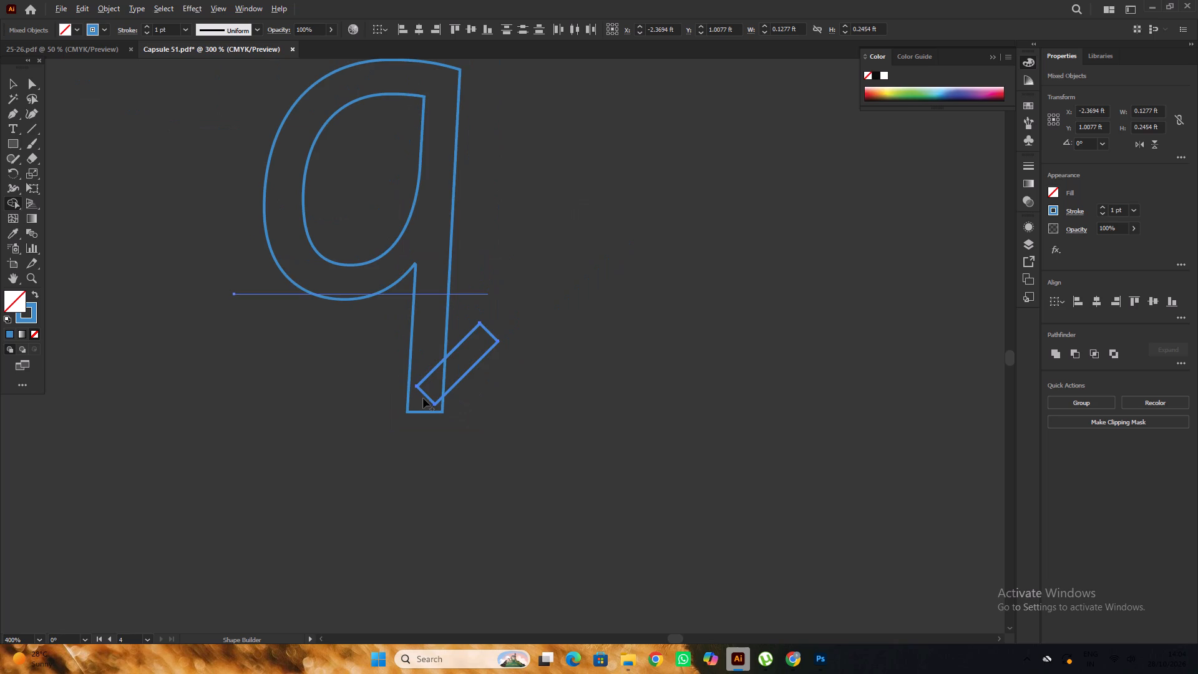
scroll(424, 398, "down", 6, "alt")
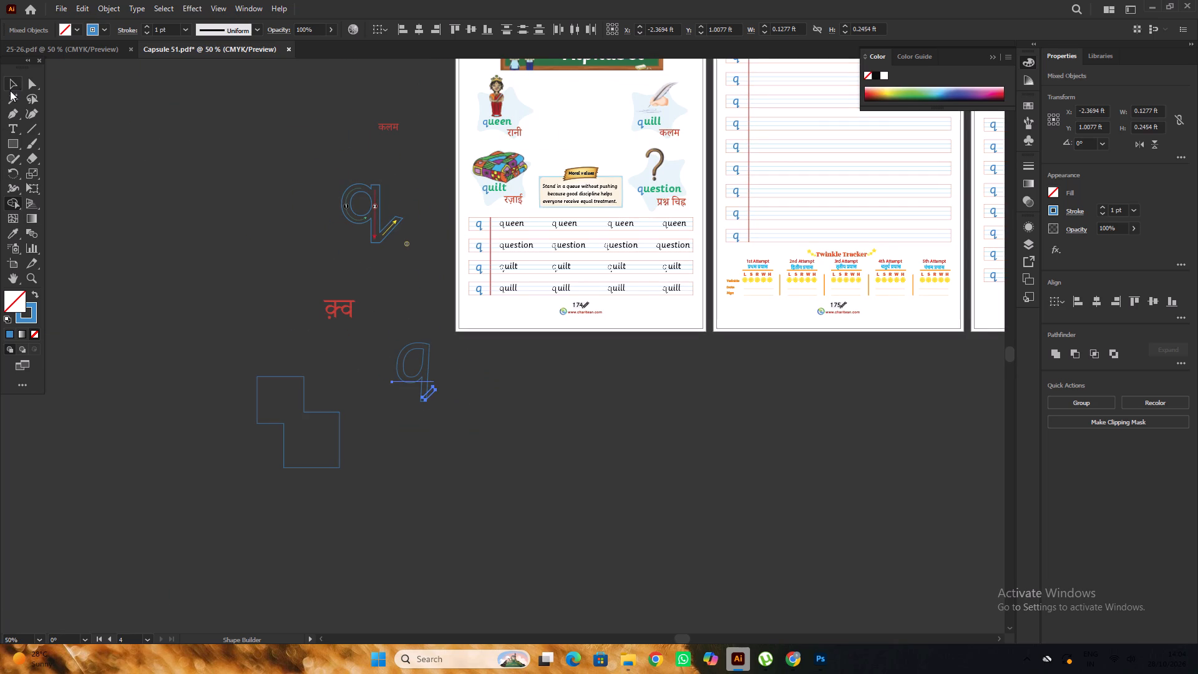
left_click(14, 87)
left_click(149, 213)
Delete the stepped blue test shape below the outlined q.
scroll(149, 211, "down", 6)
scroll(254, 290, "up", 1, "alt")
left_click_drag(260, 293, 341, 418)
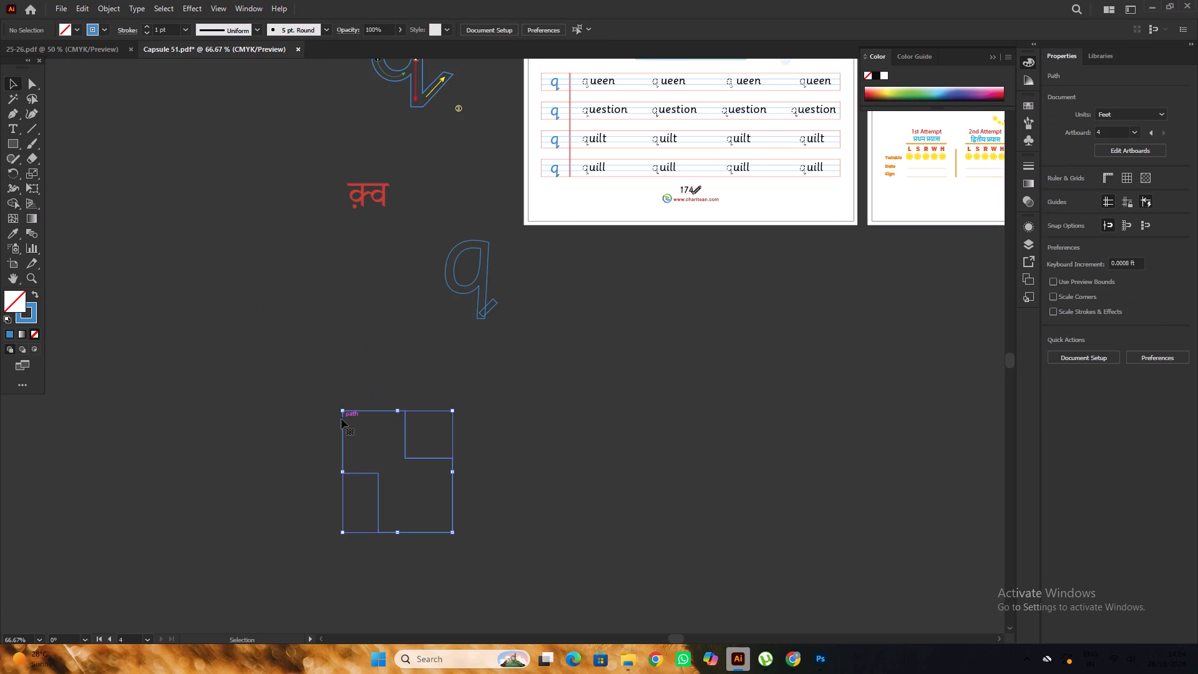
key("Delete")
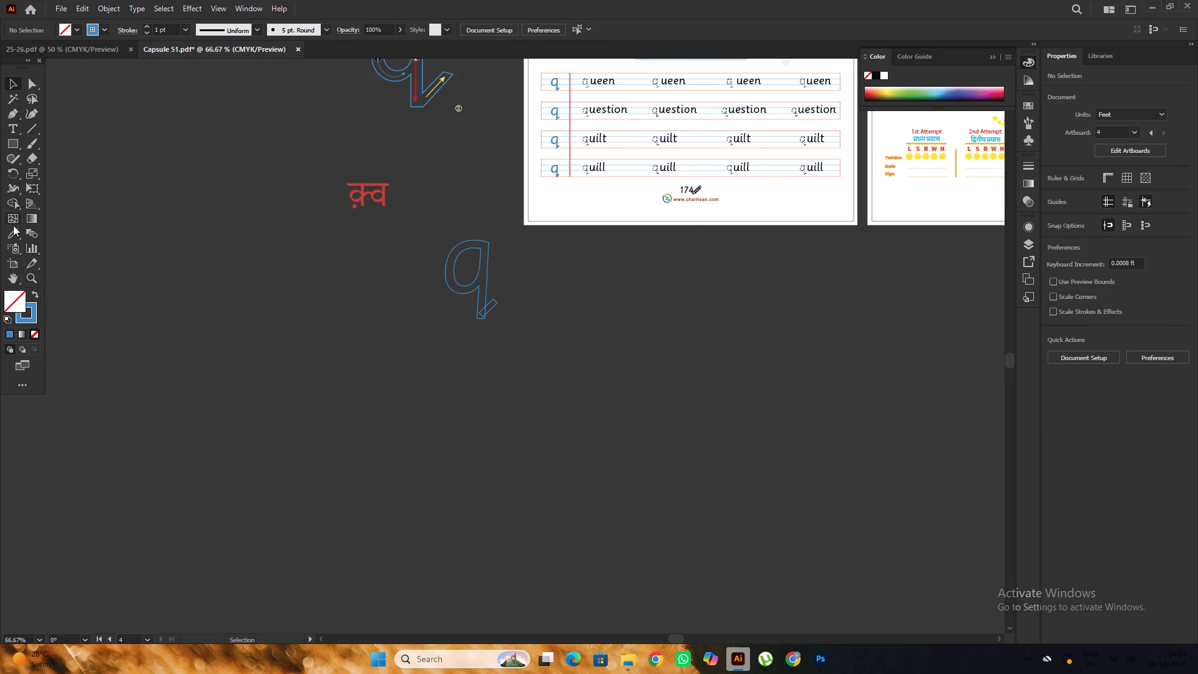
Draw two overlapping test rectangles beside the outlined q, about 0.095 × 0.255 ft and 0.151 × 0.189 ft.
left_click(16, 147)
left_click_drag(231, 276, 274, 394)
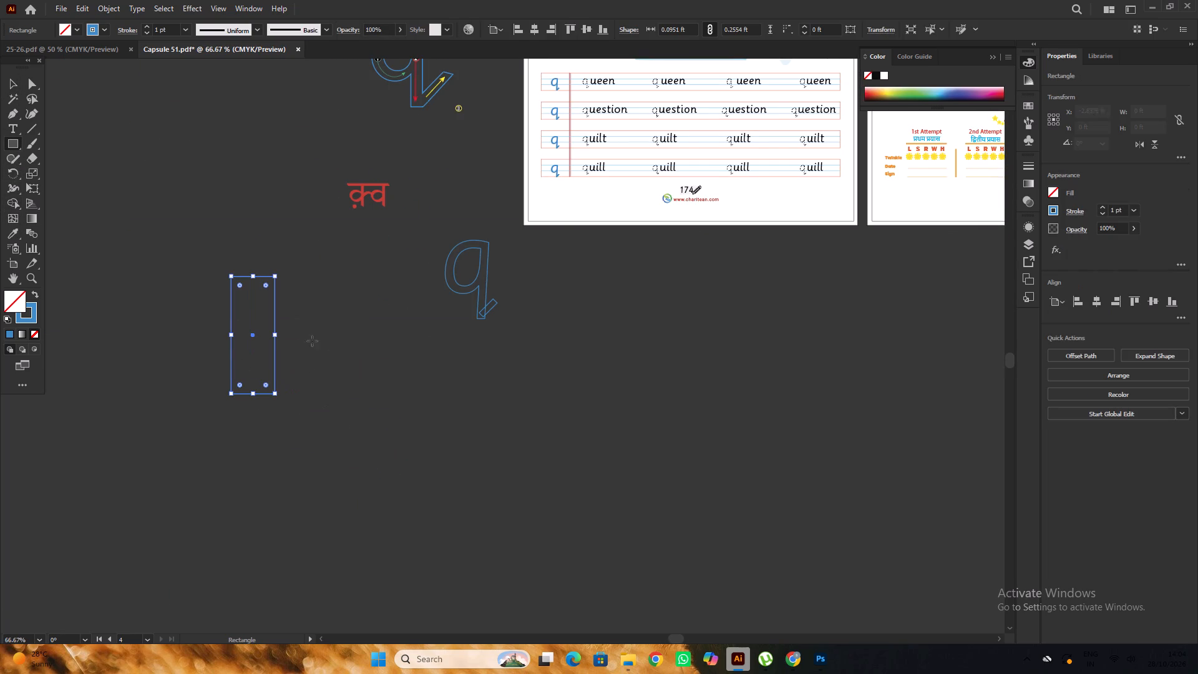
left_click_drag(312, 336, 243, 422)
scroll(240, 369, "up", 2, "alt")
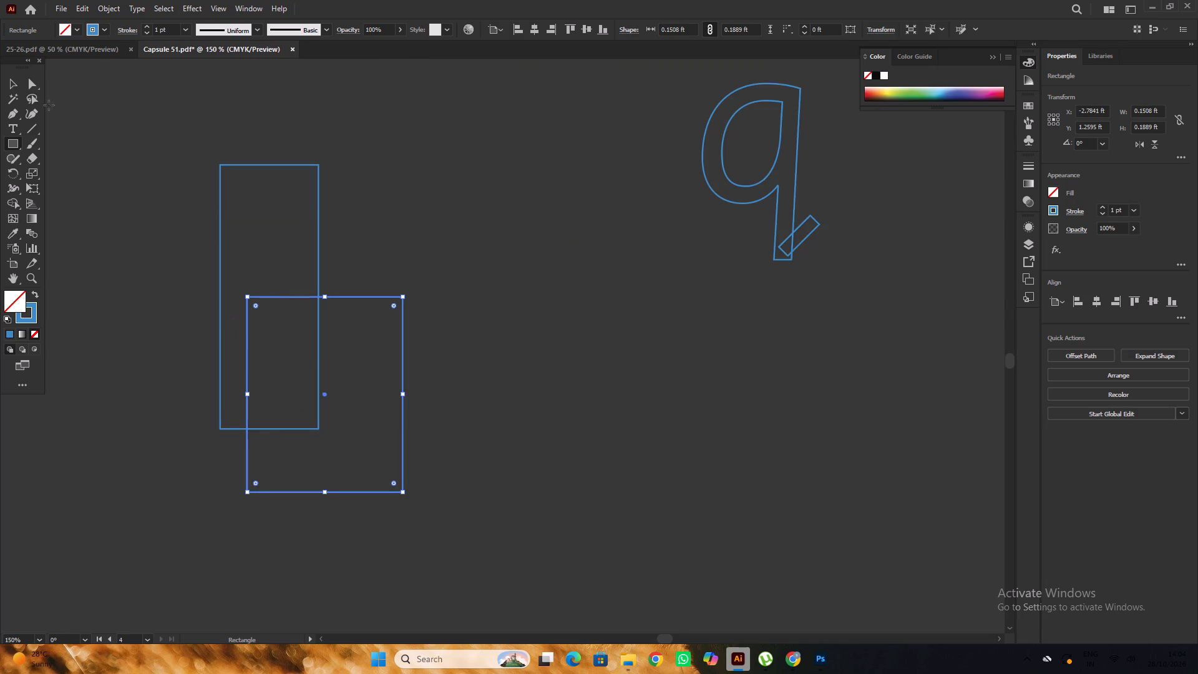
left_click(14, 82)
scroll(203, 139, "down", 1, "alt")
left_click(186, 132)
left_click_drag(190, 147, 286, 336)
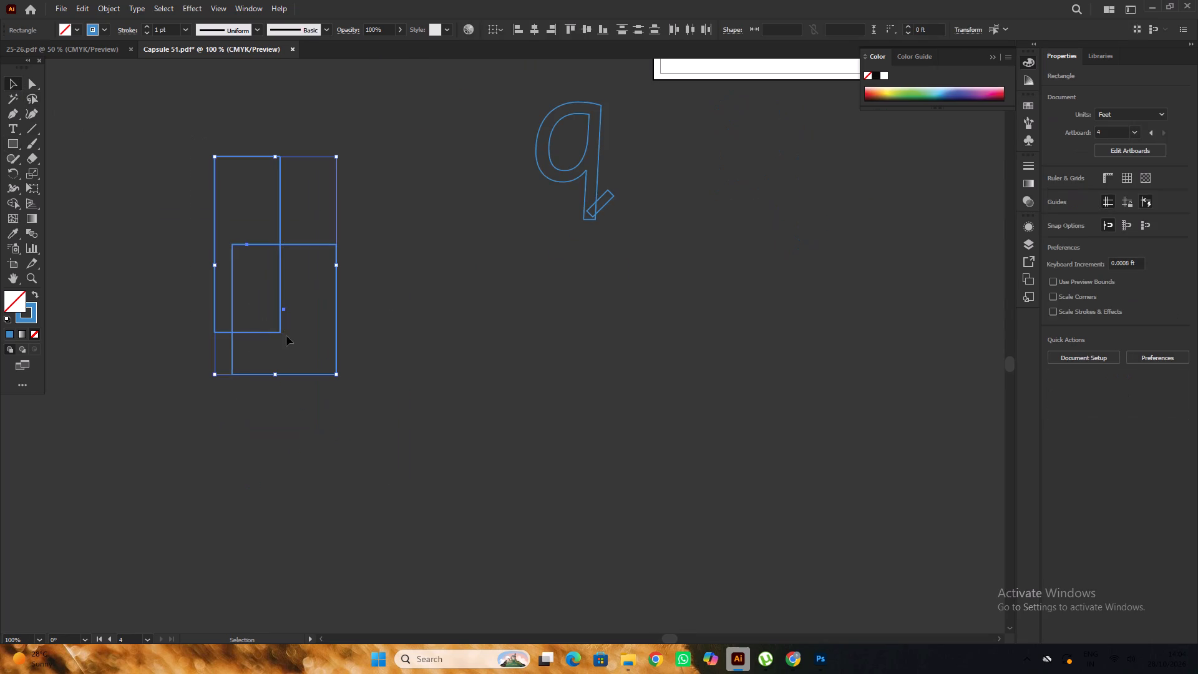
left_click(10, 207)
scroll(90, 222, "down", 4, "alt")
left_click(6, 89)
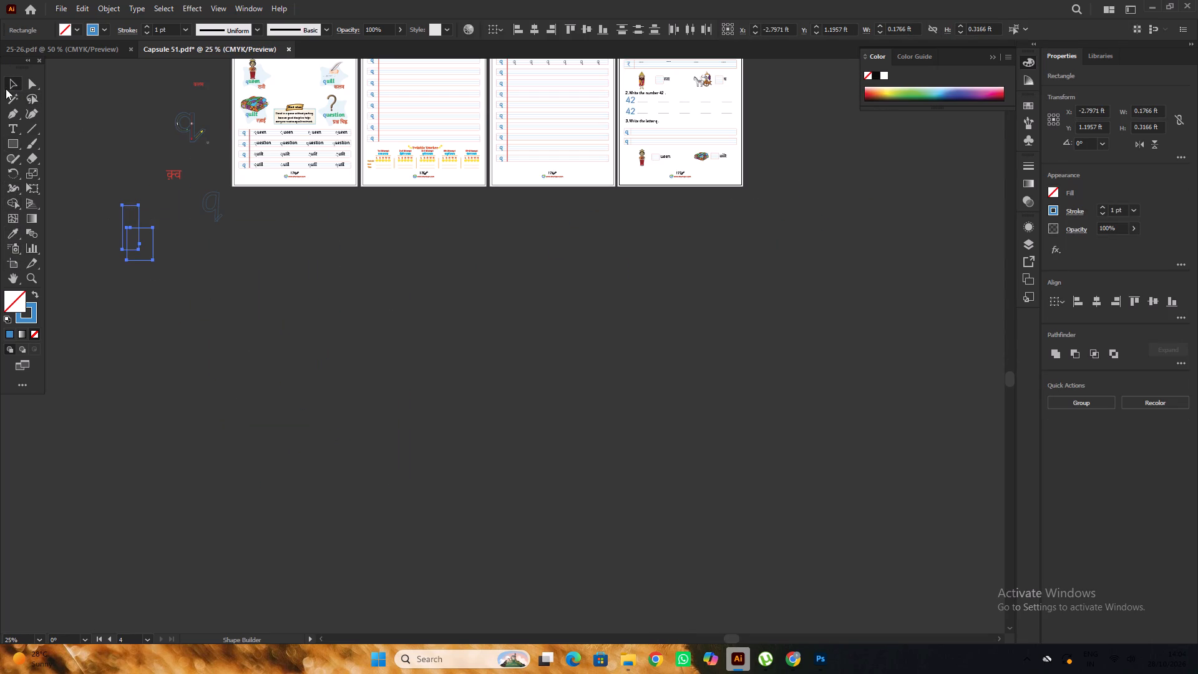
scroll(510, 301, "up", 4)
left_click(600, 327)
Examine the four worksheet pages, from the Alphabet page to RECALL TIME, checking their layout, numerals and page numbers.
scroll(599, 328, "up", 4)
scroll(608, 323, "up", 4, "alt")
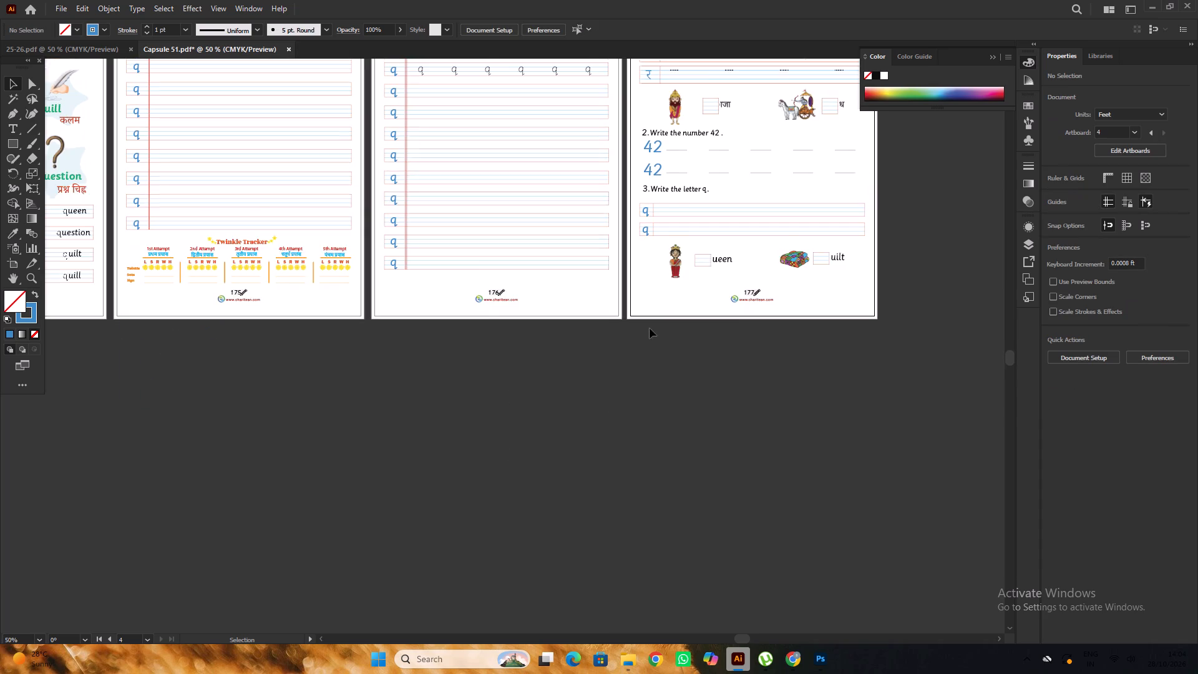
scroll(650, 328, "up", 4, "alt")
scroll(650, 328, "down", 3, "alt")
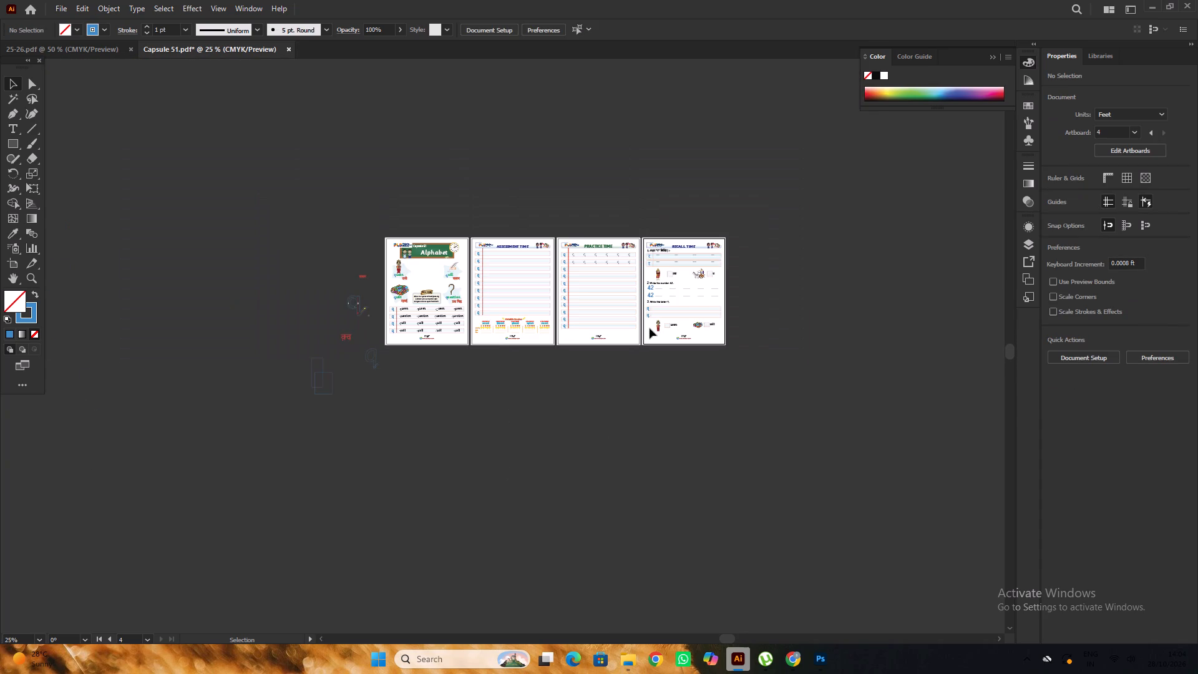
scroll(650, 328, "up", 5)
scroll(648, 325, "up", 3, "alt")
scroll(648, 326, "down", 4)
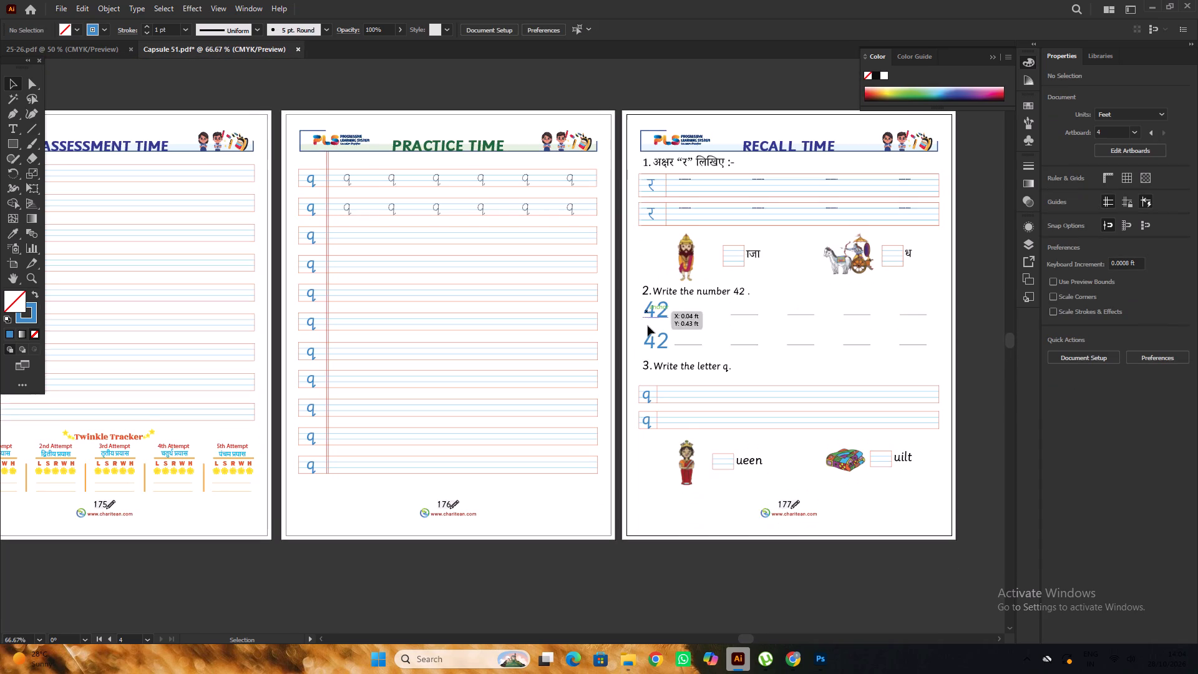
scroll(648, 326, "down", 1)
scroll(609, 368, "down", 2, "alt")
scroll(738, 321, "up", 9, "alt")
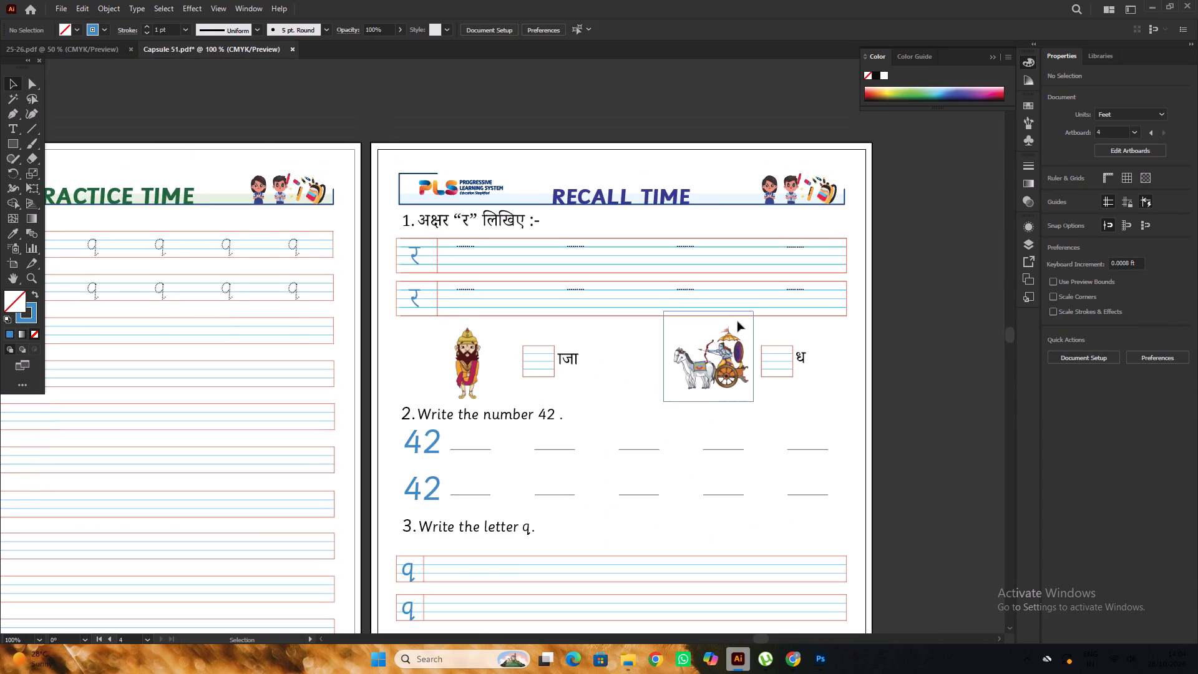
scroll(737, 321, "down", 4, "alt")
scroll(486, 328, "up", 2, "alt")
scroll(667, 330, "down", 1, "alt")
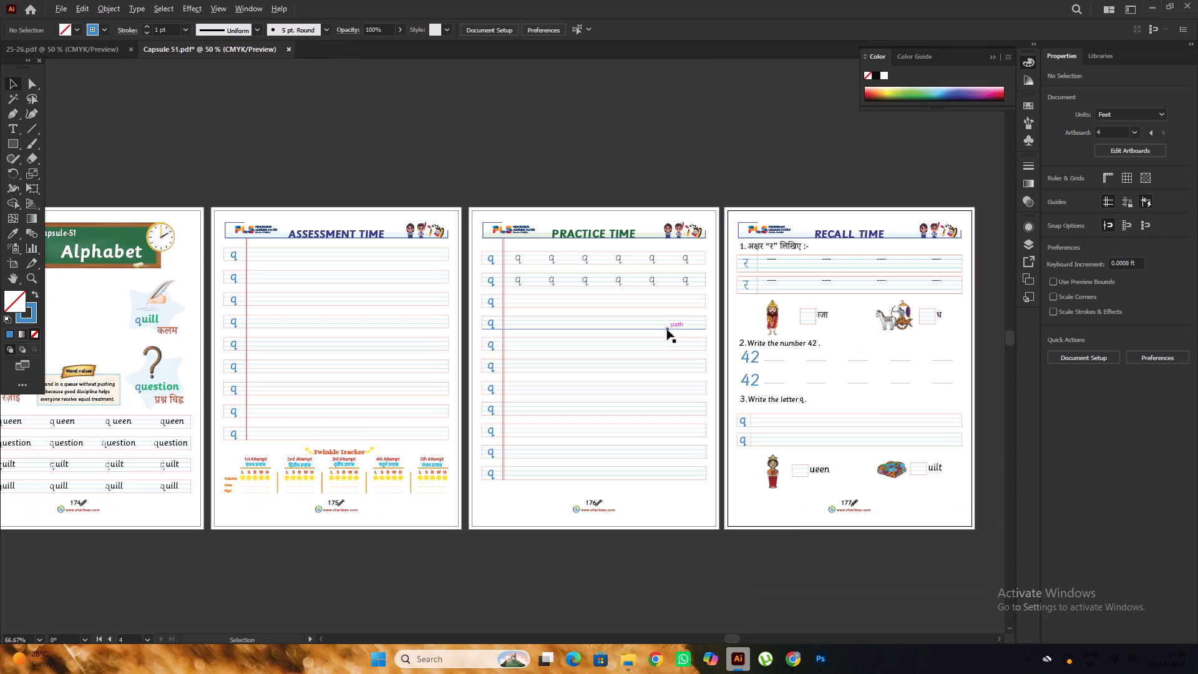
scroll(667, 330, "down", 2, "alt")
scroll(441, 386, "up", 3, "alt")
scroll(589, 333, "down", 2, "alt")
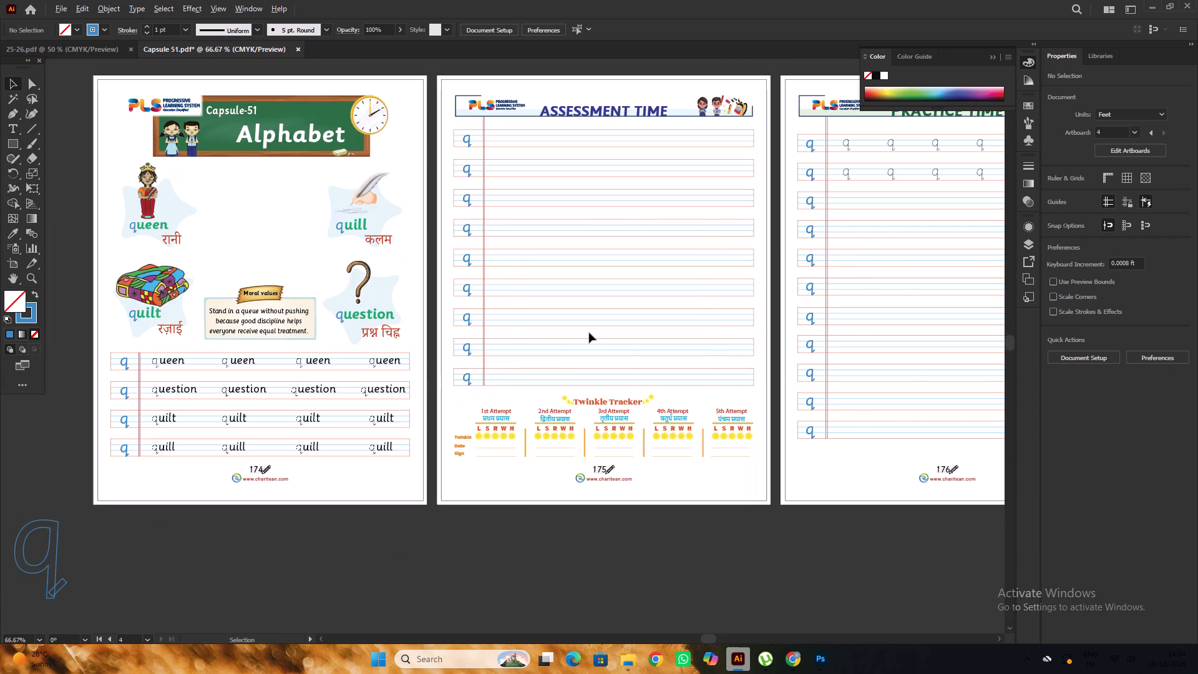
Switch to File Explorer to look over the capsule files in the PRINT FINAL folder, and minimise its window.
left_click(631, 656)
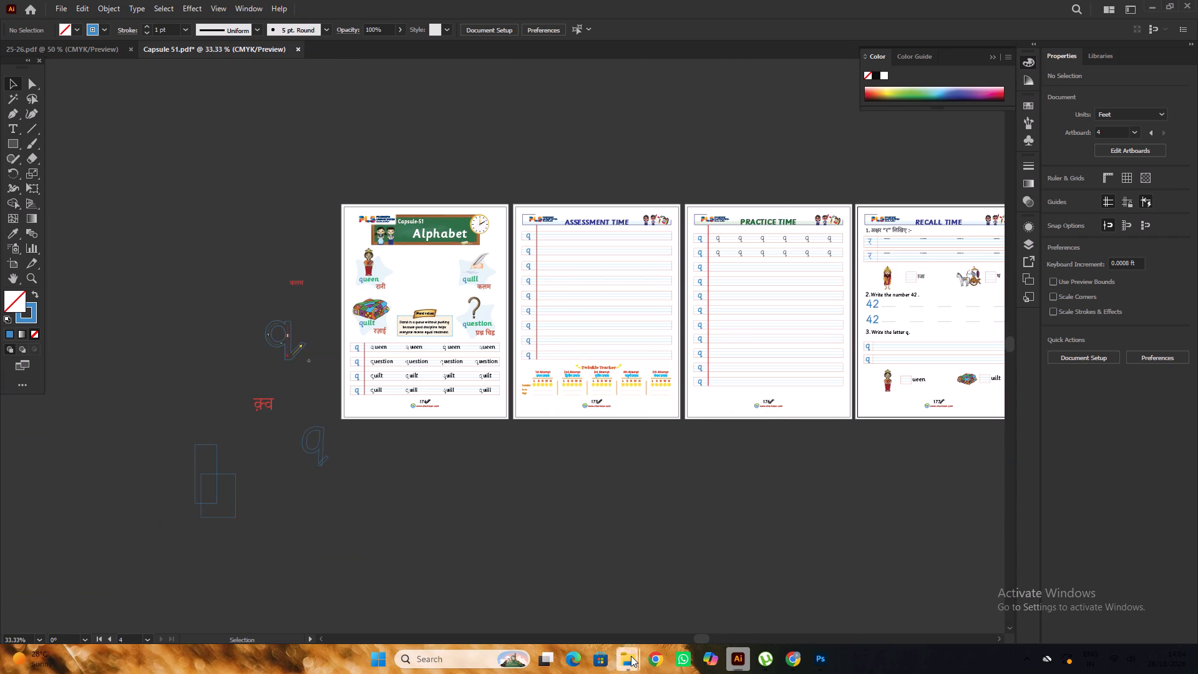
left_click(439, 586)
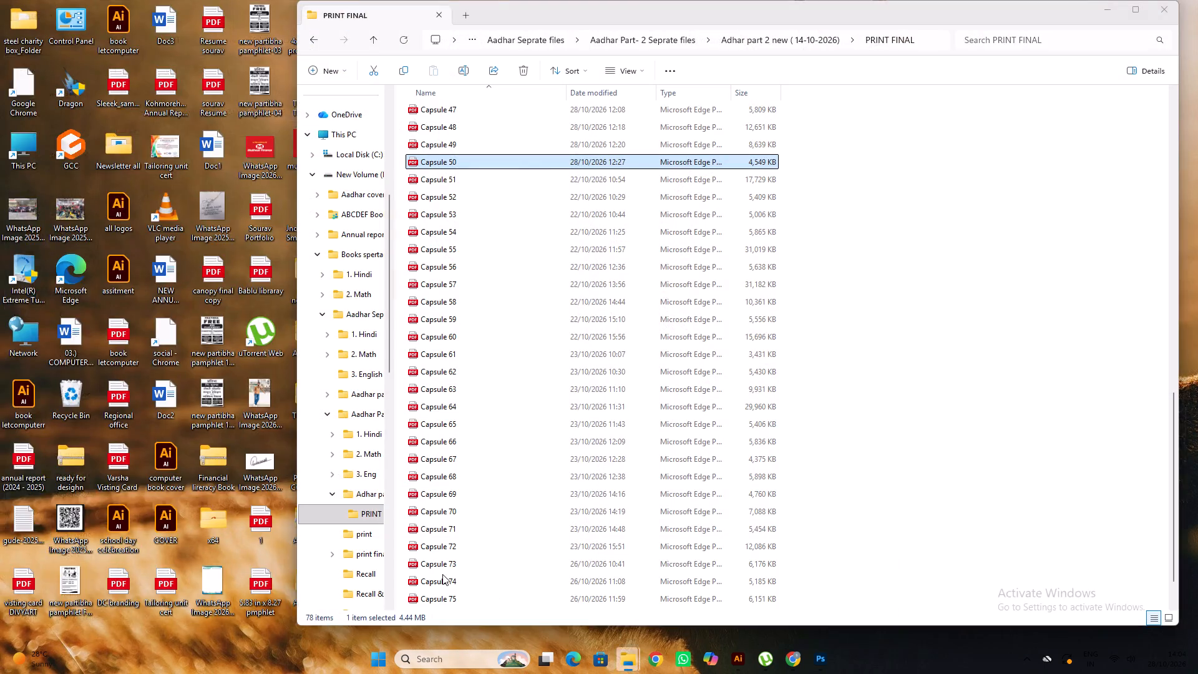
left_click(1107, 10)
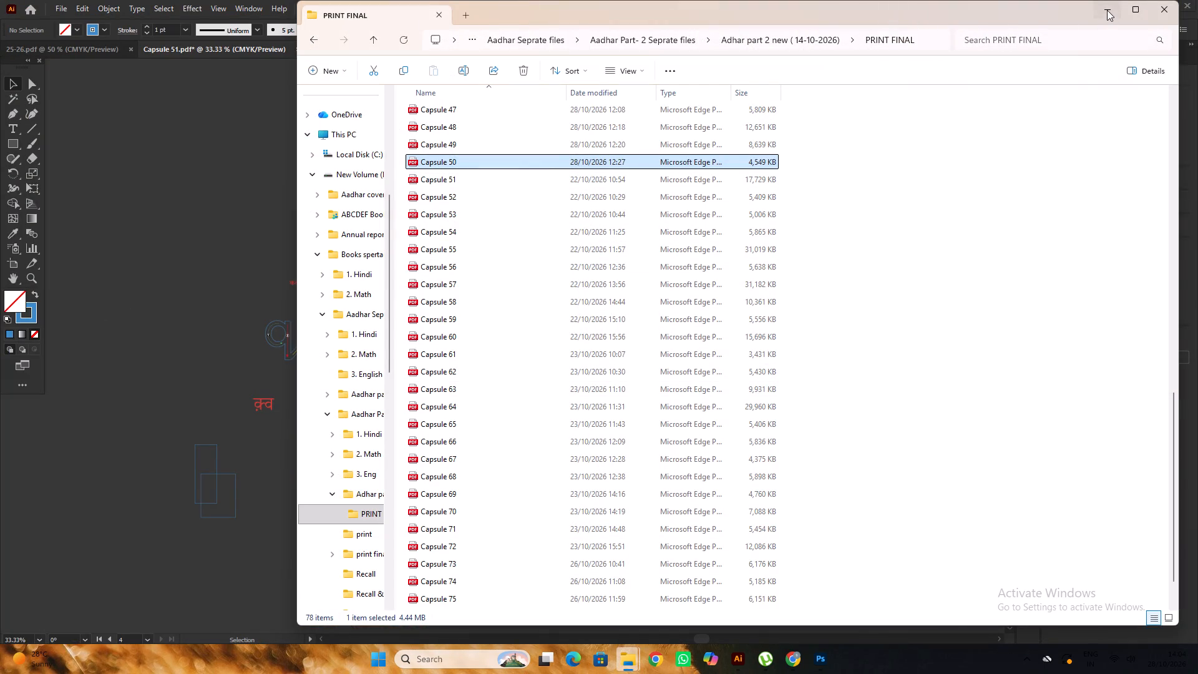
Save the worksheet as an Adobe PDF named Capsule 51 in the PRINT FINAL folder, replacing the existing file.
scroll(588, 215, "up", 1)
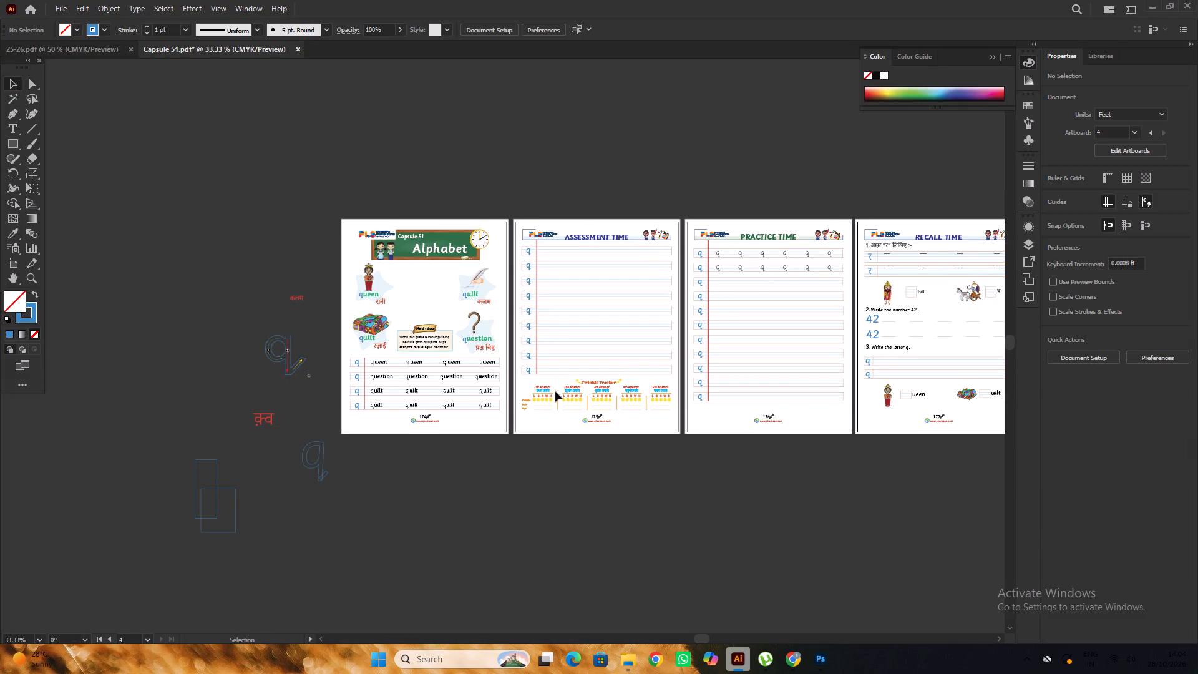
scroll(540, 376, "down", 2)
scroll(545, 346, "up", 1, "alt")
scroll(526, 340, "down", 1, "alt")
scroll(834, 394, "up", 1, "alt")
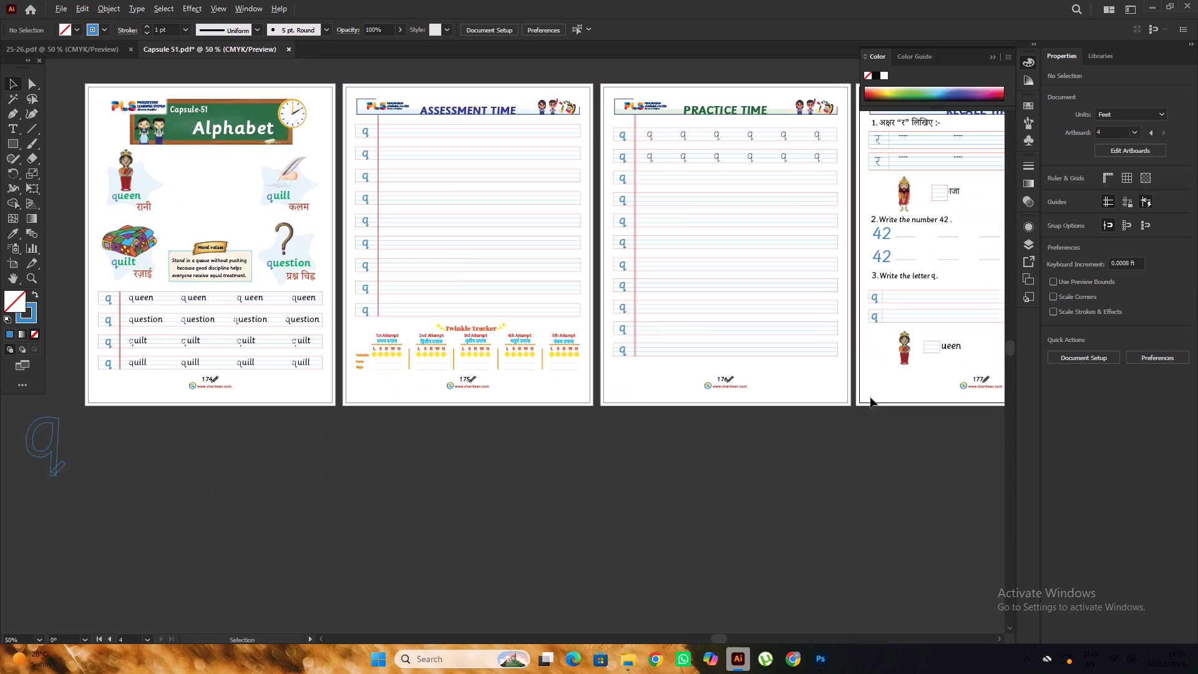
scroll(761, 366, "down", 1, "alt")
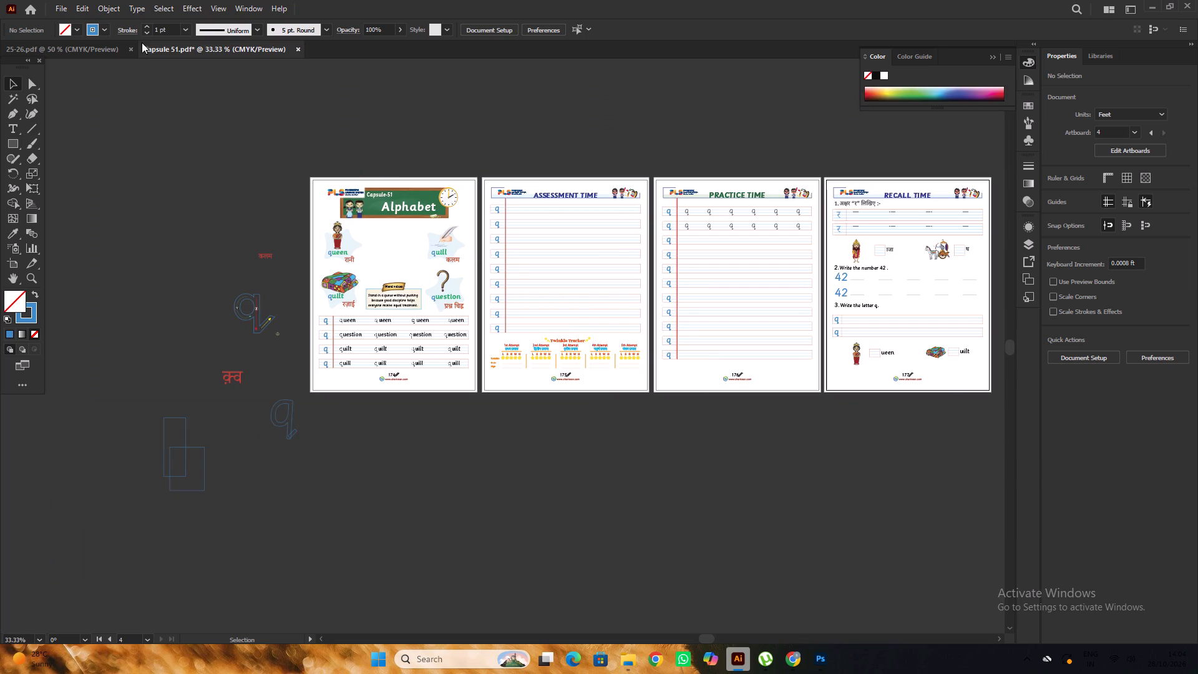
left_click(59, 7)
left_click(89, 141)
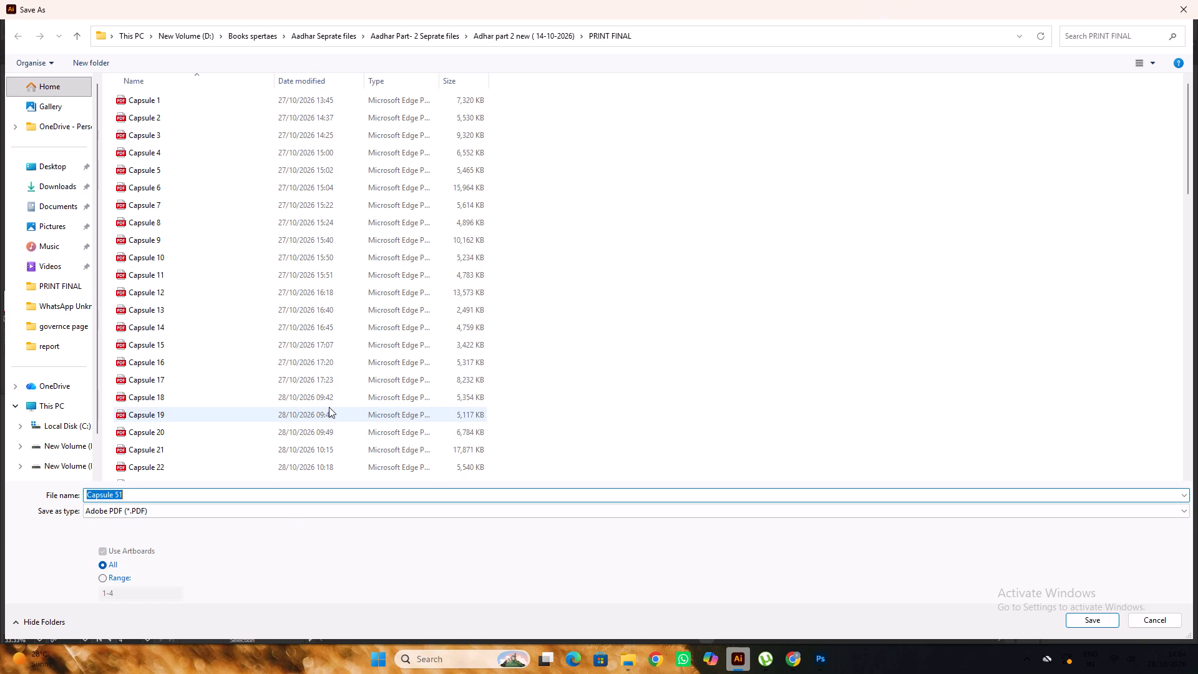
left_click(1090, 620)
left_click(655, 376)
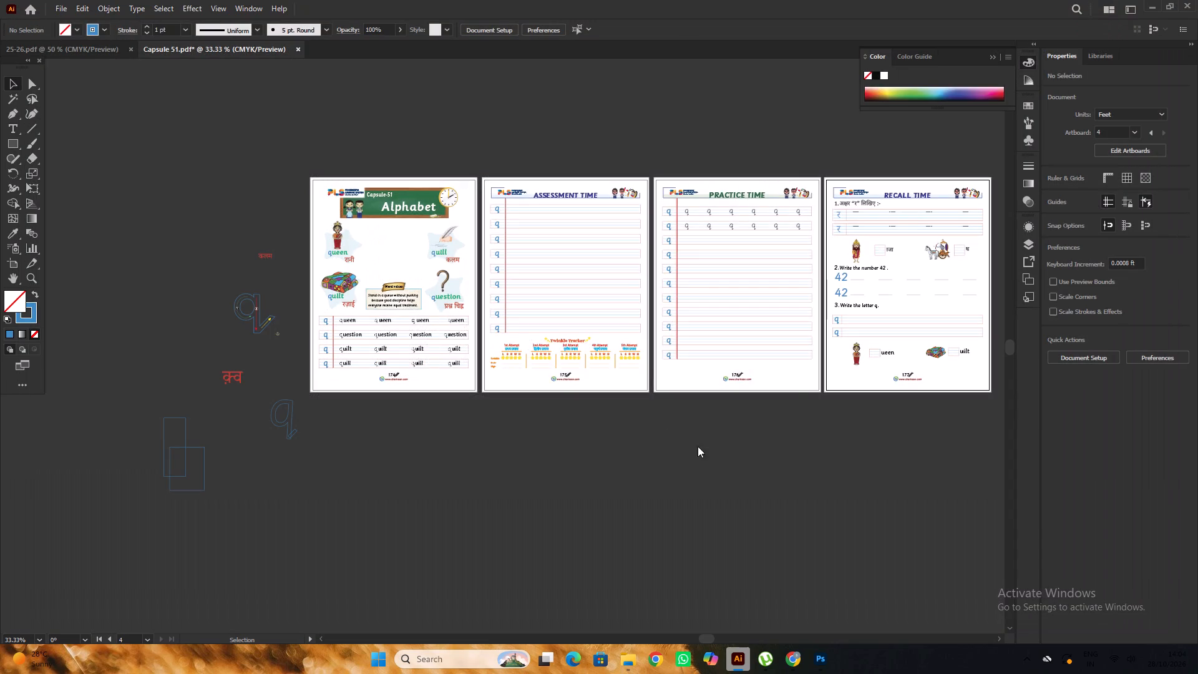
left_click(716, 489)
left_click(688, 477)
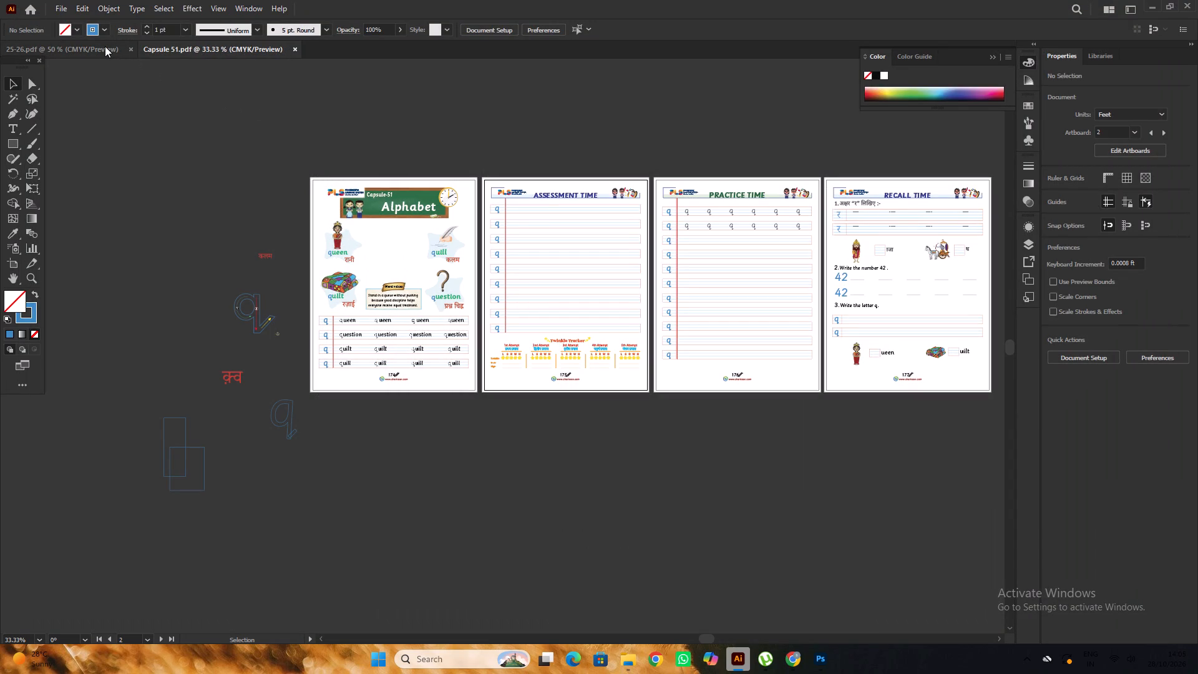
Switch to the 25-26.pdf annual report and examine its Governance & Compliance page, especially the Executive Board section.
left_click(102, 49)
scroll(578, 298, "up", 5)
scroll(746, 299, "down", 2)
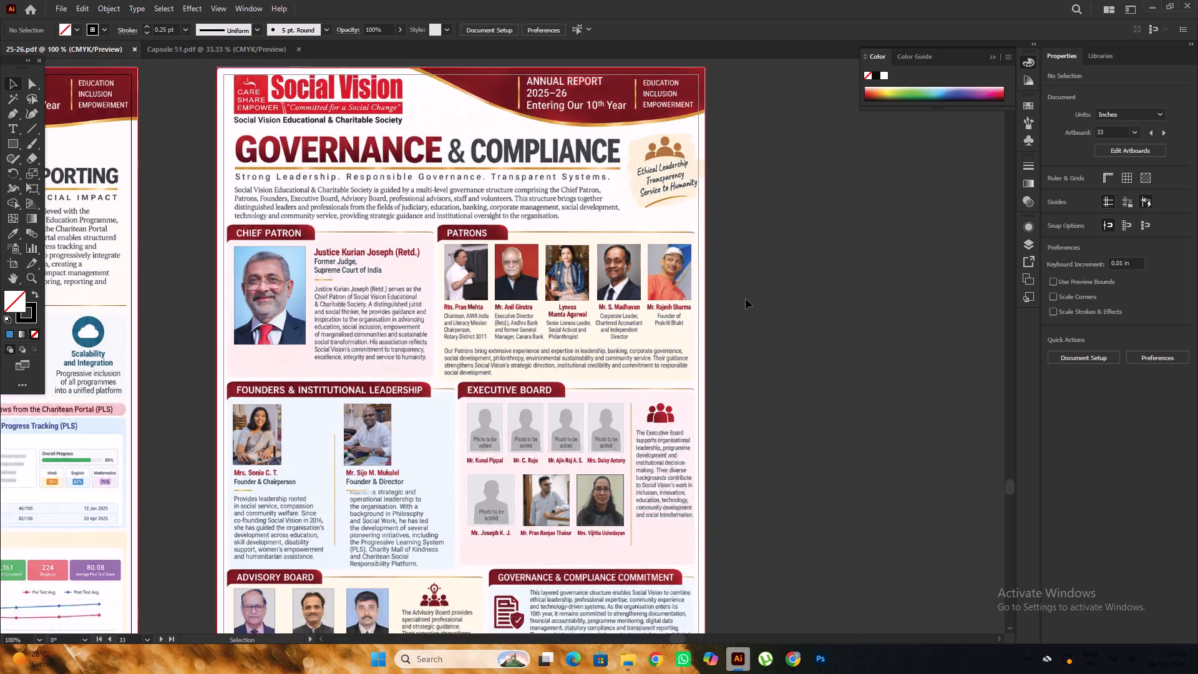
scroll(746, 299, "down", 11)
scroll(550, 335, "up", 2, "alt")
scroll(711, 369, "down", 1, "alt")
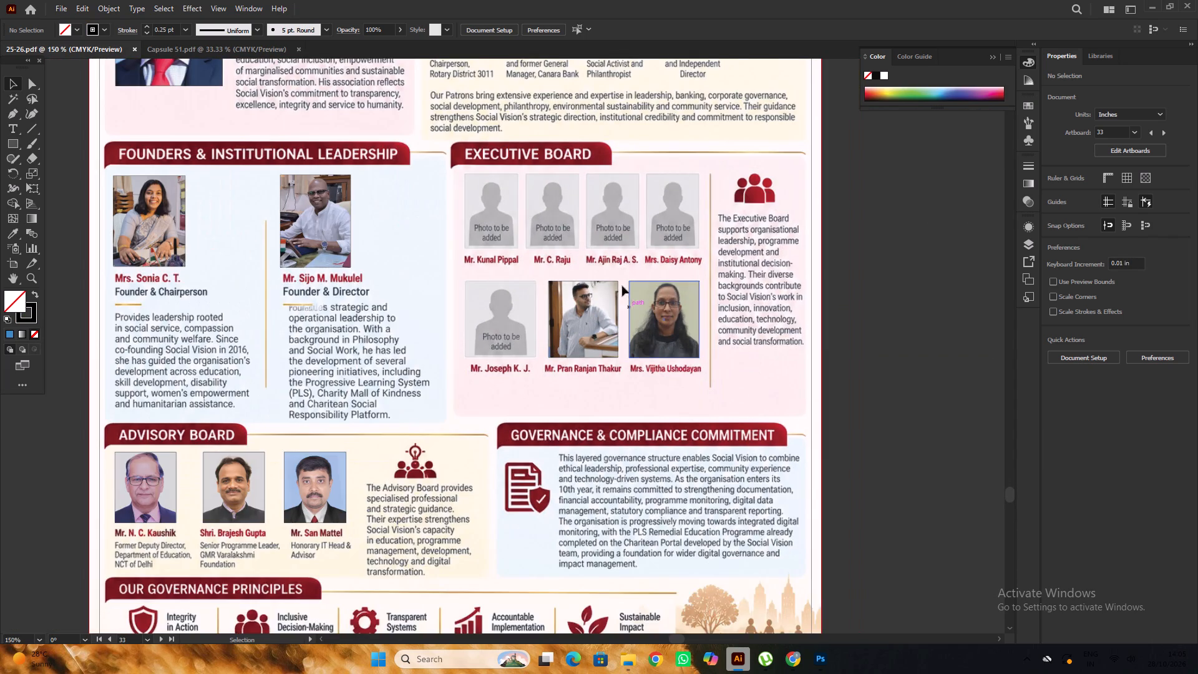
scroll(622, 285, "up", 3)
scroll(523, 261, "up", 1, "alt")
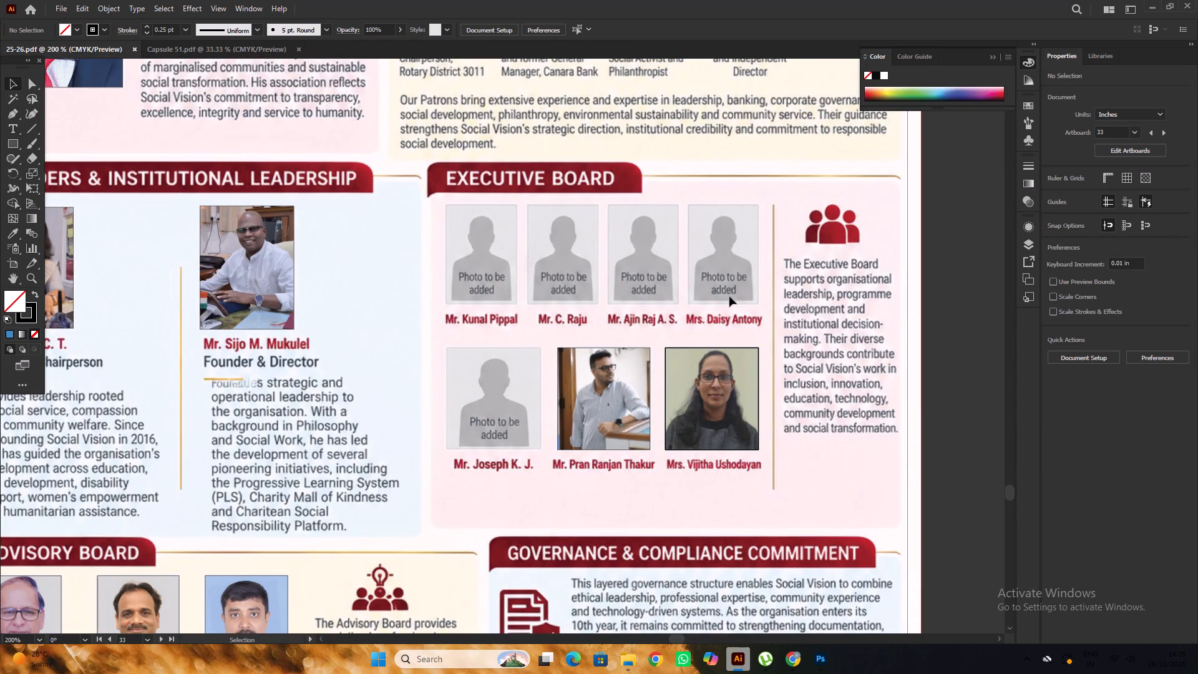
scroll(718, 288, "down", 11, "alt")
scroll(521, 346, "up", 6)
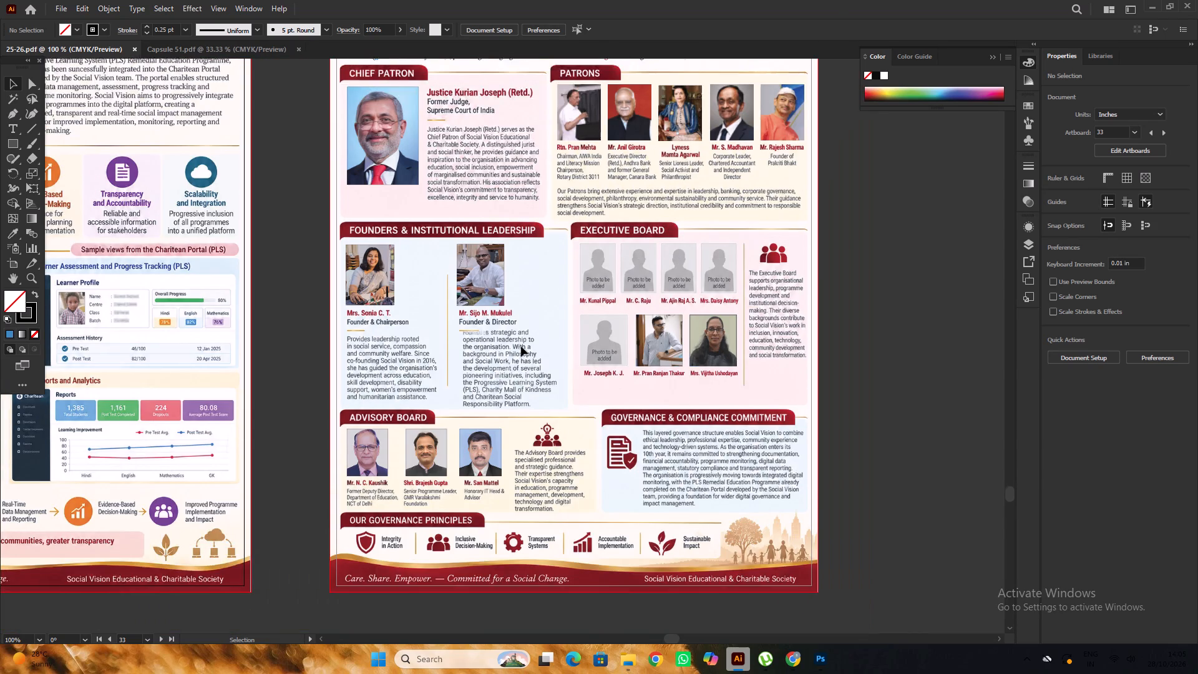
scroll(521, 346, "up", 4)
scroll(635, 350, "up", 5)
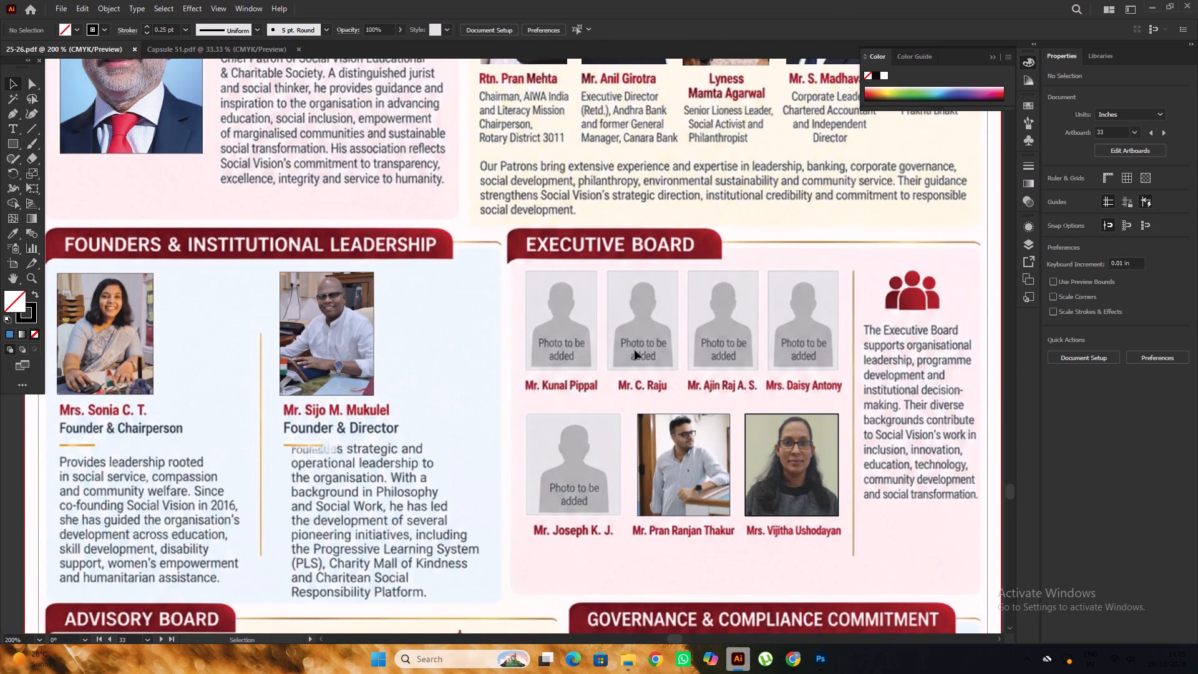
scroll(694, 342, "down", 5)
Switch to Chrome to look through the volunteer profiles on the Social Vision website, and minimise its window.
left_click(788, 654)
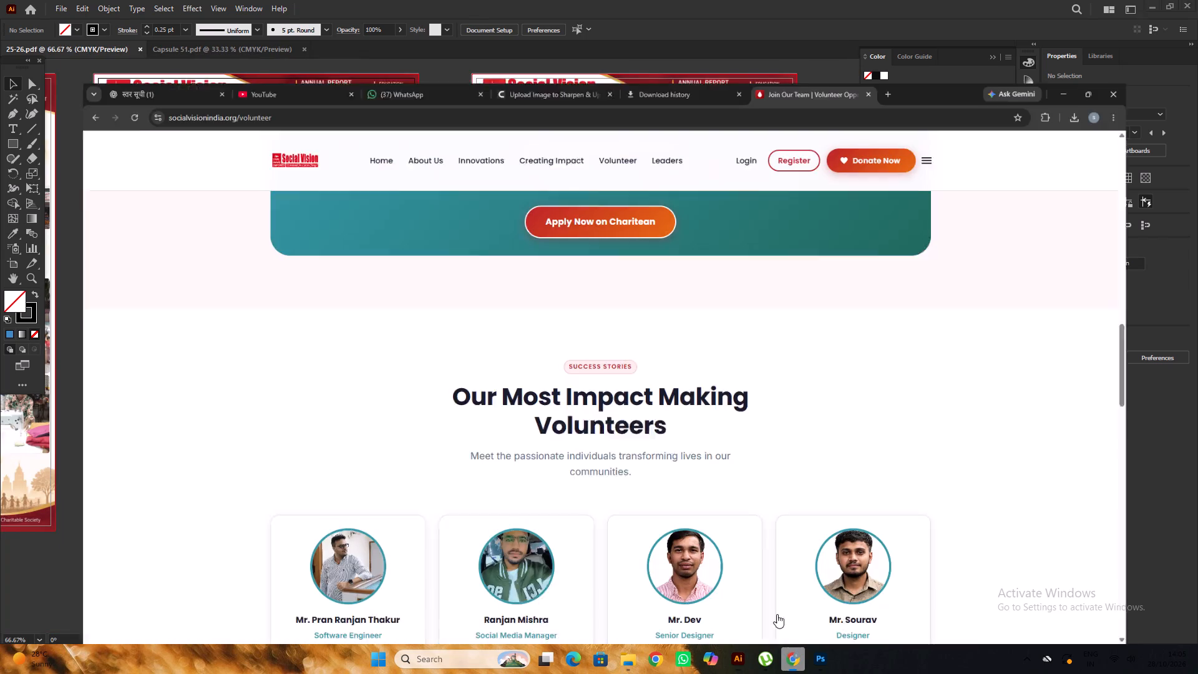
scroll(708, 408, "down", 14)
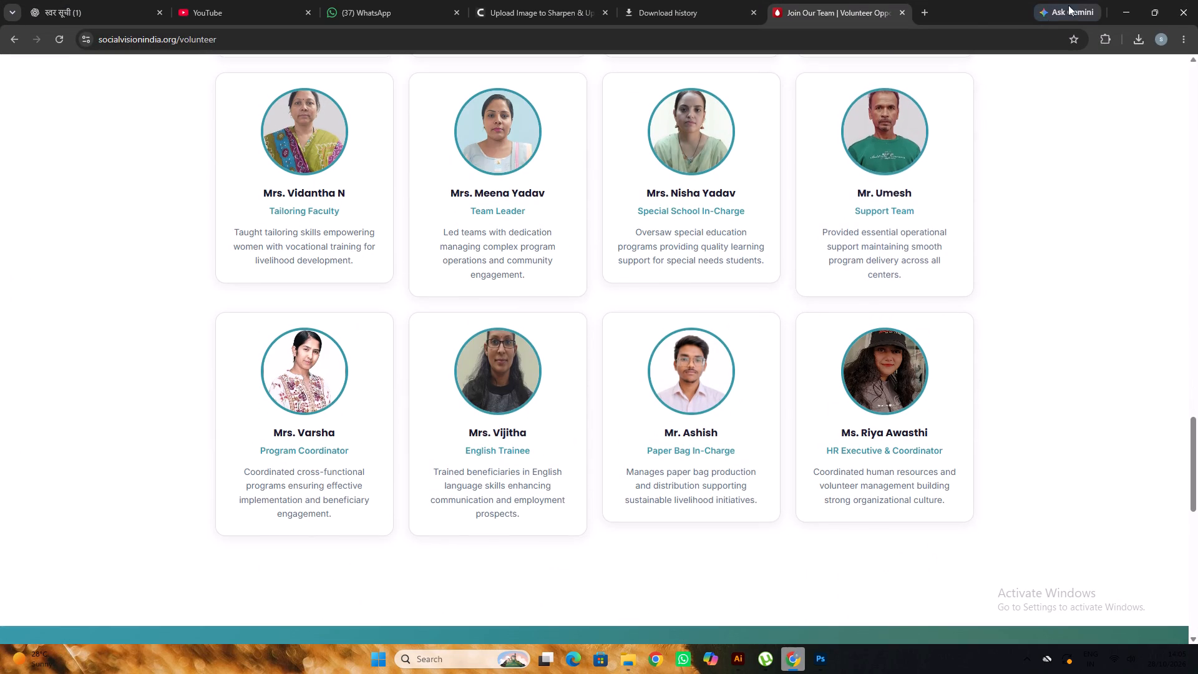
left_click(1116, 11)
Examine the Executive Board photos, placeholders and names on the Governance & Compliance page.
scroll(698, 280, "up", 5)
scroll(702, 265, "down", 9)
scroll(719, 256, "up", 2)
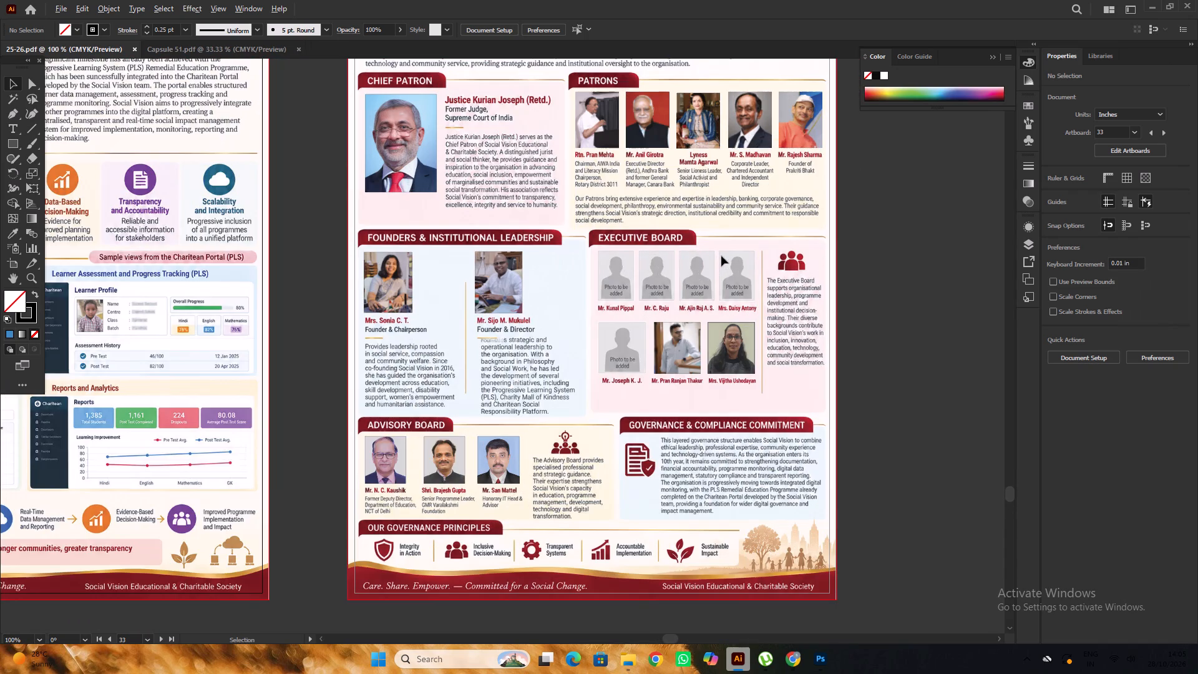
scroll(696, 282, "up", 3, "alt")
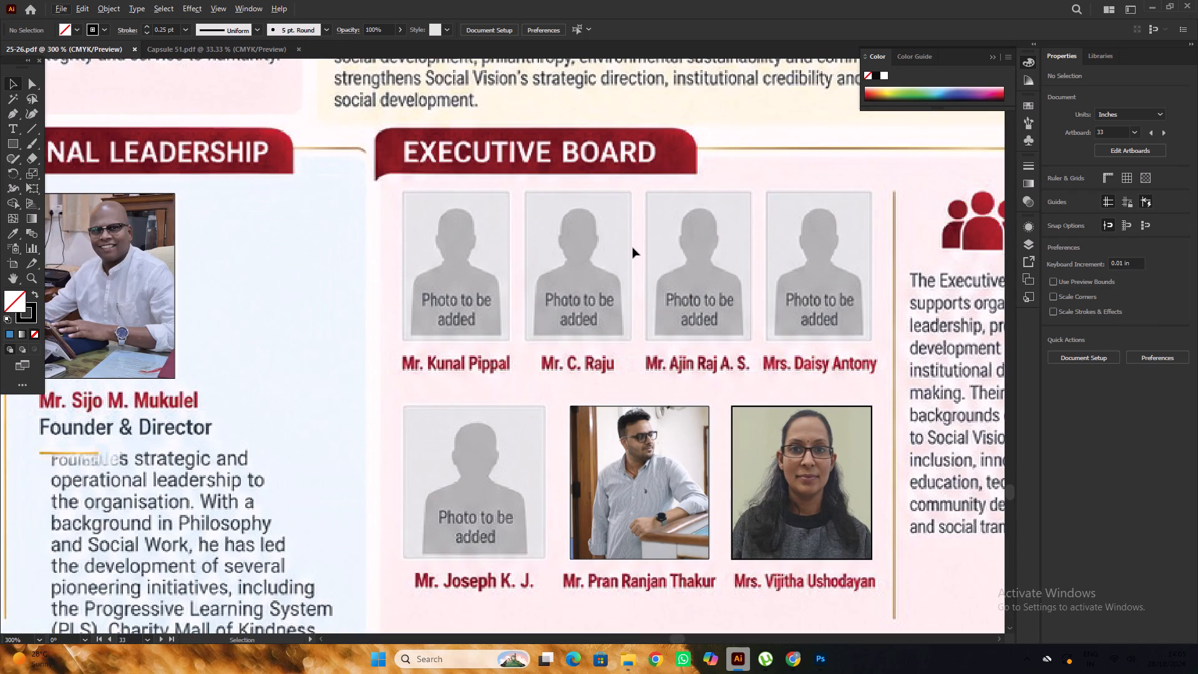
scroll(633, 248, "down", 6, "alt")
scroll(597, 299, "up", 2, "alt")
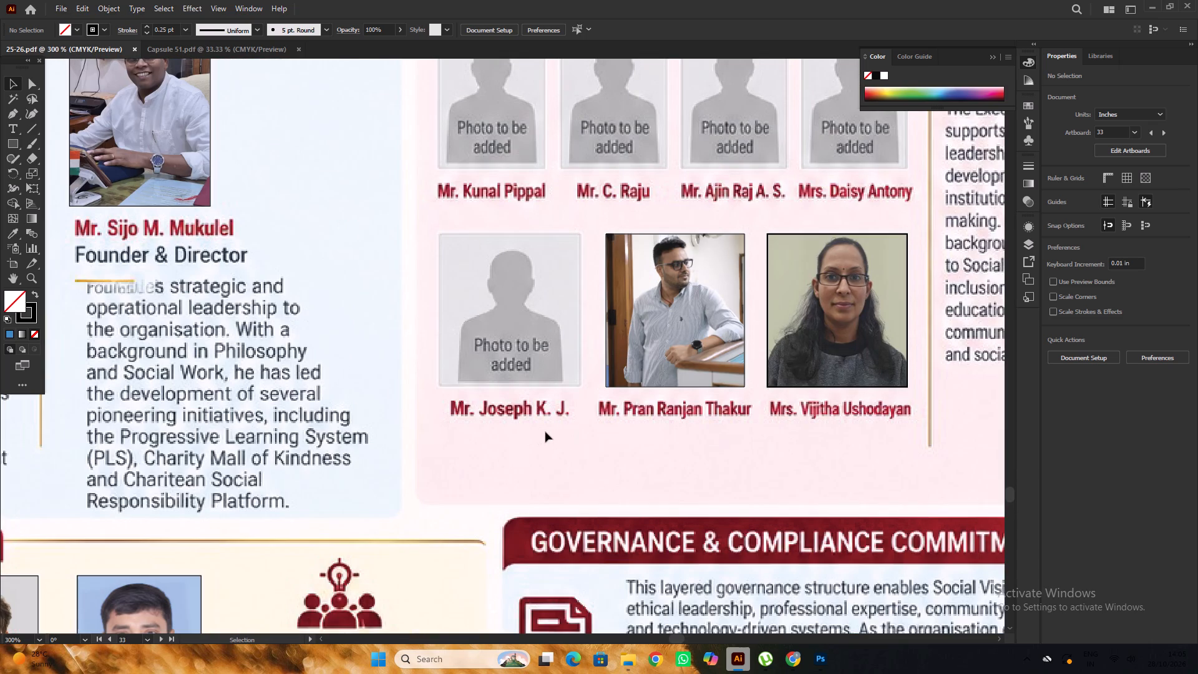
scroll(597, 416, "down", 5, "alt")
scroll(617, 359, "up", 2, "alt")
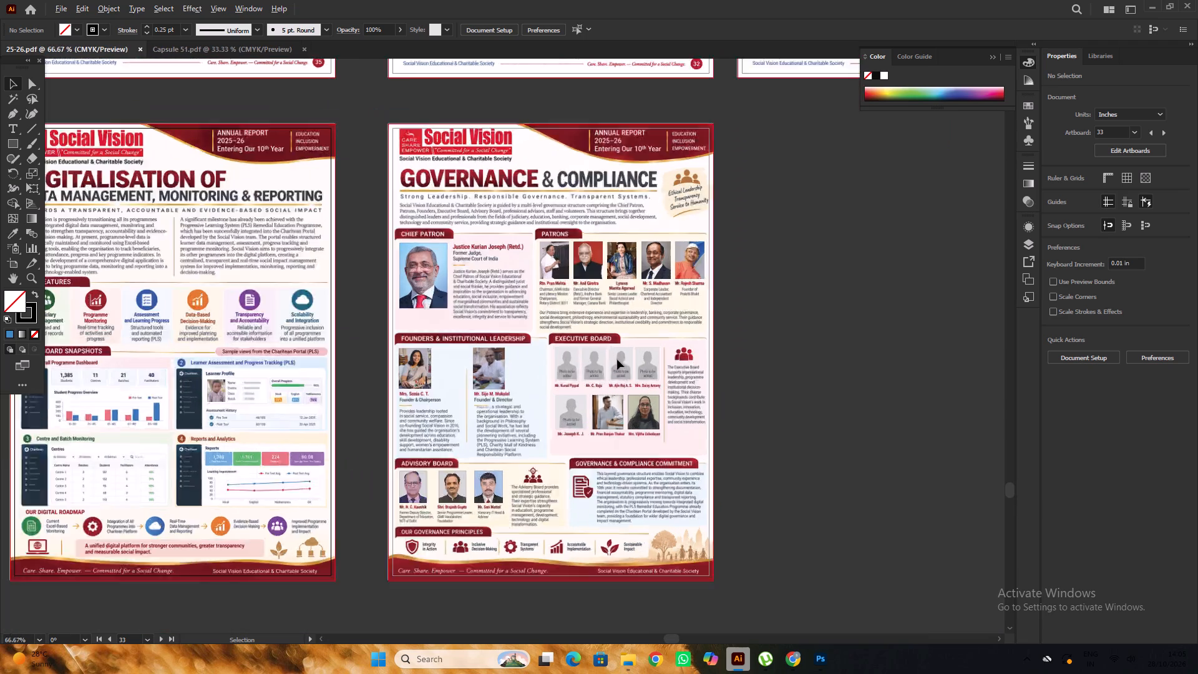
scroll(618, 360, "down", 4)
scroll(566, 382, "up", 3, "alt")
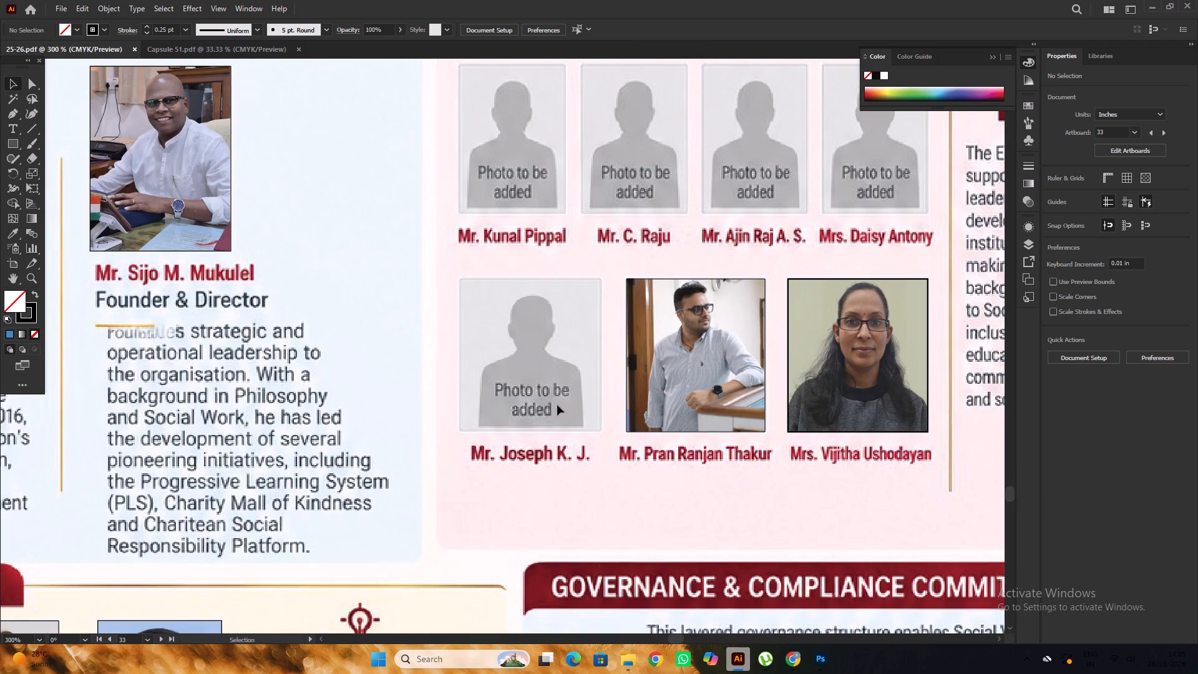
scroll(556, 397, "down", 4, "alt")
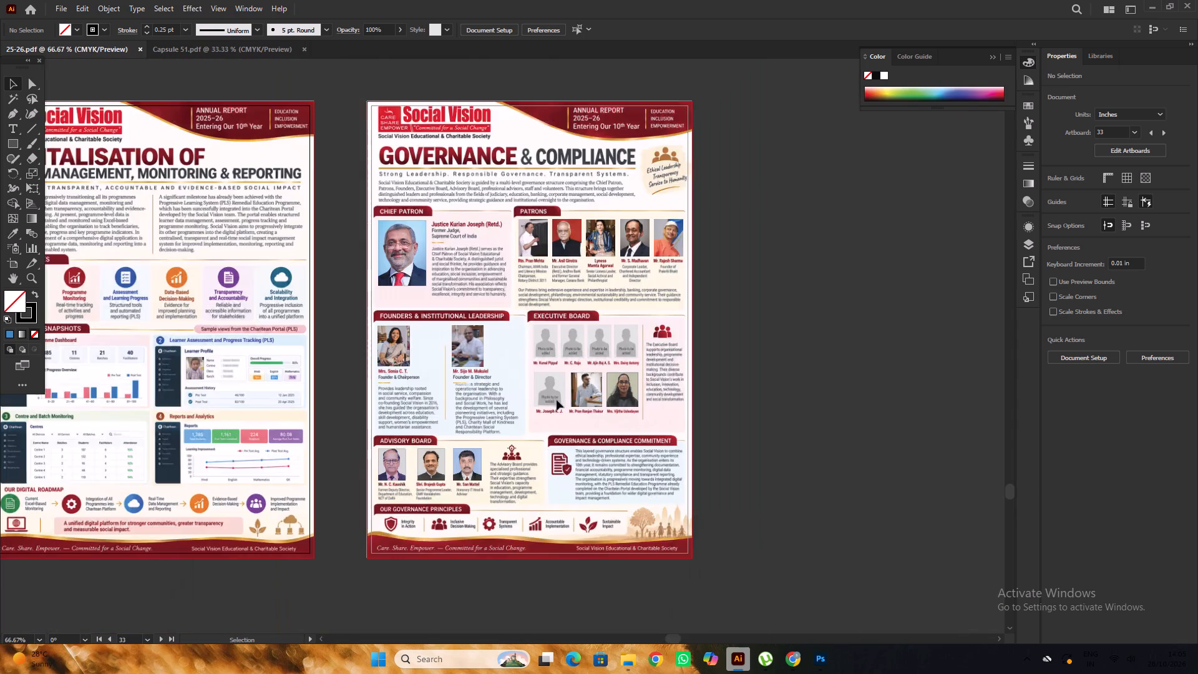
scroll(545, 391, "up", 2, "alt")
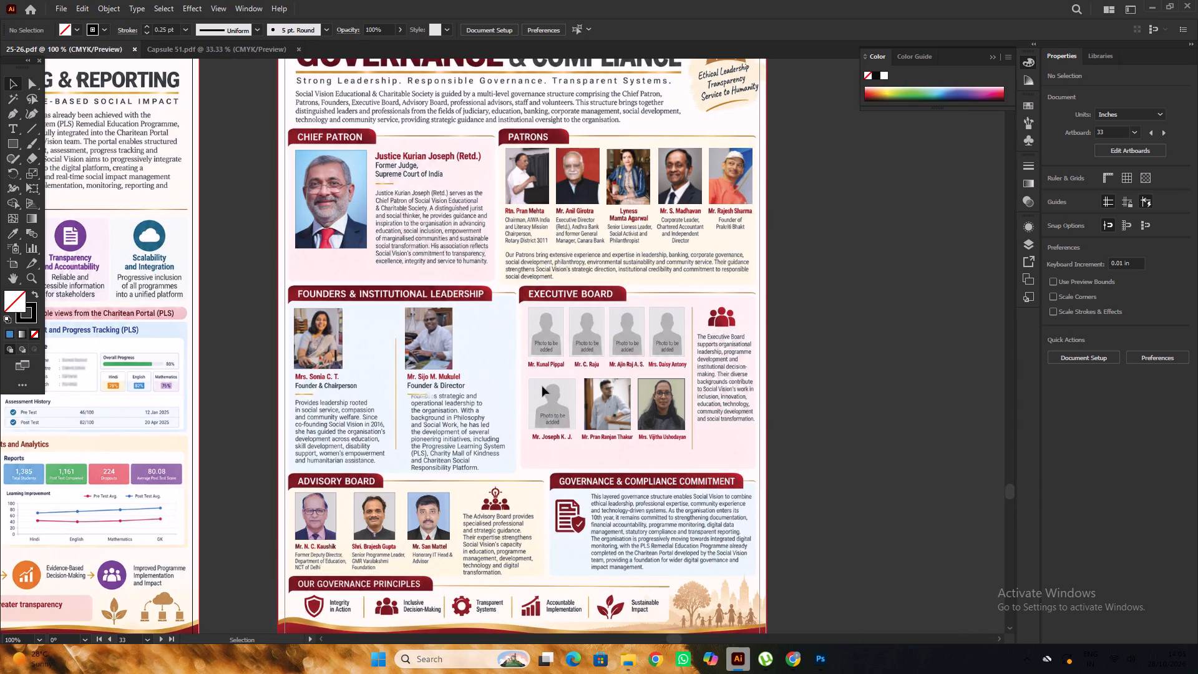
scroll(542, 386, "down", 1, "alt")
key("space")
left_click_drag(746, 405, 823, 351)
scroll(744, 322, "up", 1, "alt")
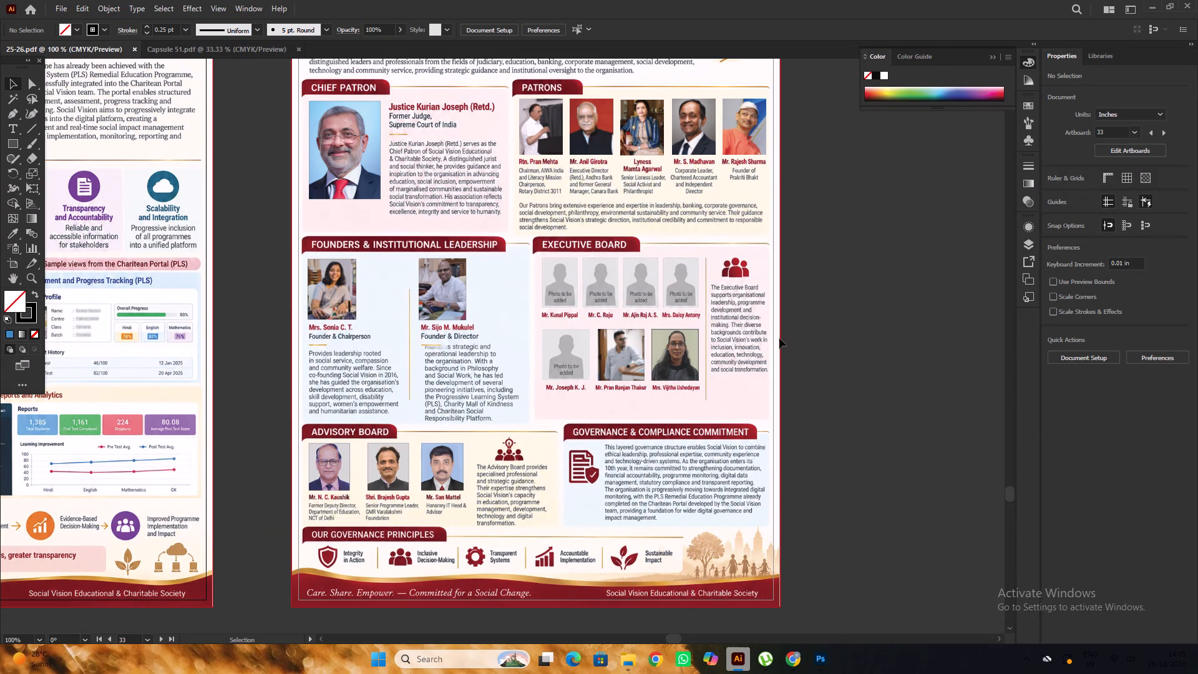
scroll(824, 346, "down", 1, "alt")
key("space")
left_click_drag(864, 367, 844, 386)
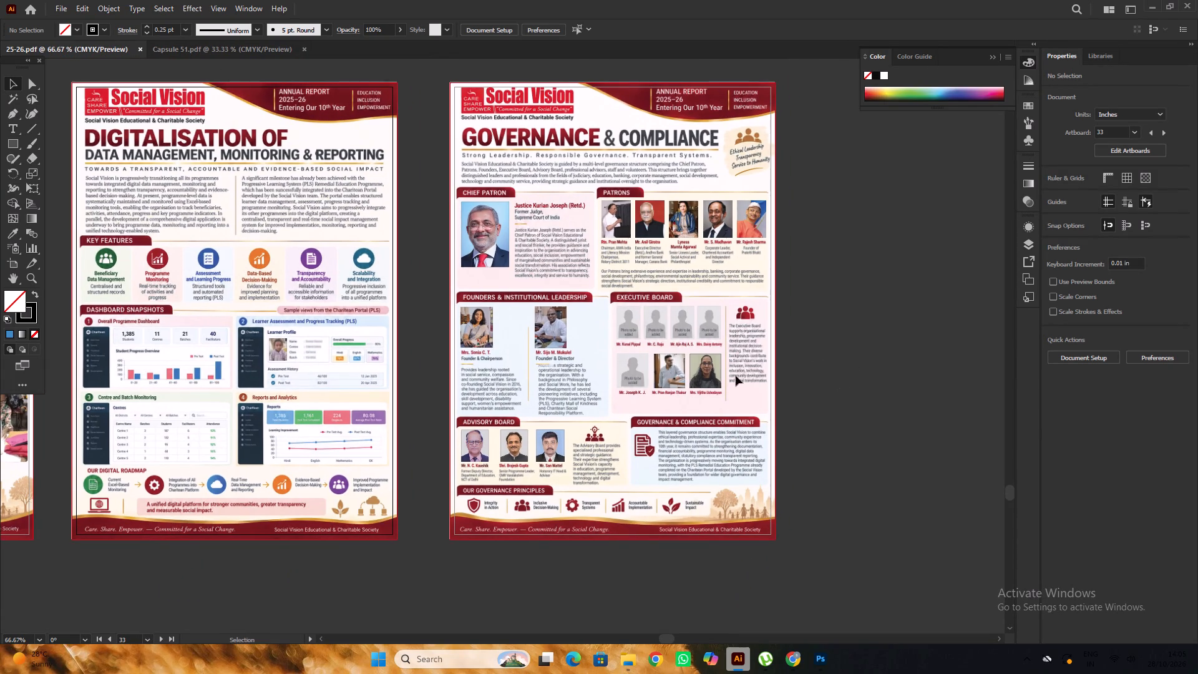
Examine the Learner Profile area on the Digitalisation page and recheck the Executive Board section of the Governance & Compliance page.
key("space")
left_click_drag(295, 350, 450, 328)
scroll(450, 327, "up", 5, "alt")
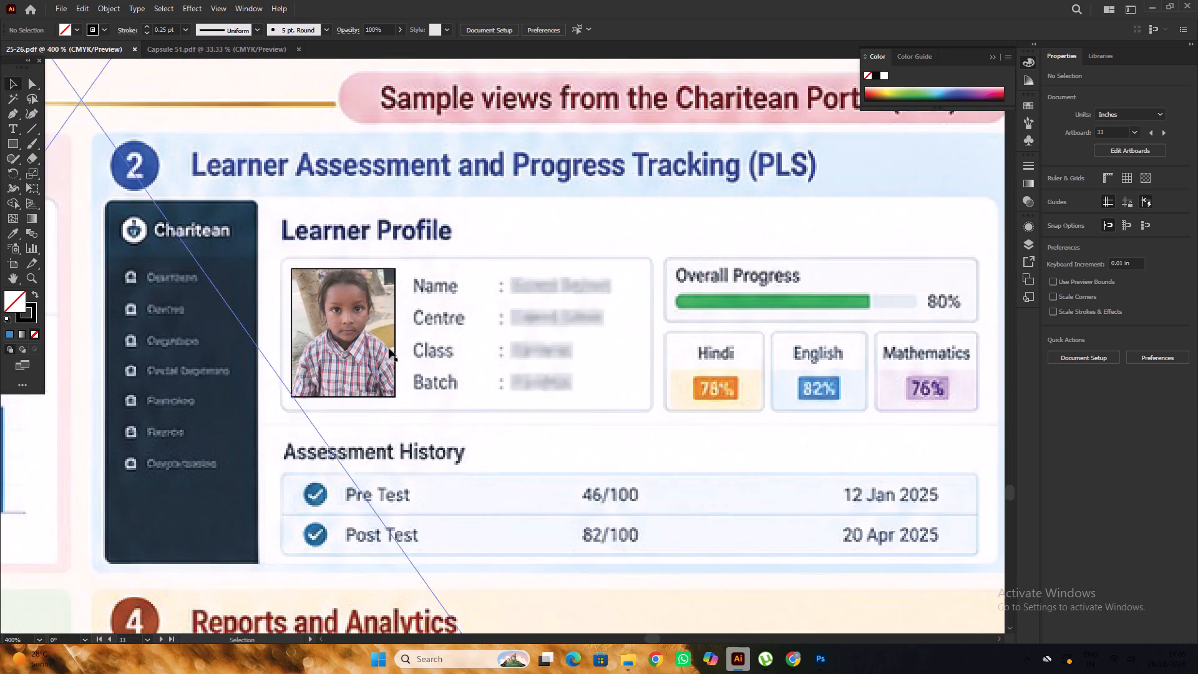
scroll(436, 323, "down", 5, "alt")
scroll(505, 413, "down", 3, "alt")
left_click(606, 530)
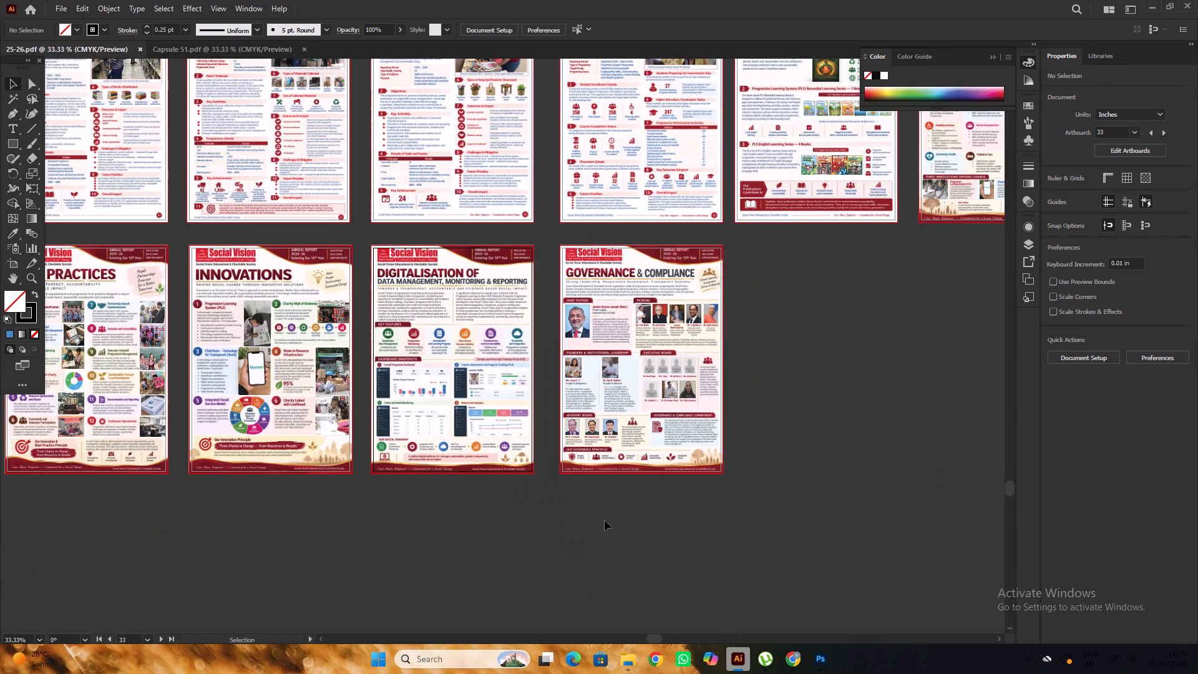
scroll(604, 520, "down", 1)
key("space")
left_click_drag(757, 503, 603, 528)
left_click(745, 428)
scroll(668, 392, "down", 1, "alt")
key("space")
left_click_drag(704, 391, 627, 451)
scroll(487, 412, "up", 2, "alt")
scroll(506, 408, "down", 6)
scroll(455, 393, "up", 5, "alt")
key("space")
left_click_drag(494, 434, 514, 341)
scroll(515, 340, "down", 1, "alt")
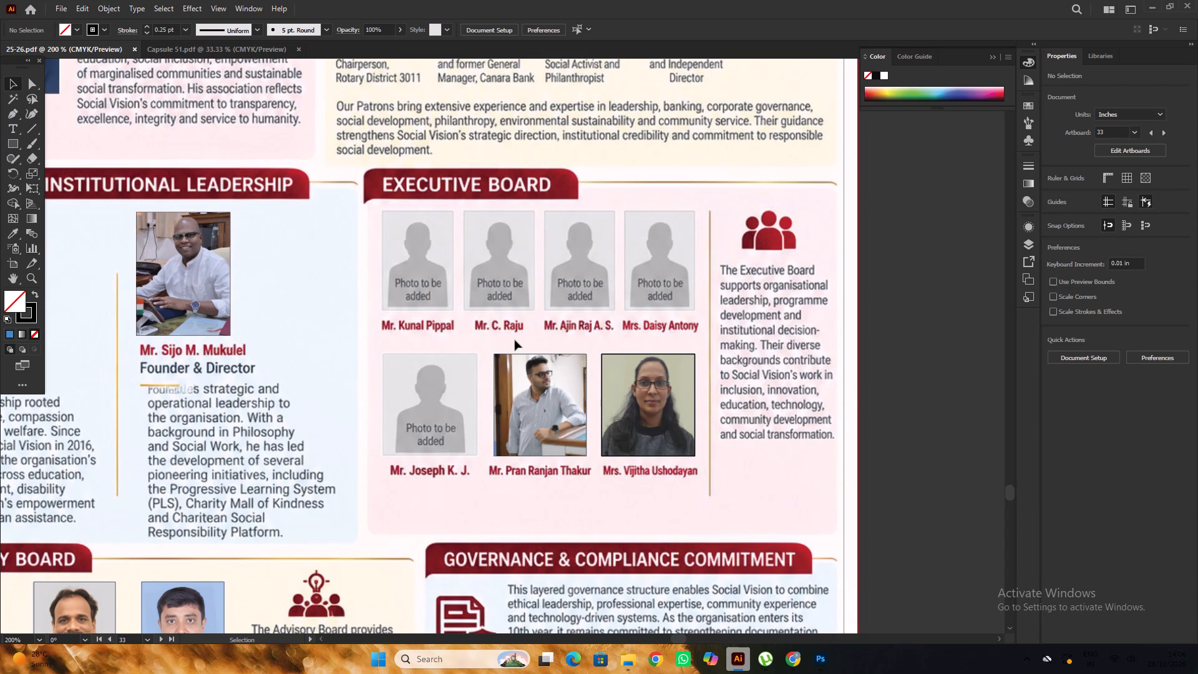
scroll(527, 336, "down", 5, "alt")
key("space")
left_click_drag(776, 320, 616, 408)
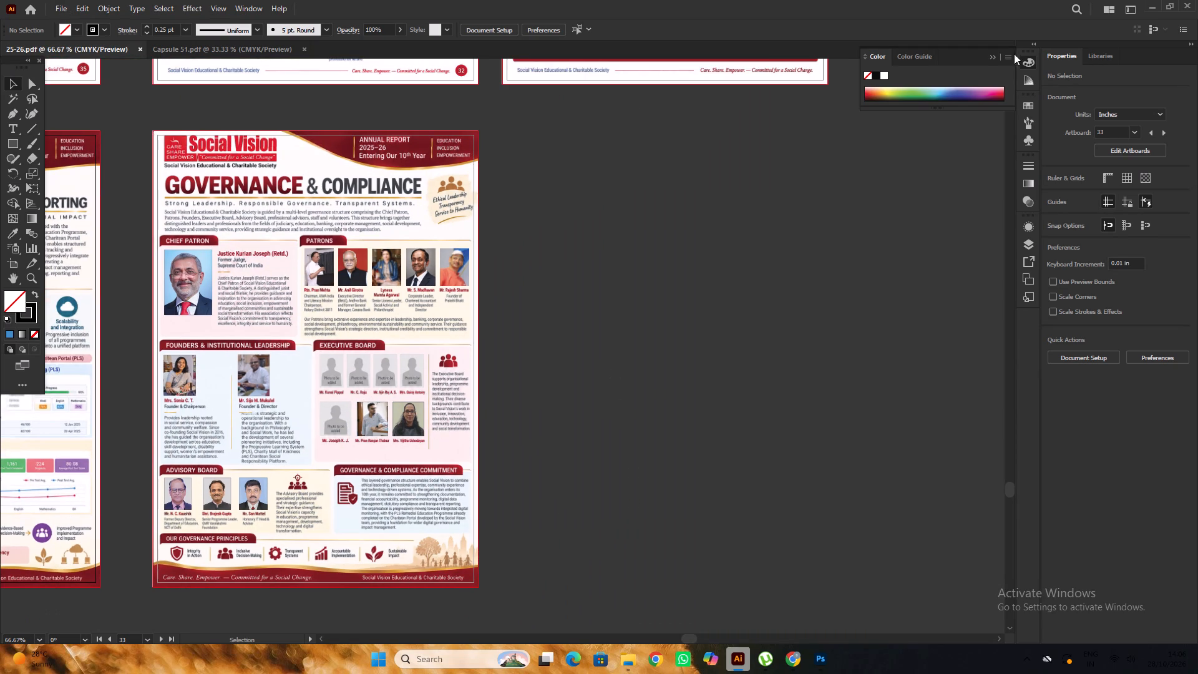
Unlock all locked artwork in the annual report document.
left_click(993, 56)
left_click_drag(693, 301, 699, 303)
scroll(677, 276, "down", 4, "alt")
key("space")
key("space")
key("space")
key("space")
key("space")
key("space")
left_click_drag(710, 311, 606, 345)
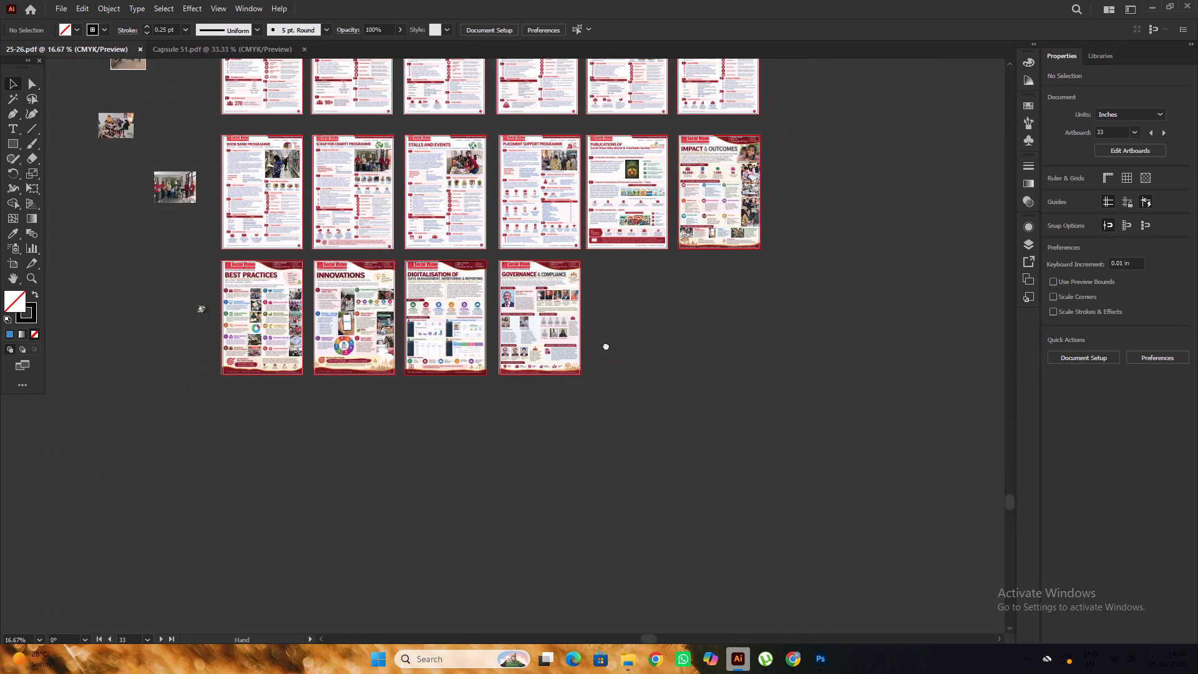
left_click_drag(606, 345, 601, 345)
left_click(668, 329)
scroll(664, 308, "down", 2)
scroll(565, 272, "up", 1, "alt")
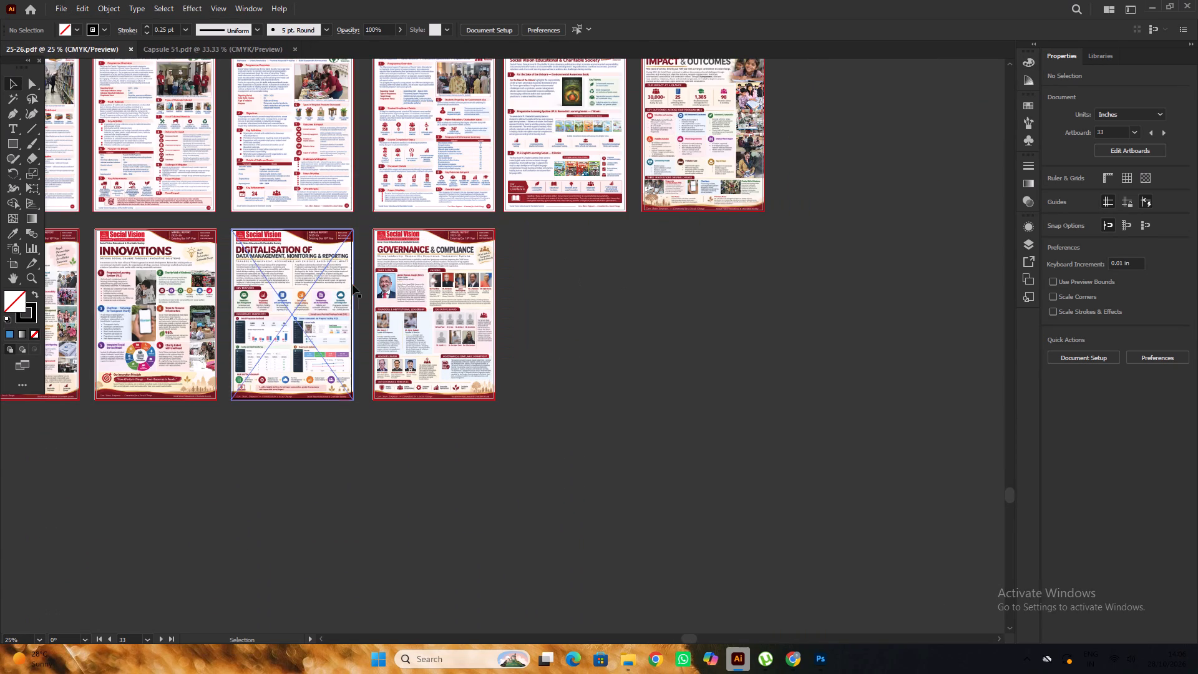
key("ctrl+alt+2")
left_click(489, 317)
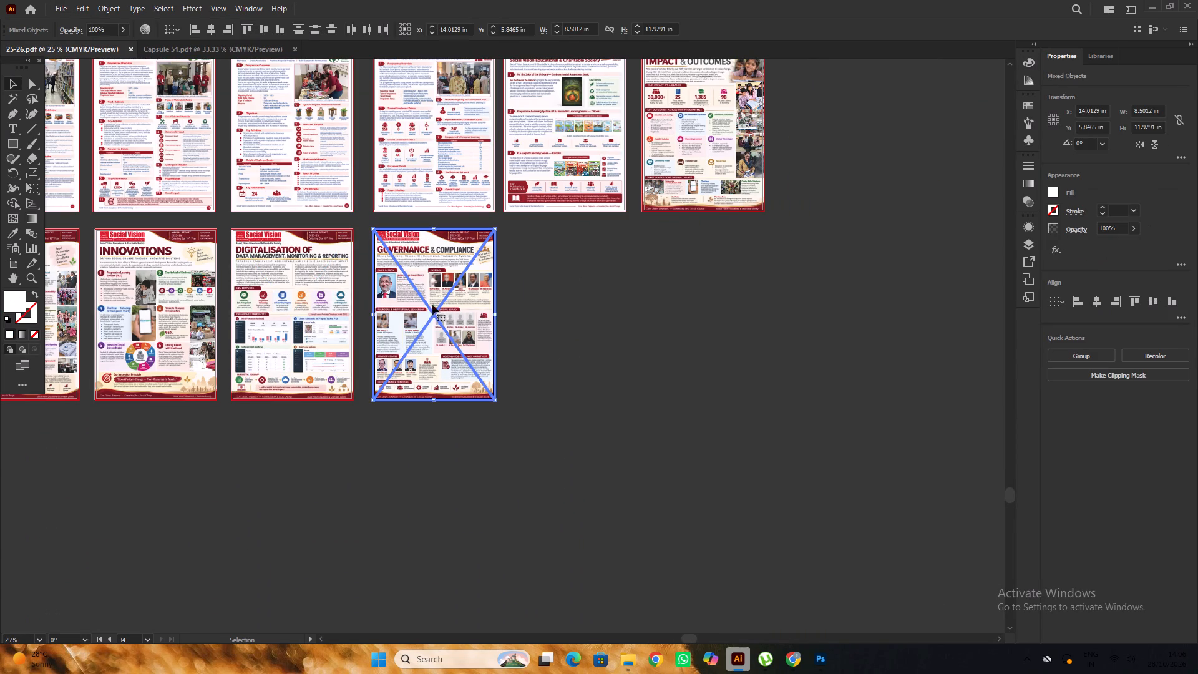
left_click(637, 291)
Duplicate the Governance & Compliance artboard with its artwork beside the original, at about X 17.83 in and Y 65.68 in.
left_click(11, 267)
scroll(492, 213, "up", 2, "alt")
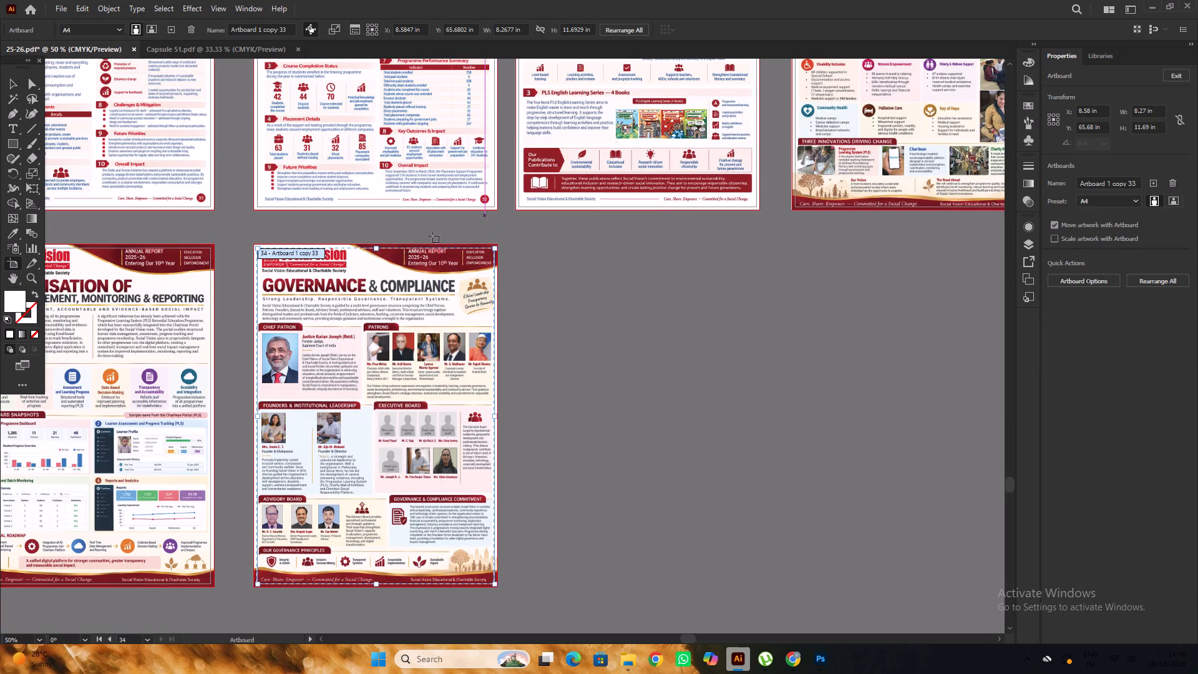
left_click_drag(313, 254, 585, 254, "alt")
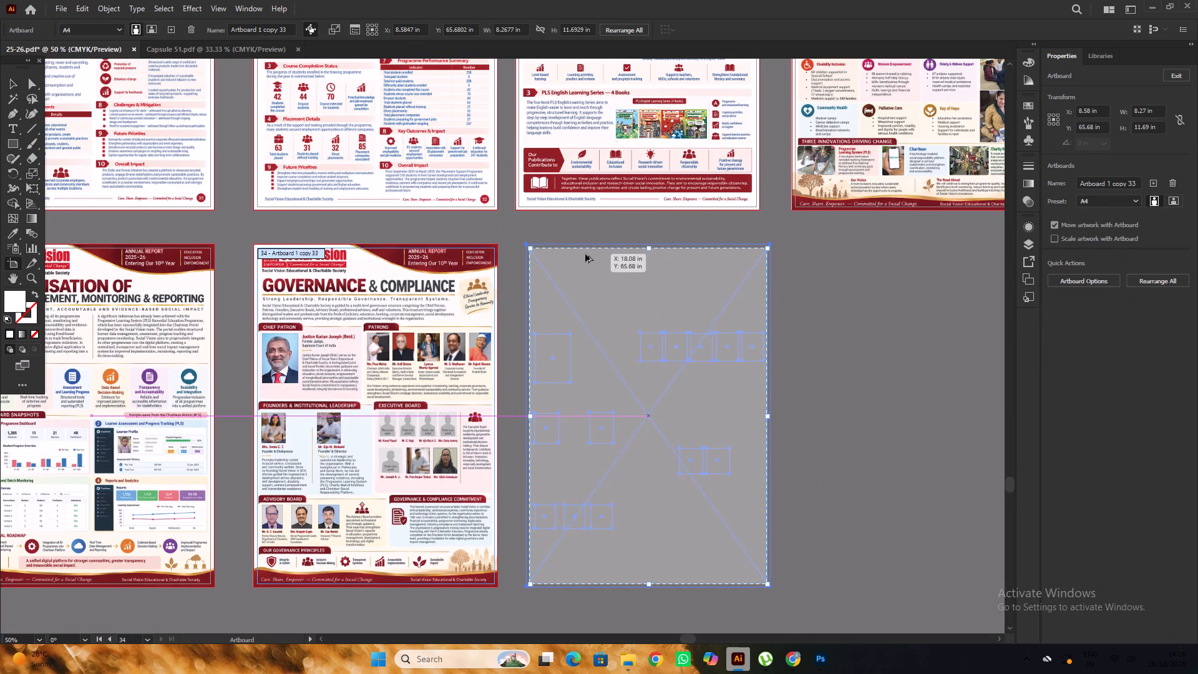
left_click_drag(585, 254, 581, 255, "alt")
scroll(527, 239, "down", 2, "alt")
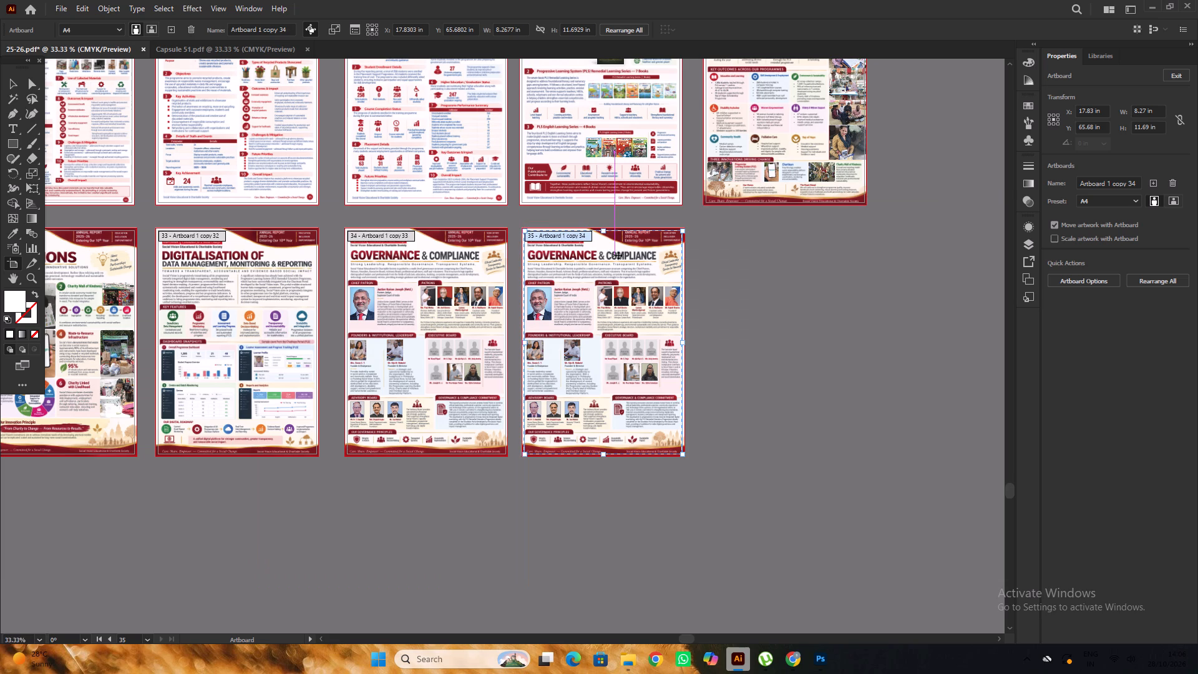
Delete the linked full-page Governance & Compliance image from the duplicated artboard.
left_click(9, 82)
left_click(747, 270)
left_click(601, 267)
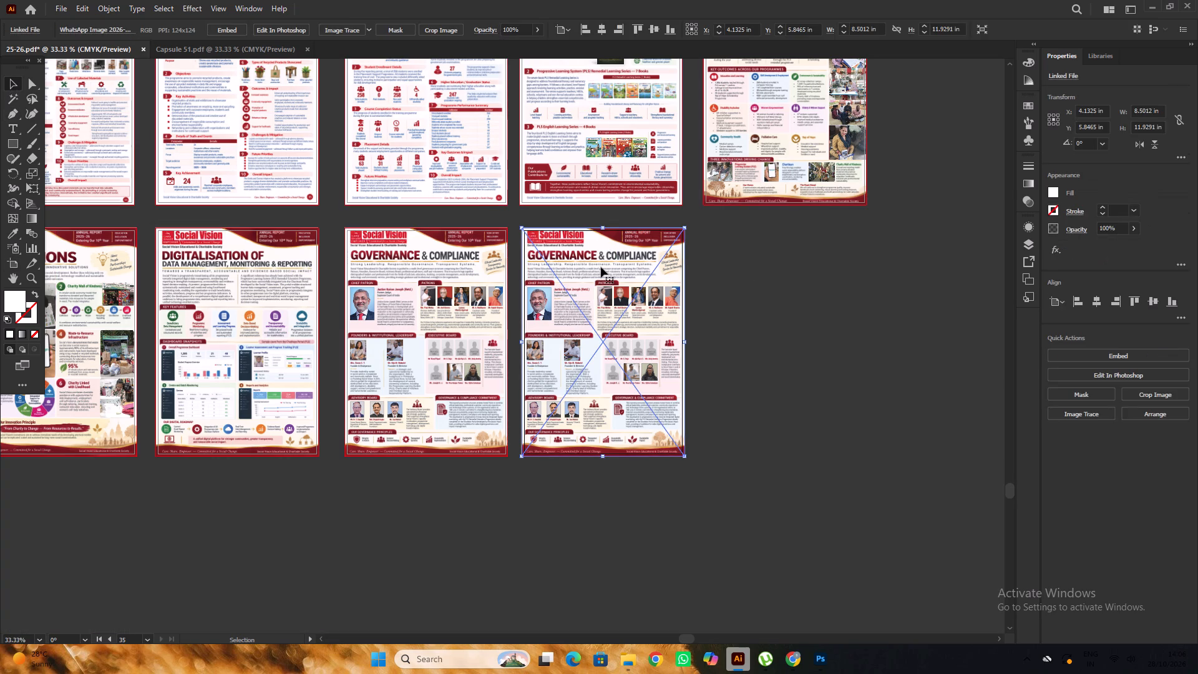
key("Delete")
Lock the white background of the duplicated artboard.
left_click(610, 255)
key("ctrl+2")
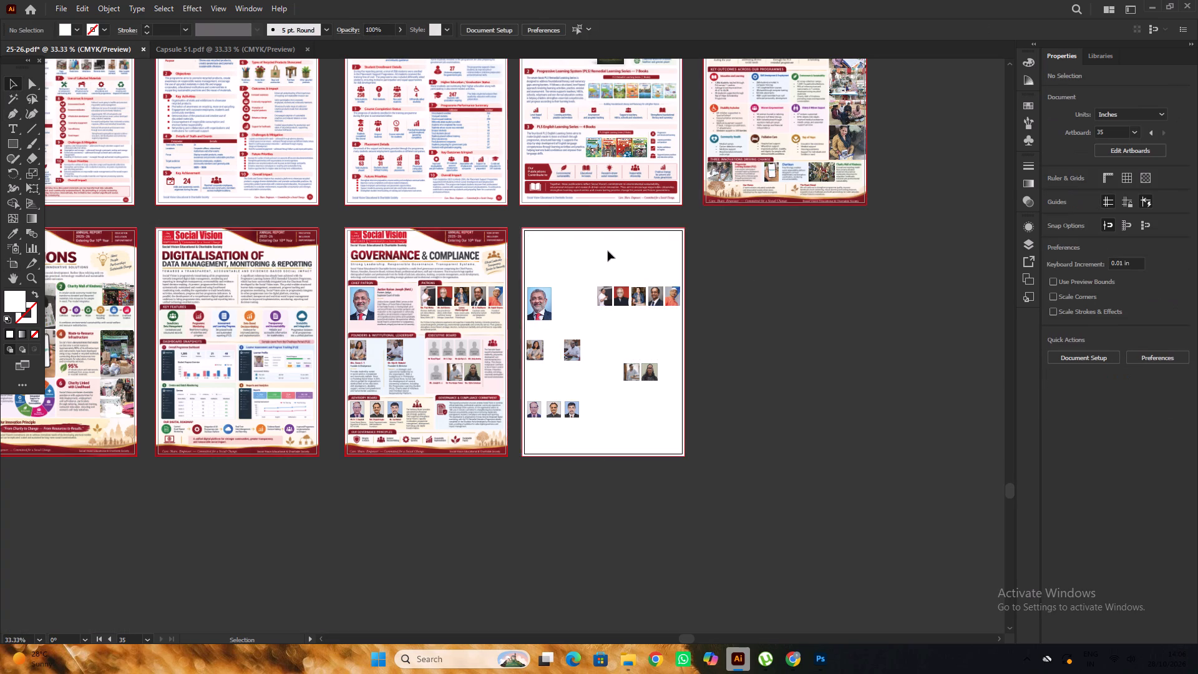
Clear the leftover portrait photos from the duplicated artboard and place the full-page Challenges & Lessons Learned image there.
scroll(608, 251, "down", 2)
scroll(608, 250, "up", 1, "alt")
left_click(582, 241)
left_click_drag(498, 232, 678, 465)
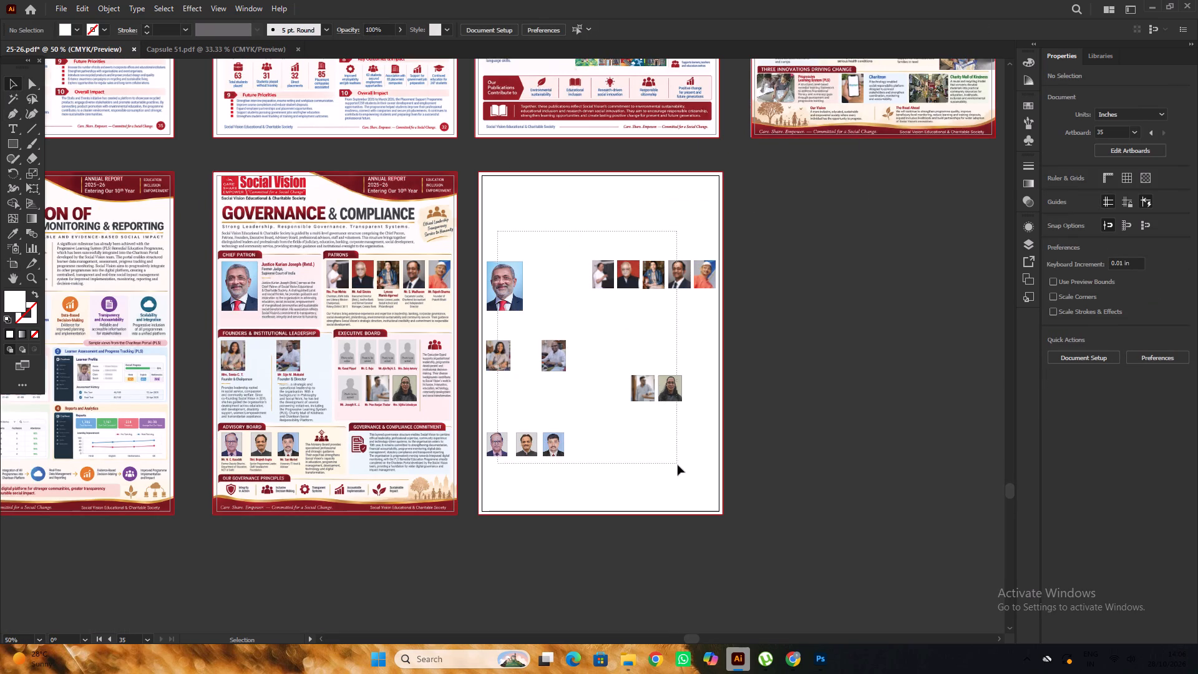
Delete the clipped group of leftover portrait photos from the duplicated artboard.
left_click_drag(678, 465, 707, 466)
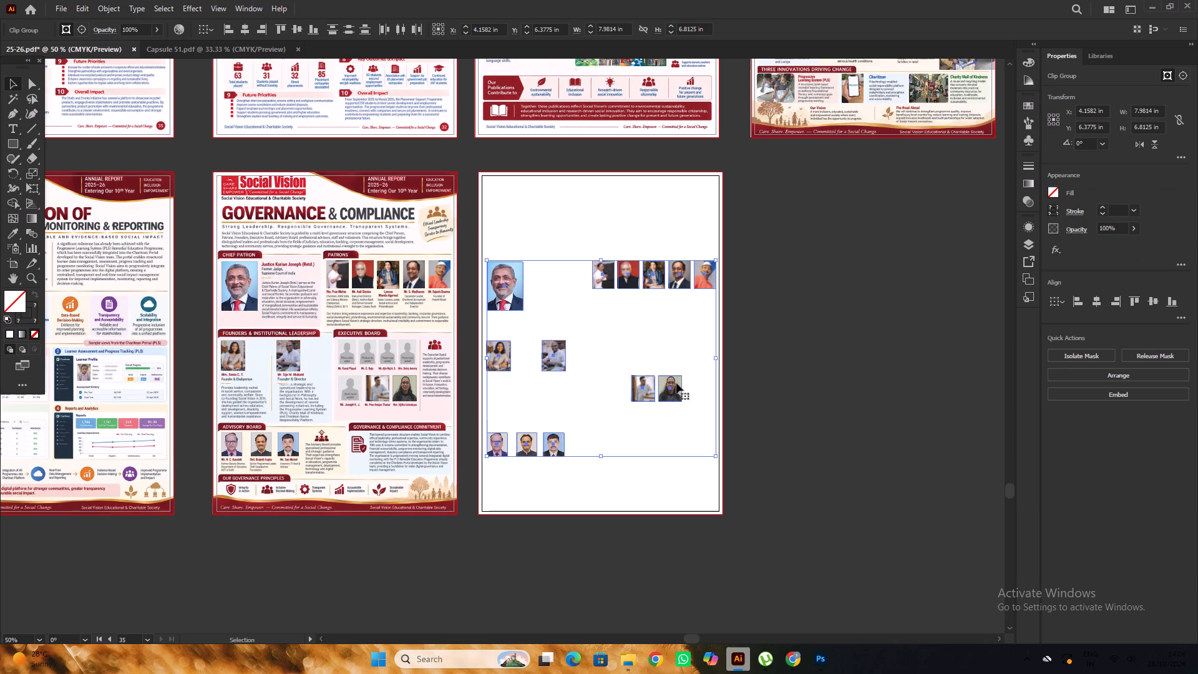
key("Delete")
left_click(715, 340)
Switch to File Explorer, open the WhatsApp Unknown folder inside the report folder, and open one of its page images in Photos.
scroll(409, 313, "down", 2, "alt")
left_click(749, 320)
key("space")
left_click_drag(744, 320, 616, 328)
left_click(616, 325)
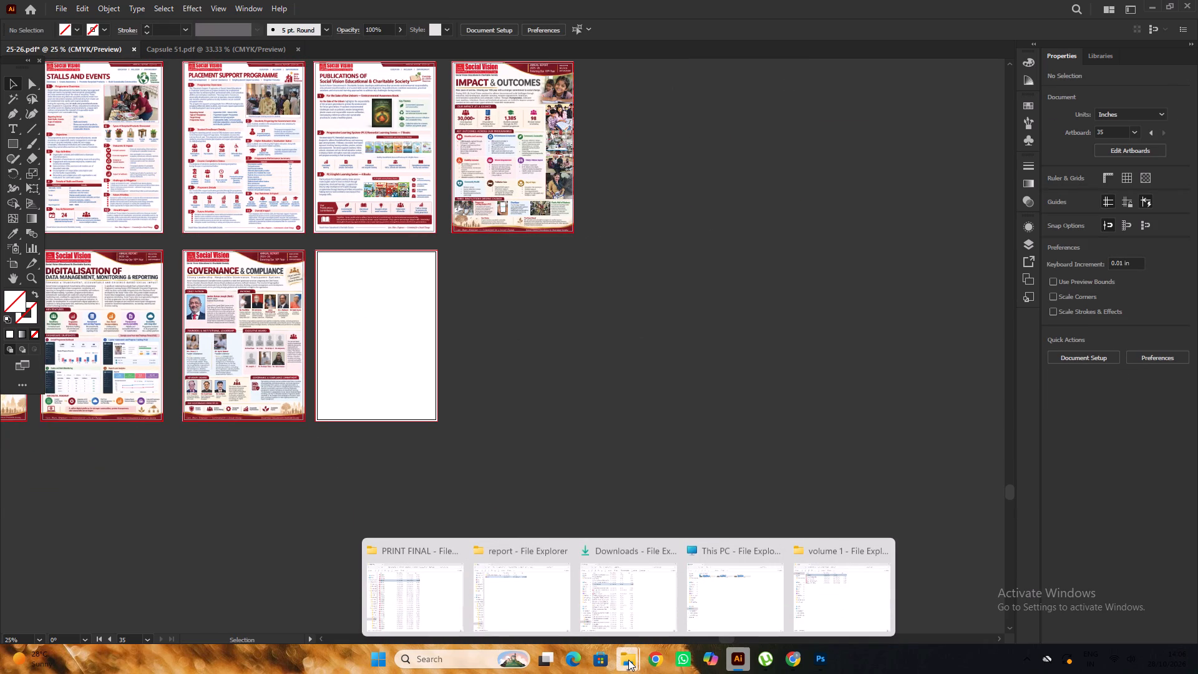
left_click(541, 587)
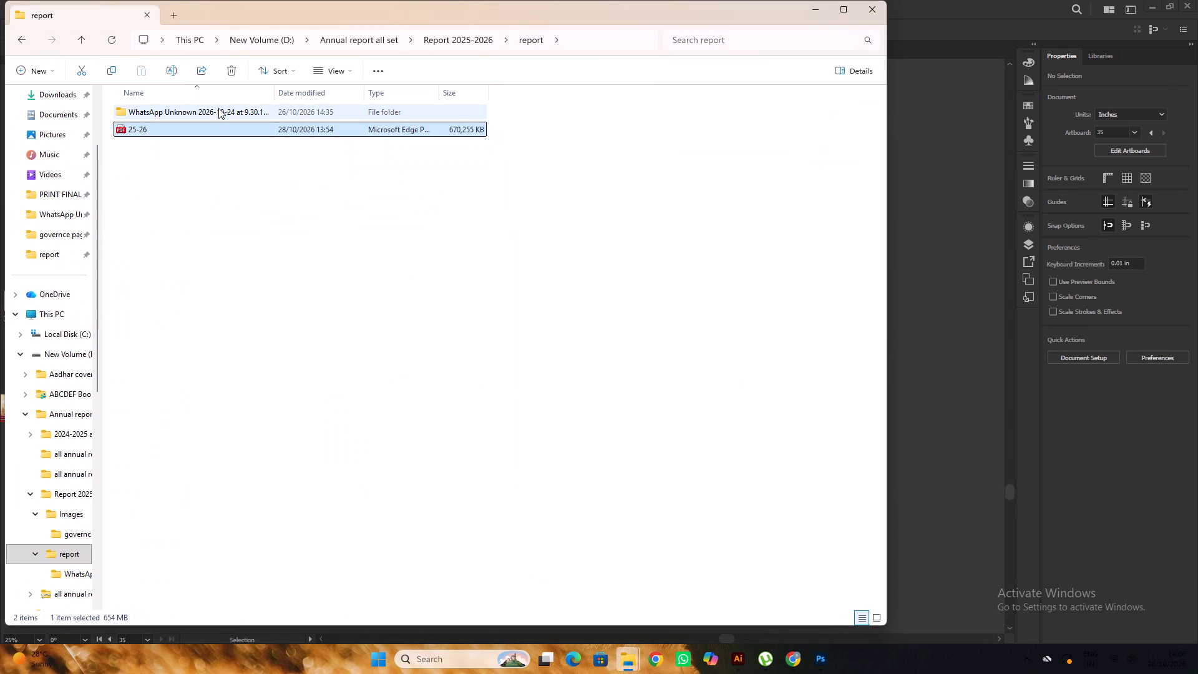
double_click(218, 108)
double_click(440, 276)
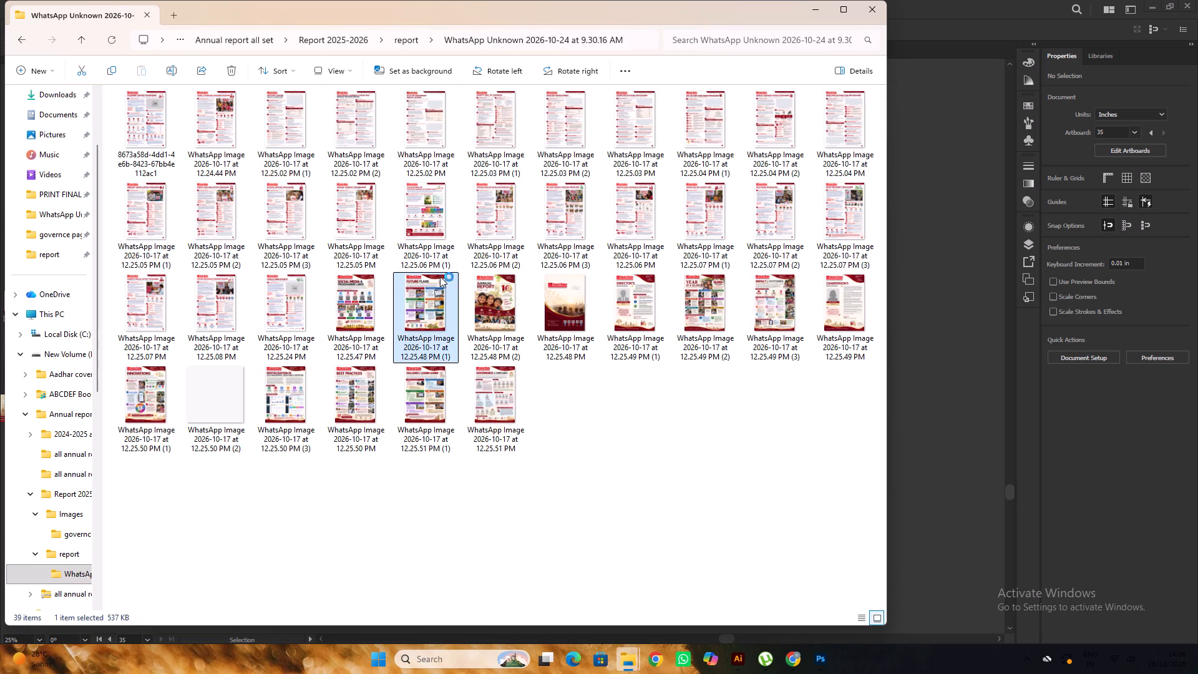
Browse the page images to Challenges & Lessons Learned and place that image in the Illustrator document beside the blank artboard.
key("Right")
key("Right")
key("Right")
key("Right")
key("Right")
key("Right")
key("Right")
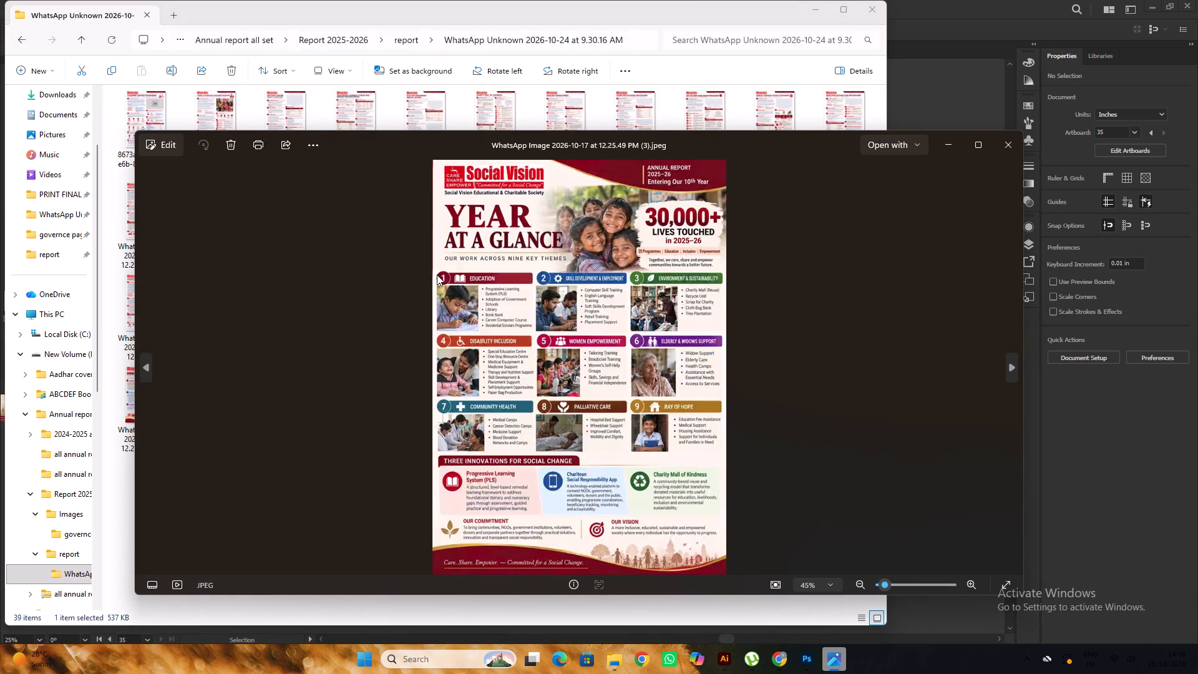
key("Right")
key("Right")
key("Right")
key("Right")
key("Right")
key("Right")
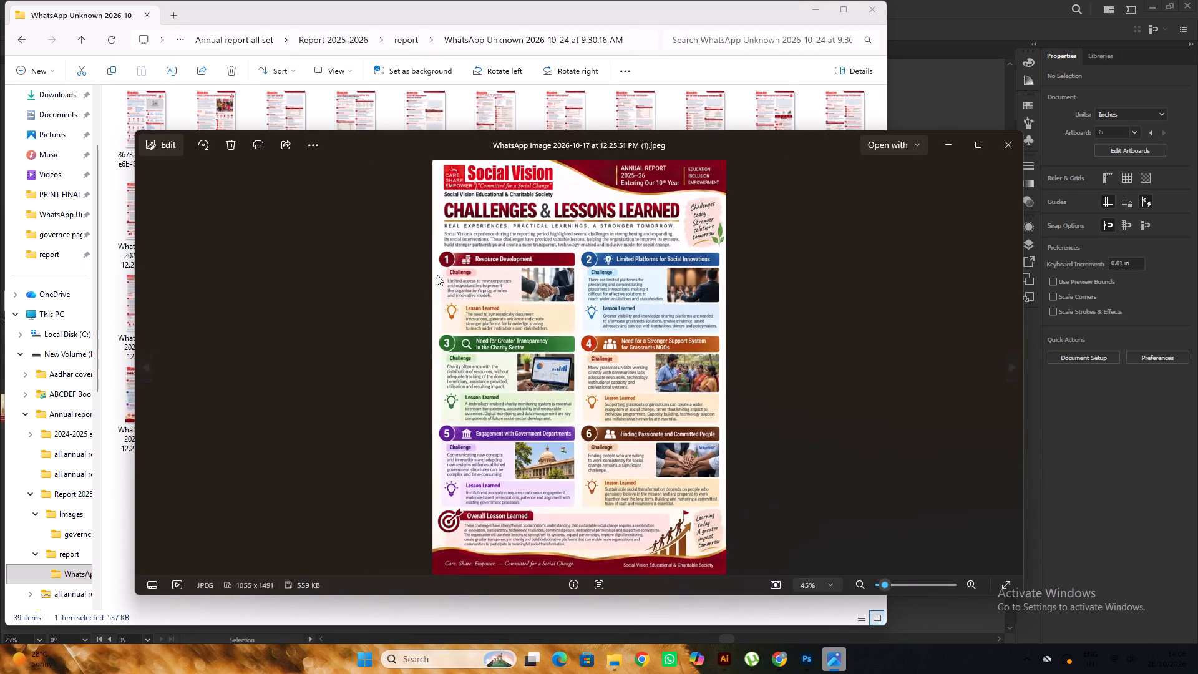
key("Right")
key("Left")
left_click_drag(474, 333, 697, 638)
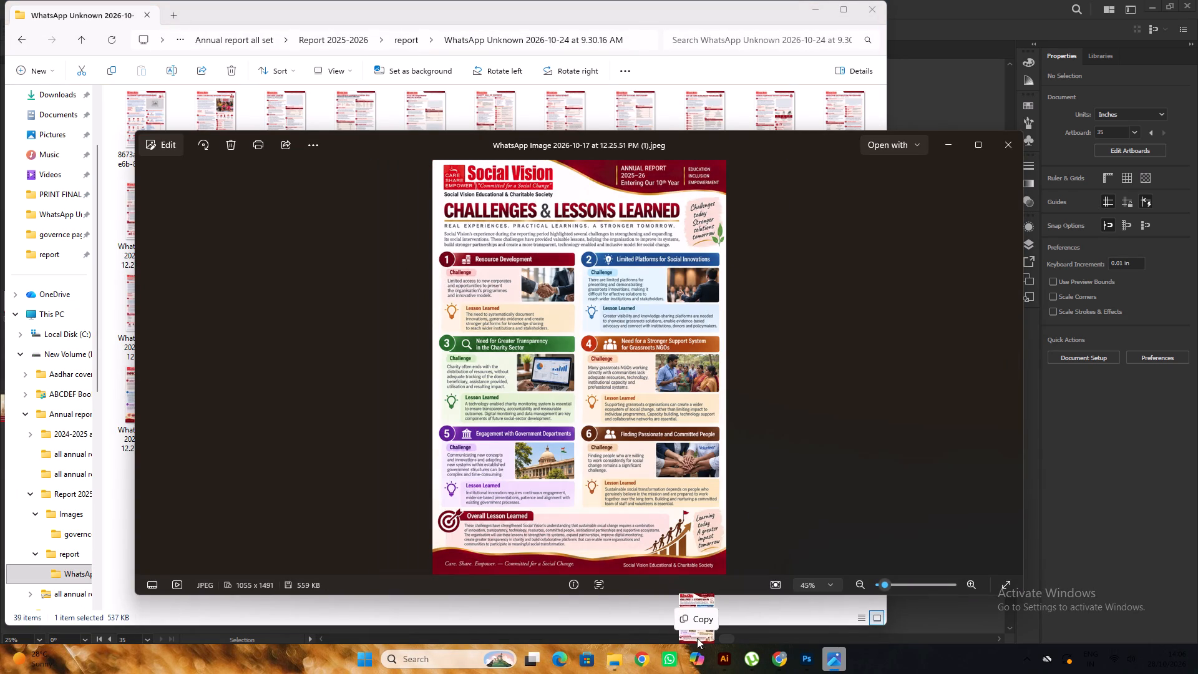
left_click_drag(697, 638, 721, 341)
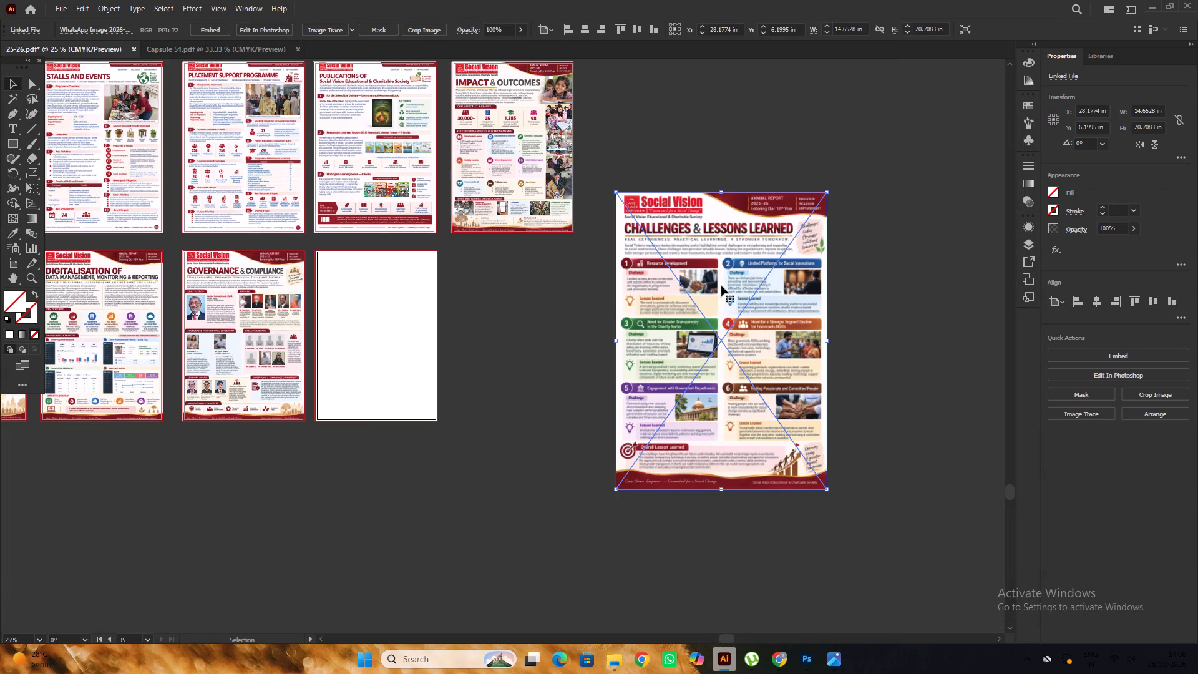
Move the Challenges & Lessons Learned image onto the blank artboard, matching its top-left corner to the artboard's top-left corner.
scroll(721, 286, "down", 4, "alt")
scroll(625, 283, "up", 2, "alt")
left_click_drag(746, 277, 516, 335)
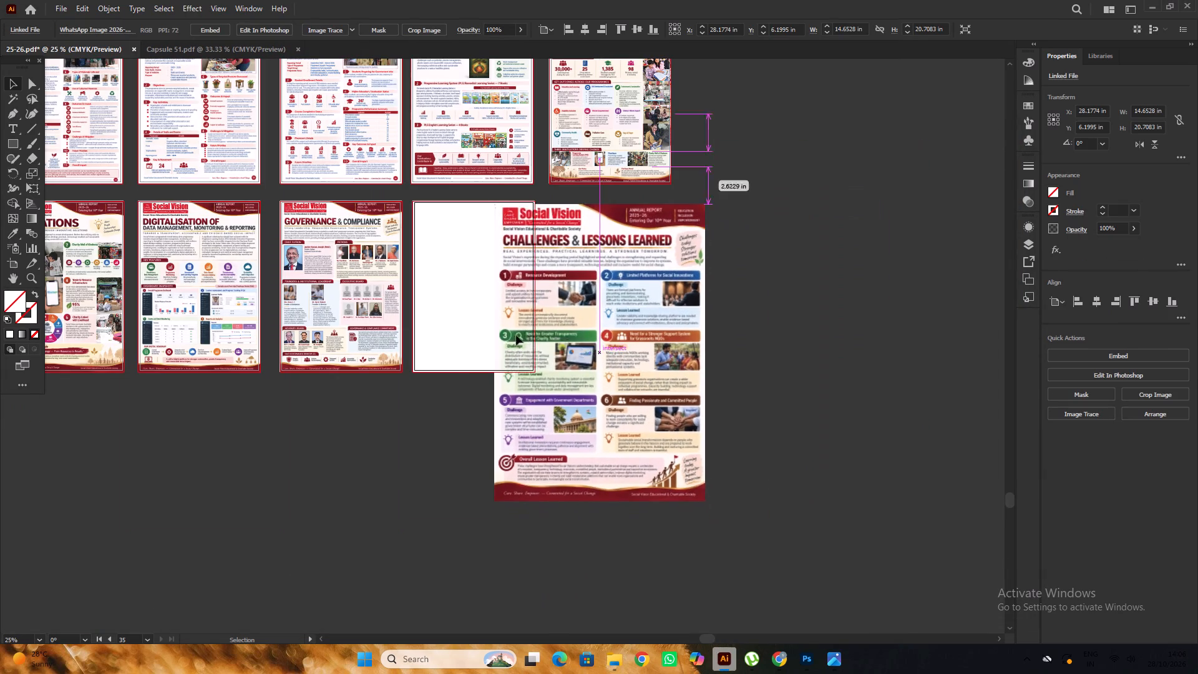
left_click_drag(516, 335, 545, 347)
left_click(464, 286)
scroll(464, 285, "up", 3)
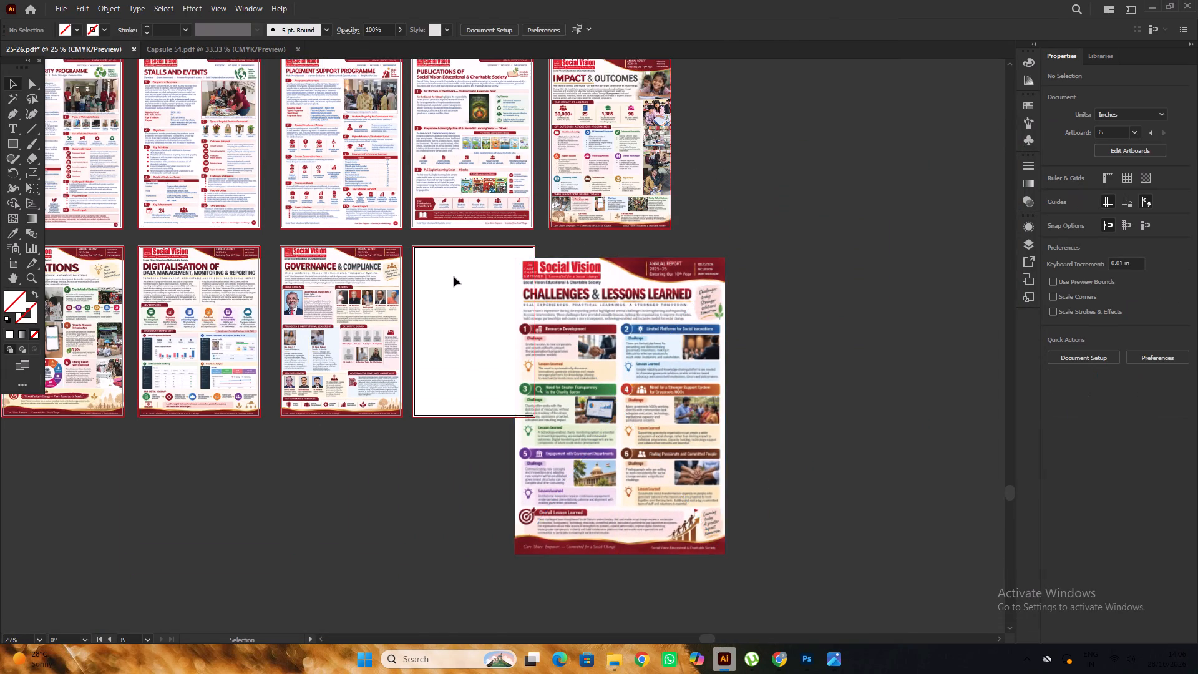
scroll(454, 276, "up", 1)
left_click_drag(632, 321, 496, 305)
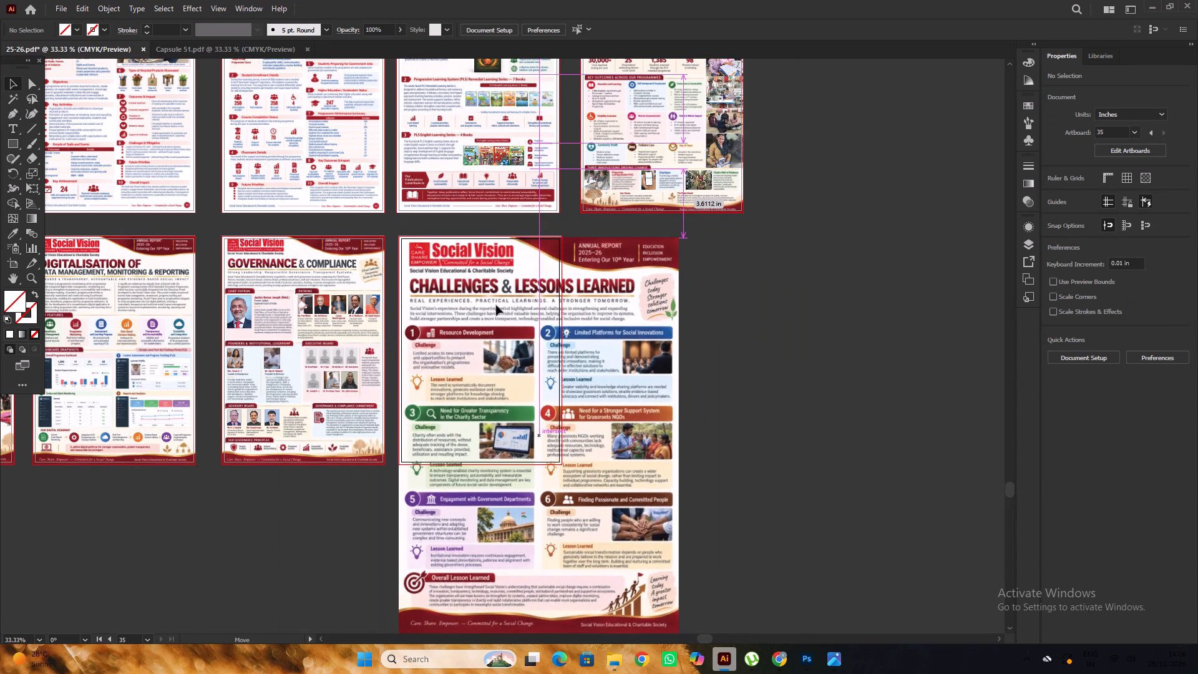
left_click_drag(496, 305, 495, 305)
scroll(447, 256, "up", 5, "alt")
scroll(381, 293, "up", 3, "alt")
left_click(457, 313)
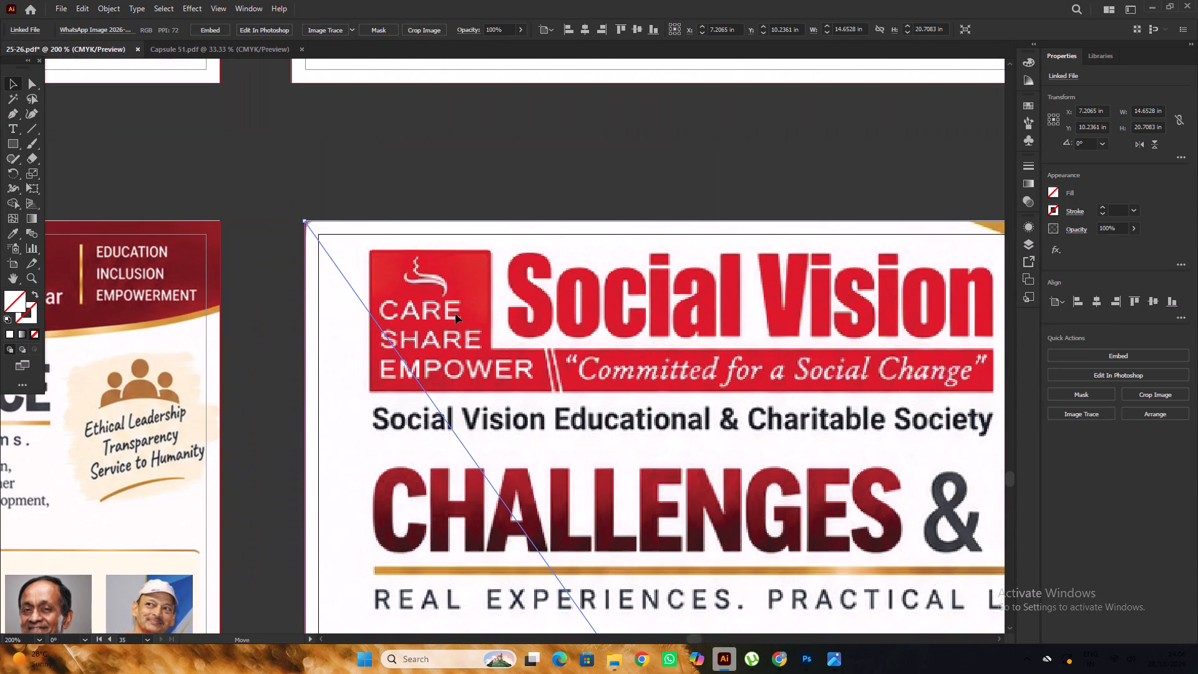
scroll(439, 283, "down", 12, "alt")
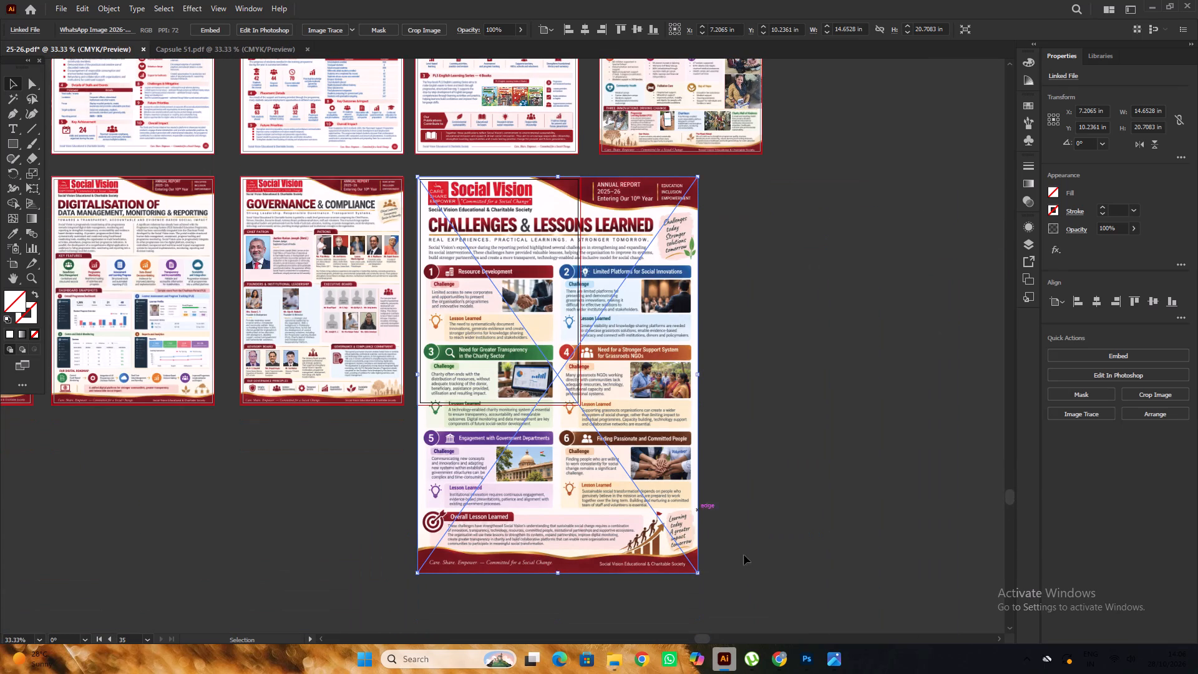
Scale the Challenges & Lessons Learned image to about 8.51 × 11.96 in so it fits the duplicated artboard's bleed edges.
left_click_drag(700, 576, 555, 374)
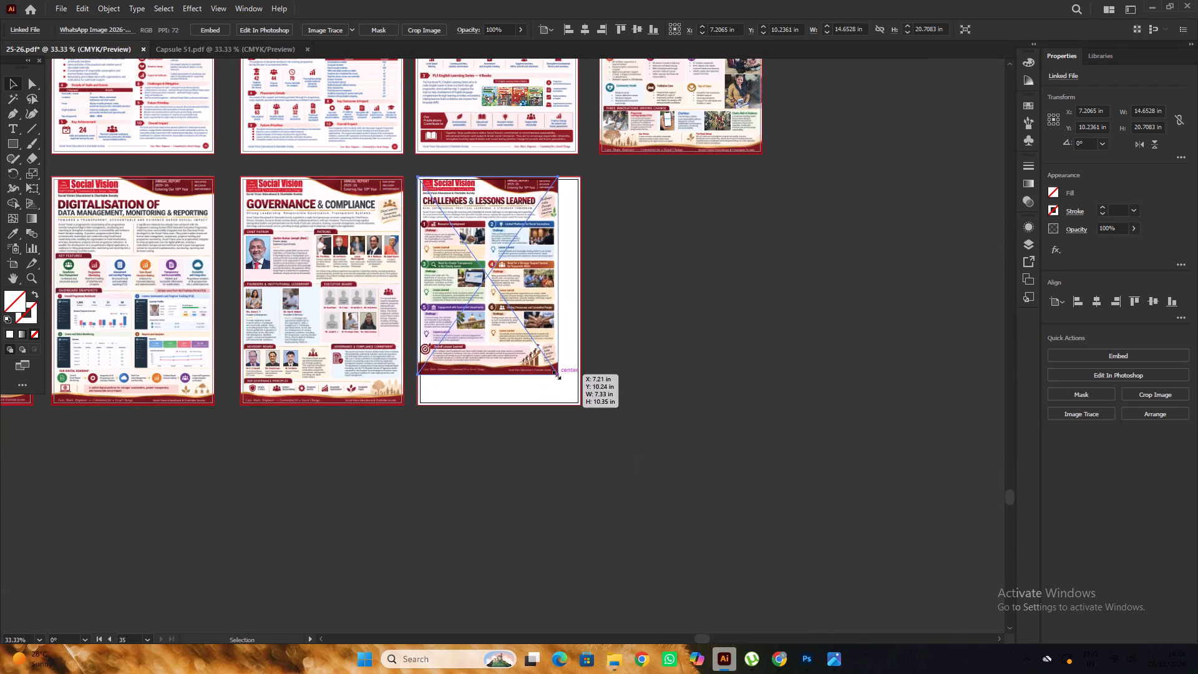
left_click_drag(555, 374, 580, 418)
scroll(580, 412, "up", 7, "alt")
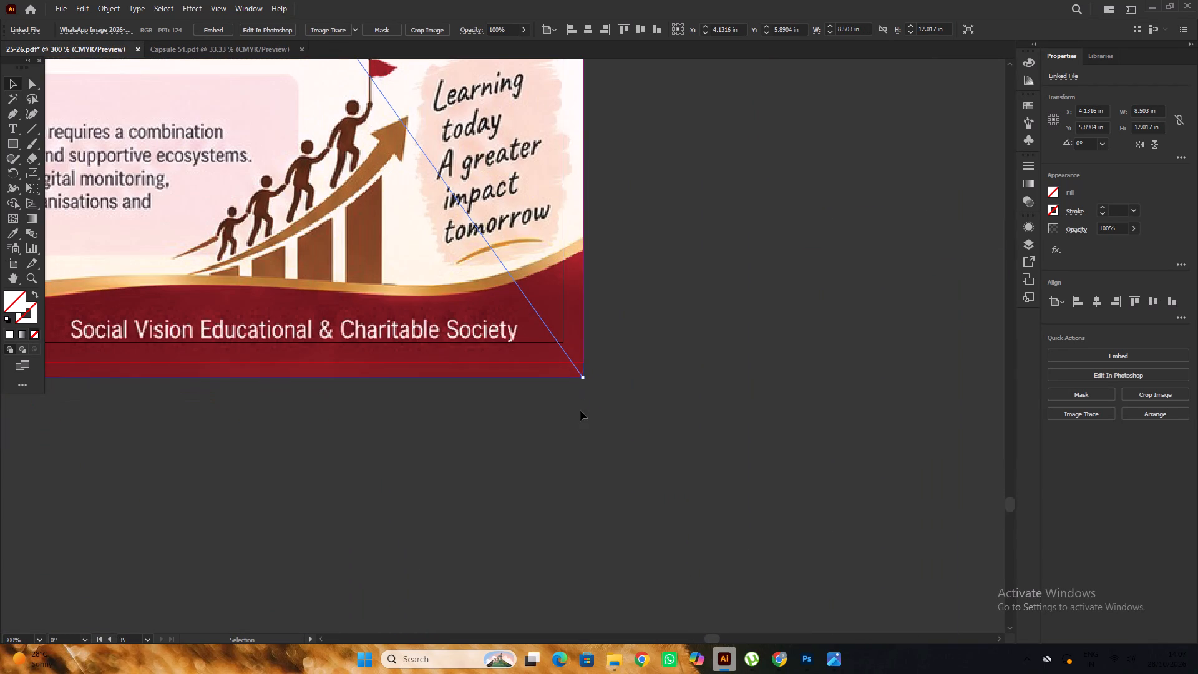
scroll(597, 395, "up", 3, "alt")
left_click(560, 353)
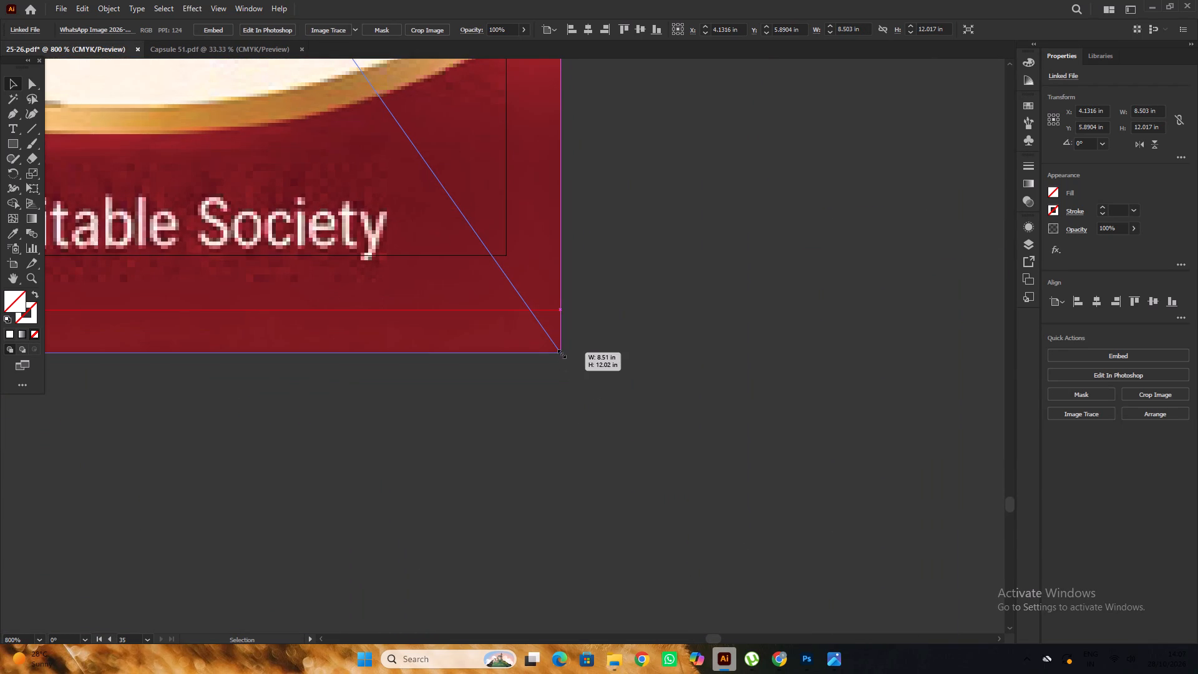
scroll(746, 371, "down", 5, "alt")
scroll(800, 383, "down", 3, "alt")
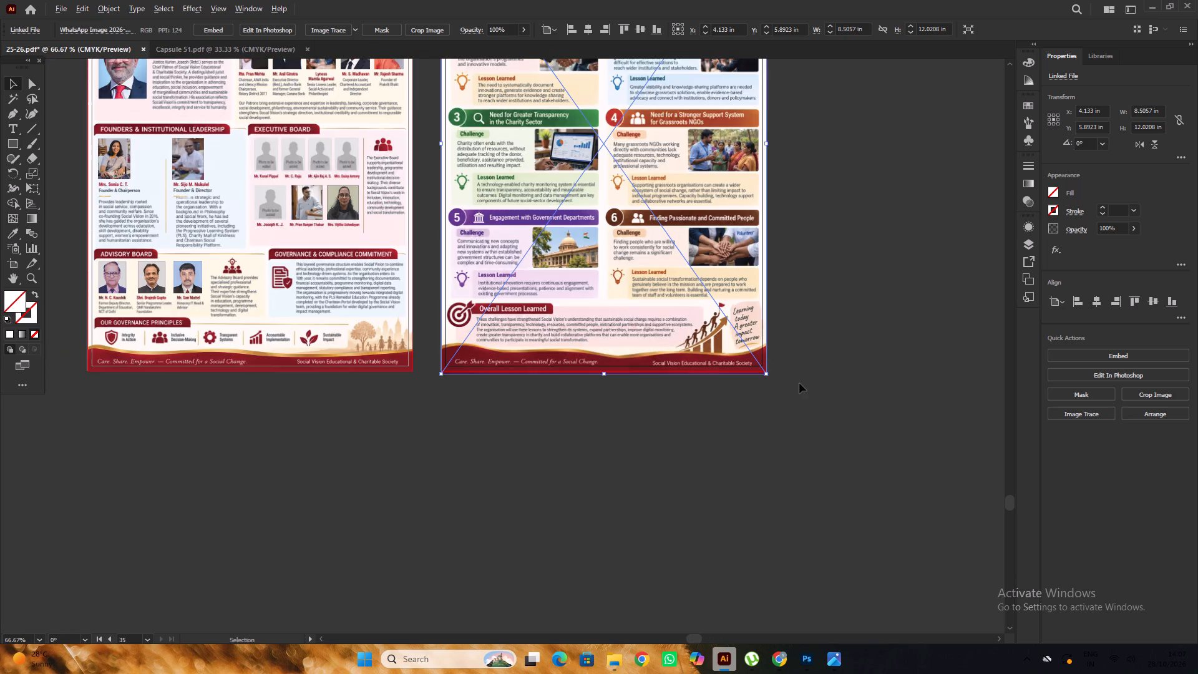
scroll(615, 370, "up", 2, "alt")
left_click_drag(589, 383, 589, 374)
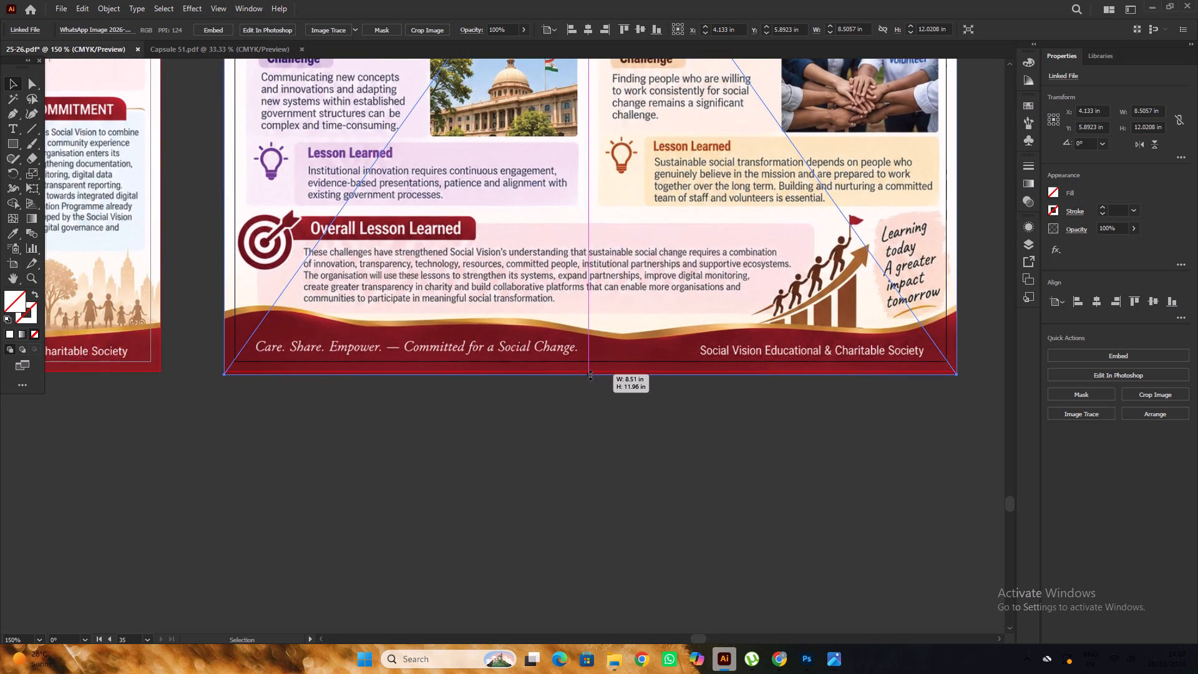
left_click_drag(589, 374, 588, 371)
left_click(652, 447)
Lock the placed Challenges & Lessons Learned page image.
scroll(611, 419, "down", 4, "alt")
key("space")
left_click_drag(809, 340, 728, 448)
left_click(583, 349)
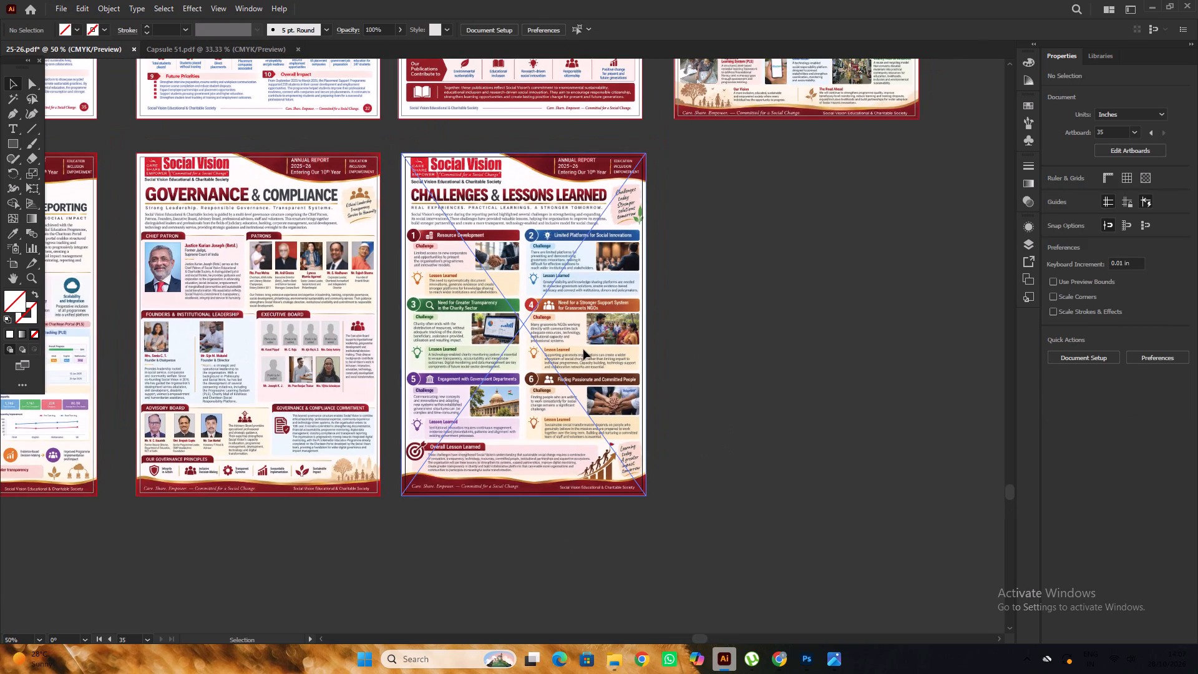
key("ctrl+2")
left_click(819, 346)
Examine the Challenges & Lessons Learned page up close and alongside the neighbouring annual report pages.
scroll(820, 346, "up", 3)
scroll(583, 331, "up", 2)
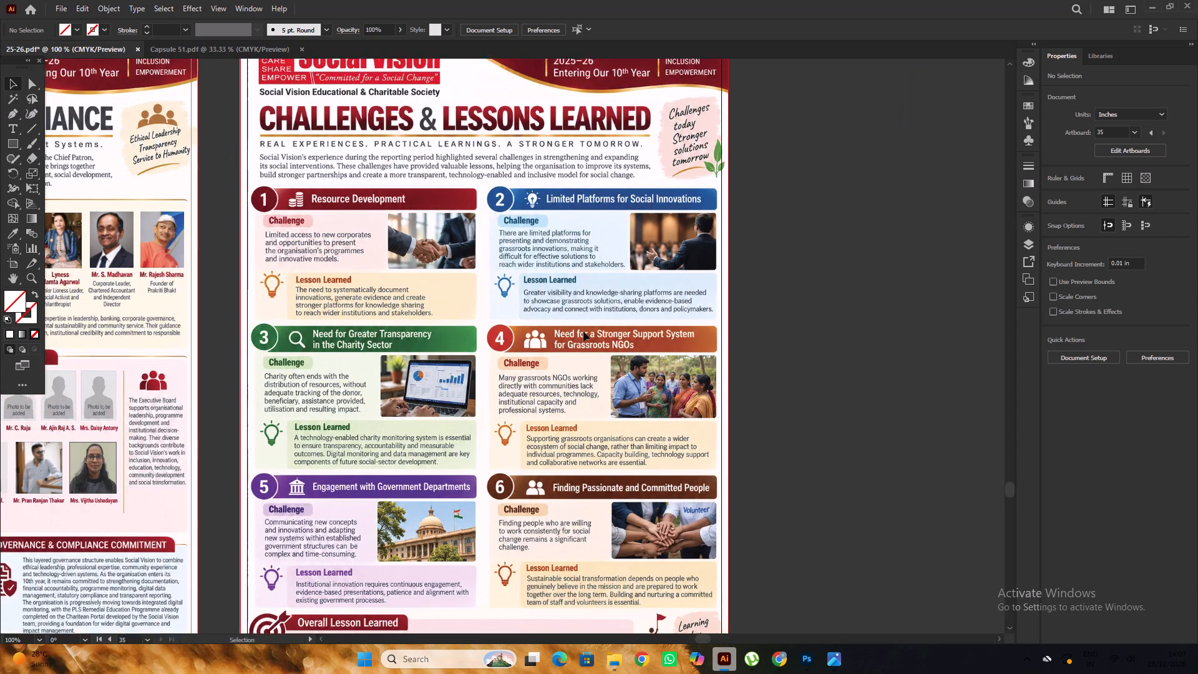
scroll(583, 331, "up", 2)
scroll(583, 331, "down", 1, "alt")
key("space")
left_click_drag(791, 313, 754, 327)
scroll(744, 321, "down", 2, "alt")
key("space")
left_click_drag(794, 335, 766, 373)
left_click(764, 345)
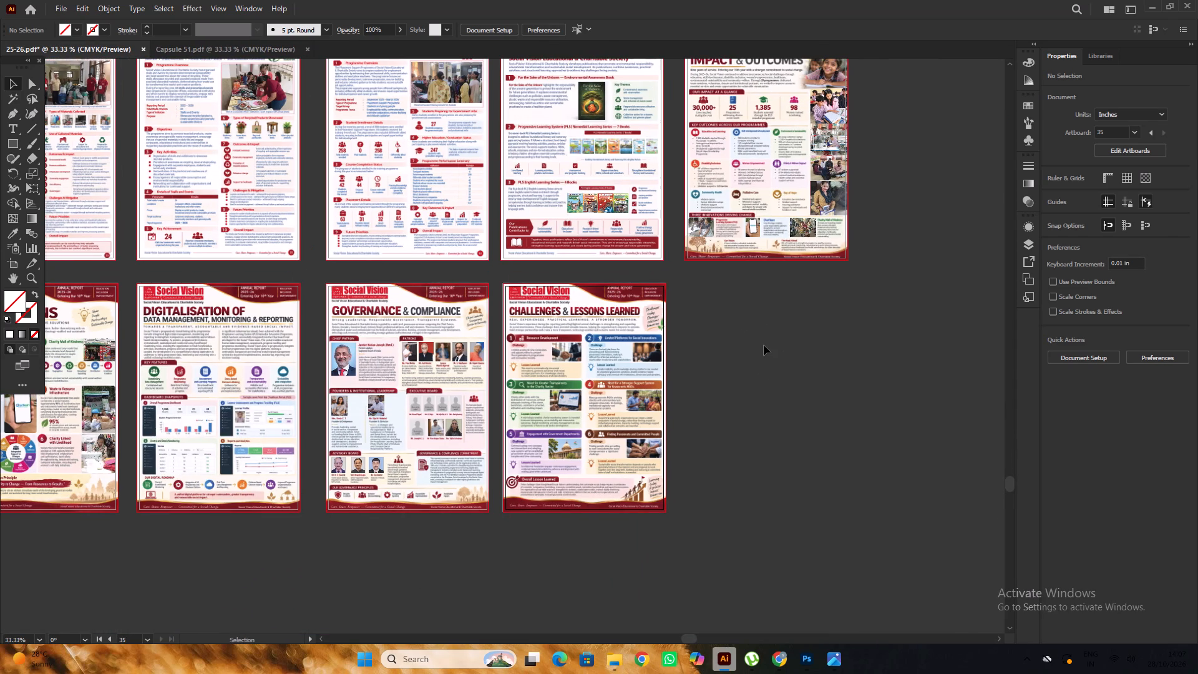
scroll(641, 335, "down", 3)
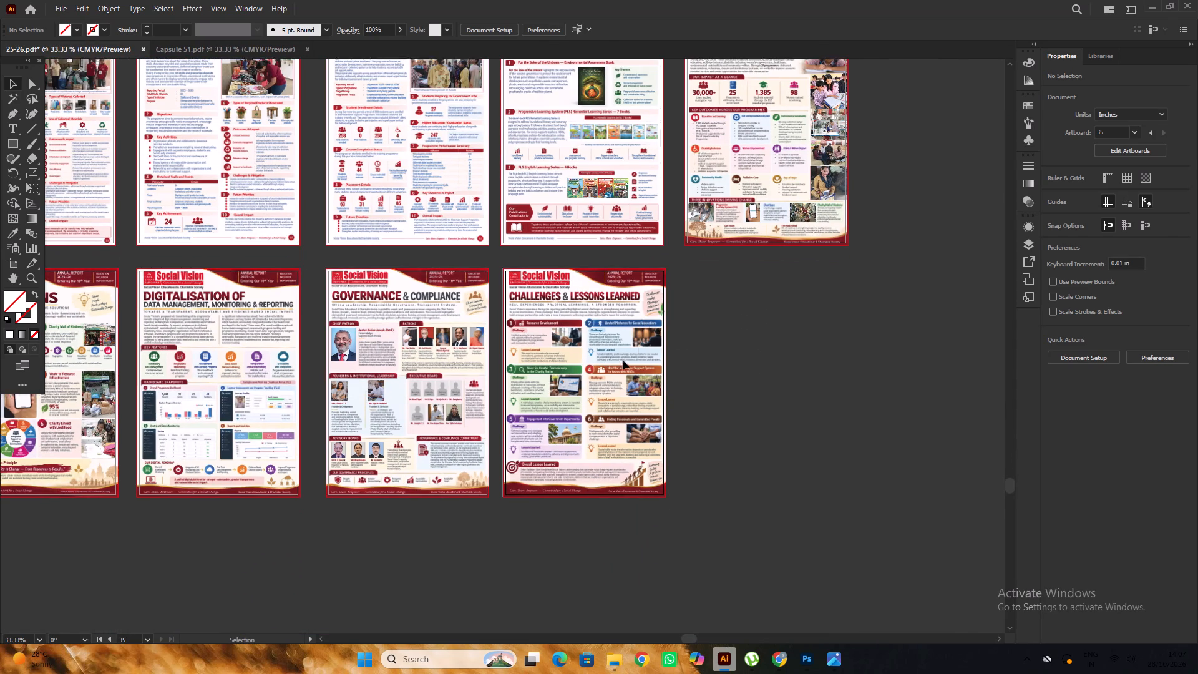
scroll(623, 360, "down", 2)
scroll(627, 340, "up", 4, "alt")
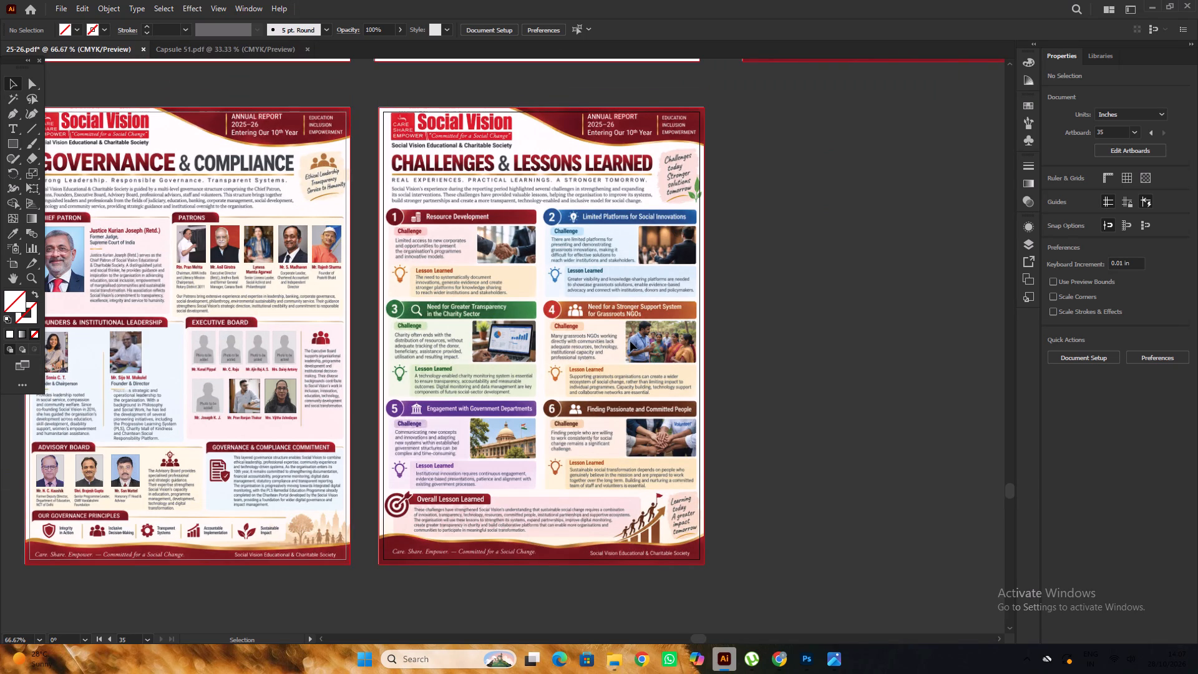
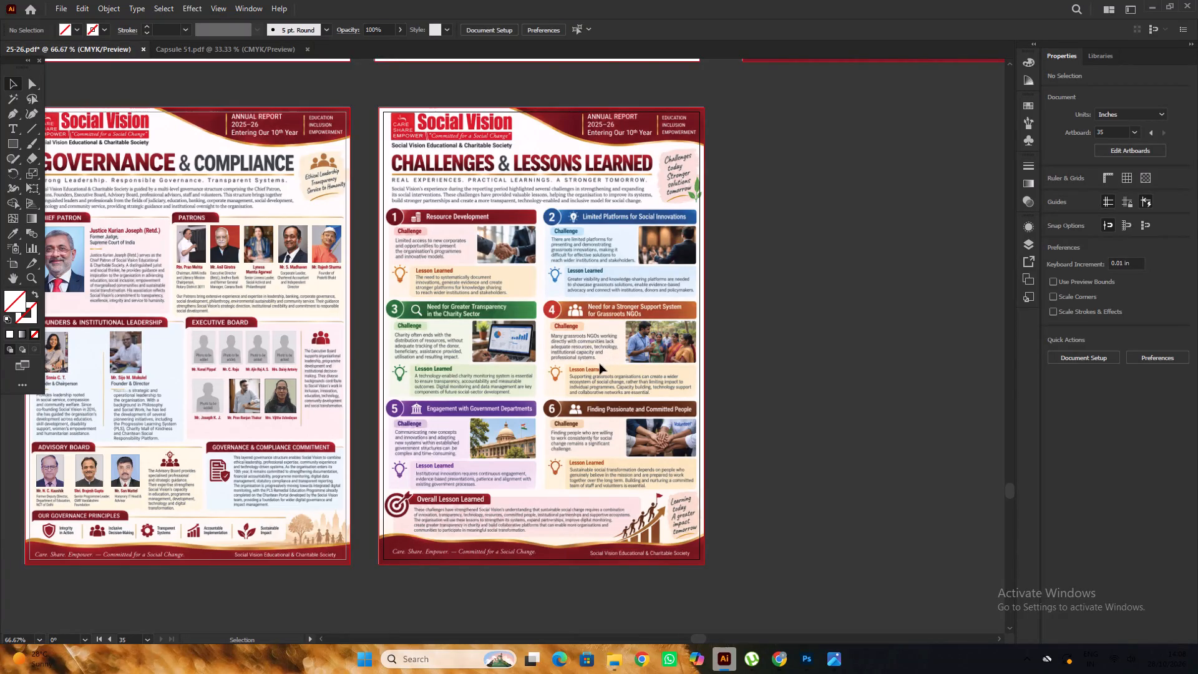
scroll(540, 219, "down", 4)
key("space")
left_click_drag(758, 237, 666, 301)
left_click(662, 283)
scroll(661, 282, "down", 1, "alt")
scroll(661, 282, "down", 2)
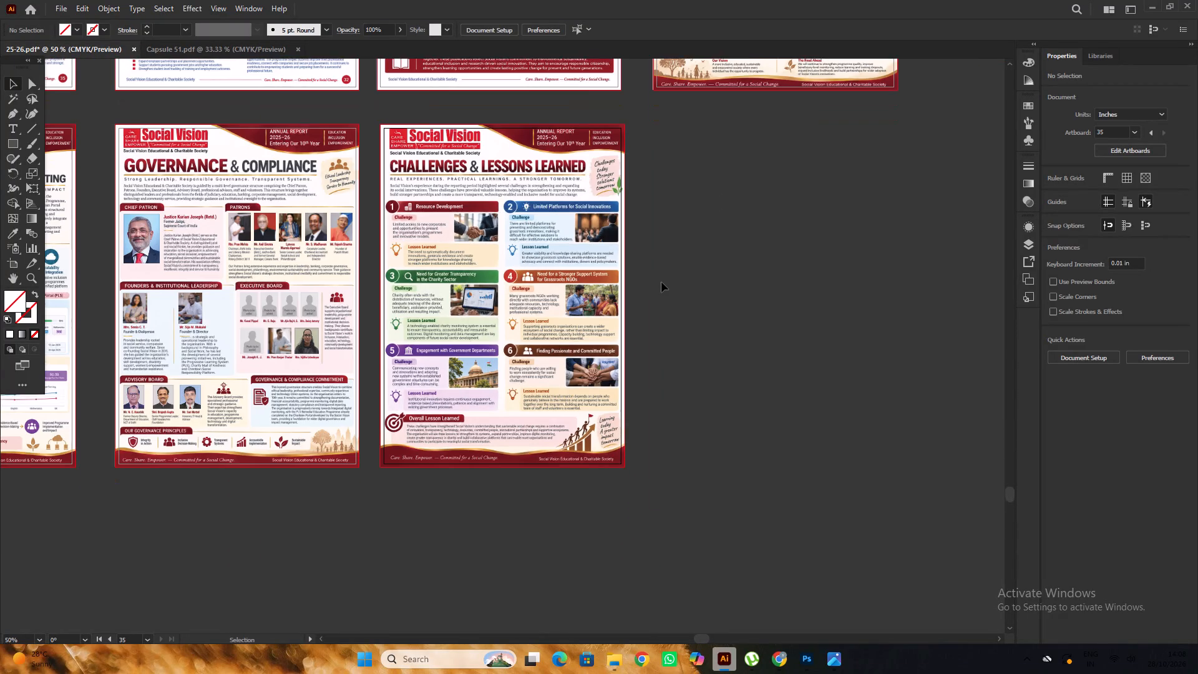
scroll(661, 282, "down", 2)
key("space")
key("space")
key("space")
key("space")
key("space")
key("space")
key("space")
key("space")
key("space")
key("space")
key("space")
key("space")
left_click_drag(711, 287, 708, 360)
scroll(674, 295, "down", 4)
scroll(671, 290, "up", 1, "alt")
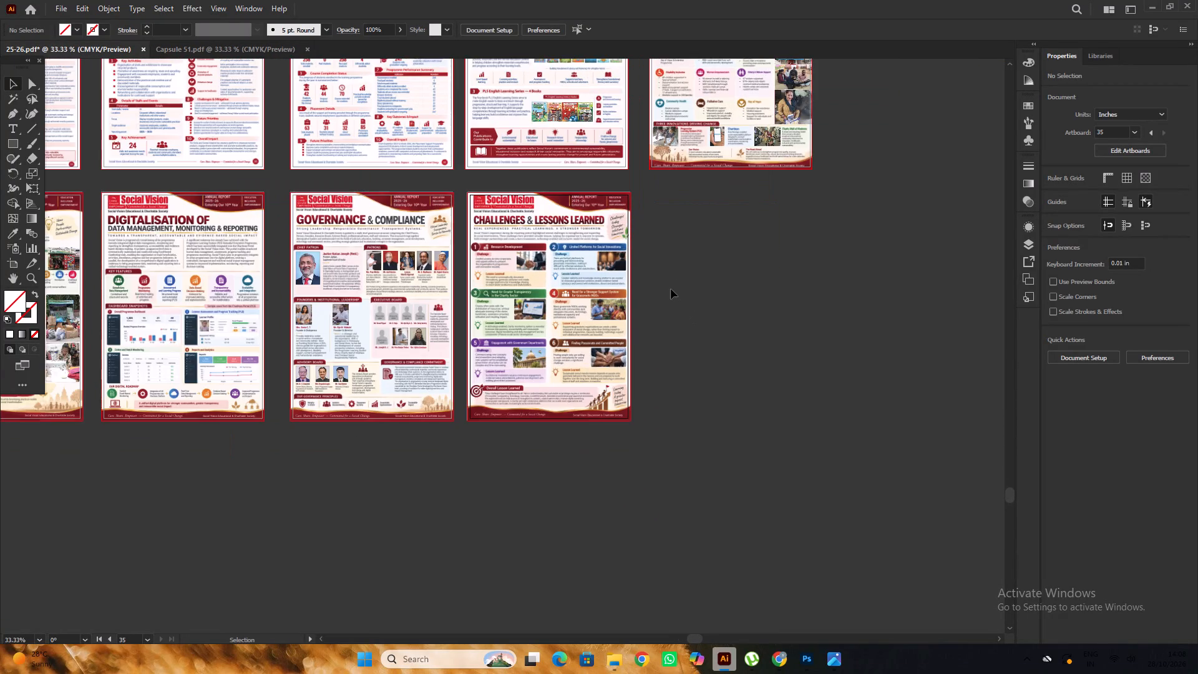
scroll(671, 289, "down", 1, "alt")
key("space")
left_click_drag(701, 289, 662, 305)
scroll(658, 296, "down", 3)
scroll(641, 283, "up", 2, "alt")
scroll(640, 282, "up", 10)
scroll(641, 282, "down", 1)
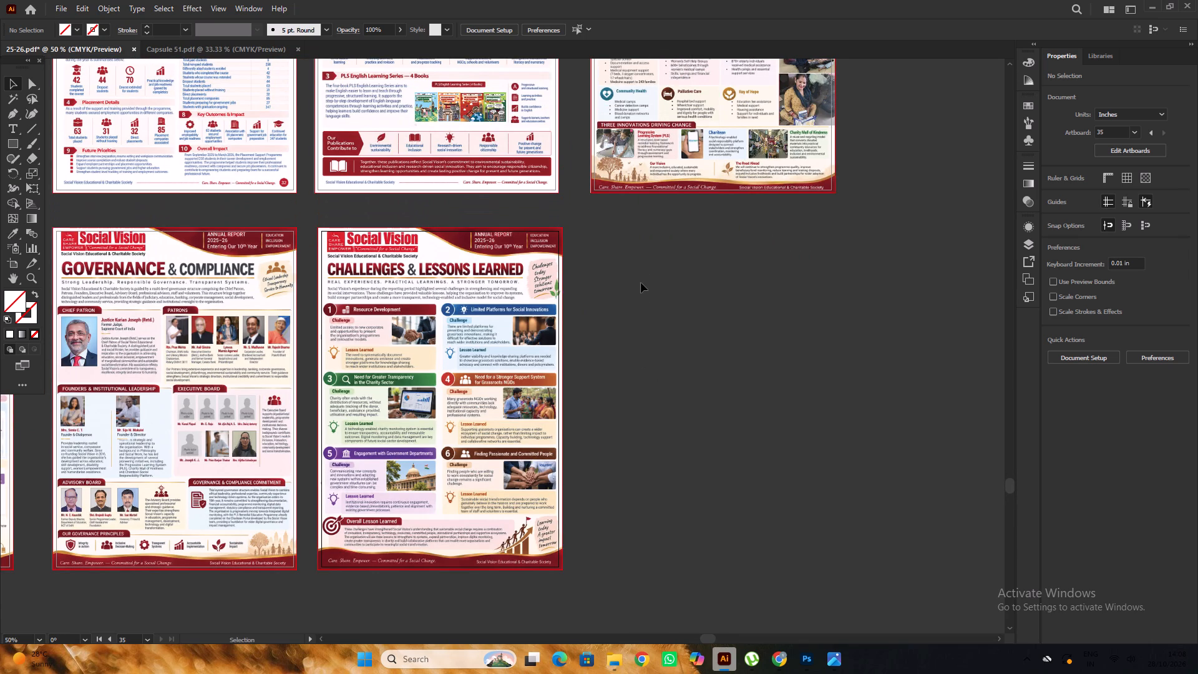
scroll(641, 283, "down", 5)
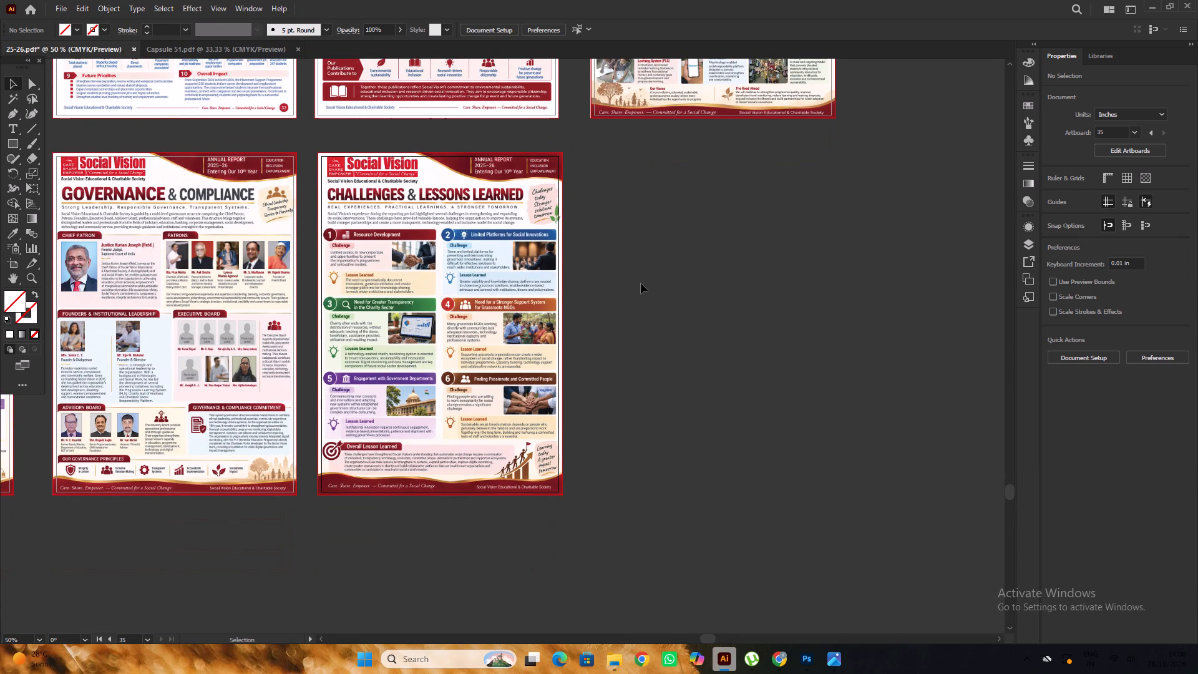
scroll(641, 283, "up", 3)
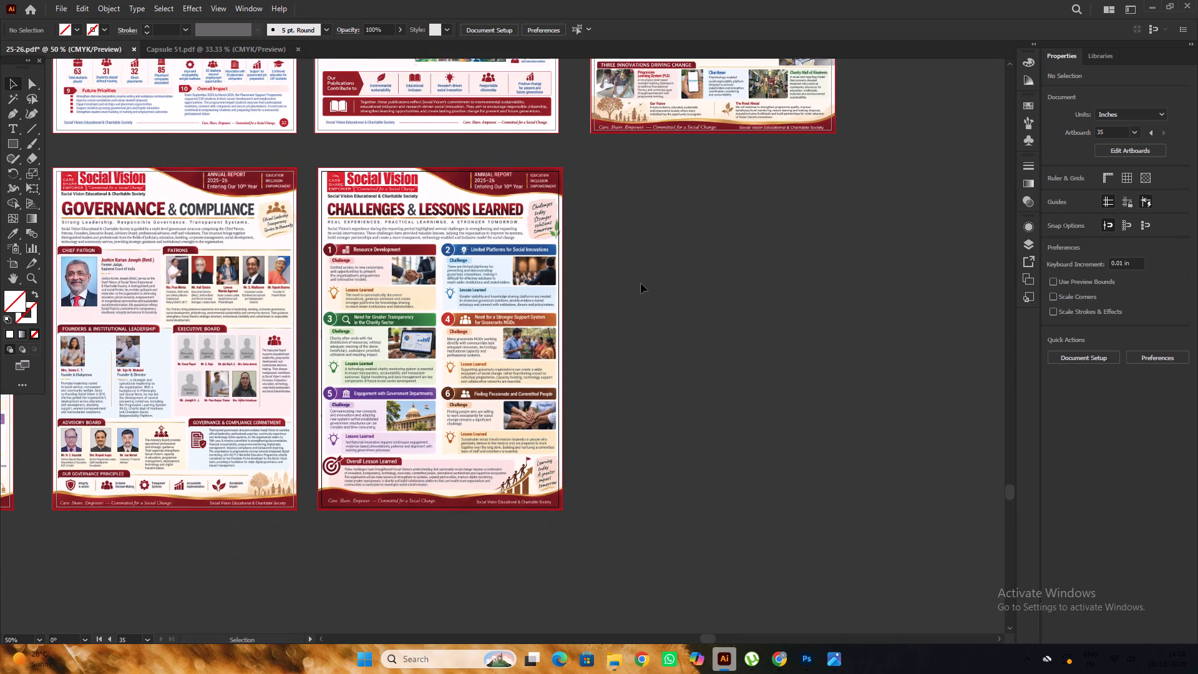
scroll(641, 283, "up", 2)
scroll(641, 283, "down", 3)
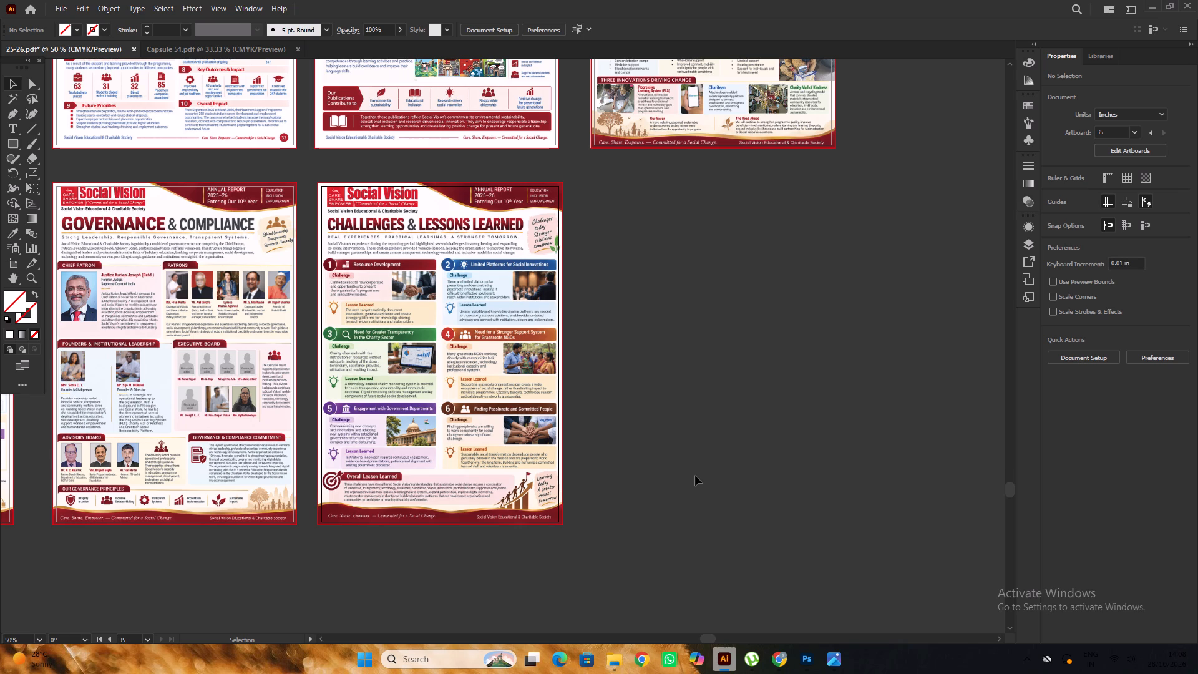
Examine the Governance & Compliance page up close, comparing it with the Challenges & Lessons Learned page and the surrounding report pages.
scroll(645, 414, "down", 4)
key("space")
key("space")
key("space")
key("space")
key("space")
key("space")
key("space")
key("space")
key("space")
key("space")
key("space")
key("space")
key("space")
key("space")
key("space")
key("space")
key("space")
key("space")
key("space")
key("space")
left_click_drag(555, 408, 816, 433)
left_click_drag(736, 541, 679, 504)
scroll(678, 498, "up", 4)
scroll(689, 491, "down", 2, "alt")
scroll(434, 376, "up", 2, "alt")
scroll(452, 379, "up", 5)
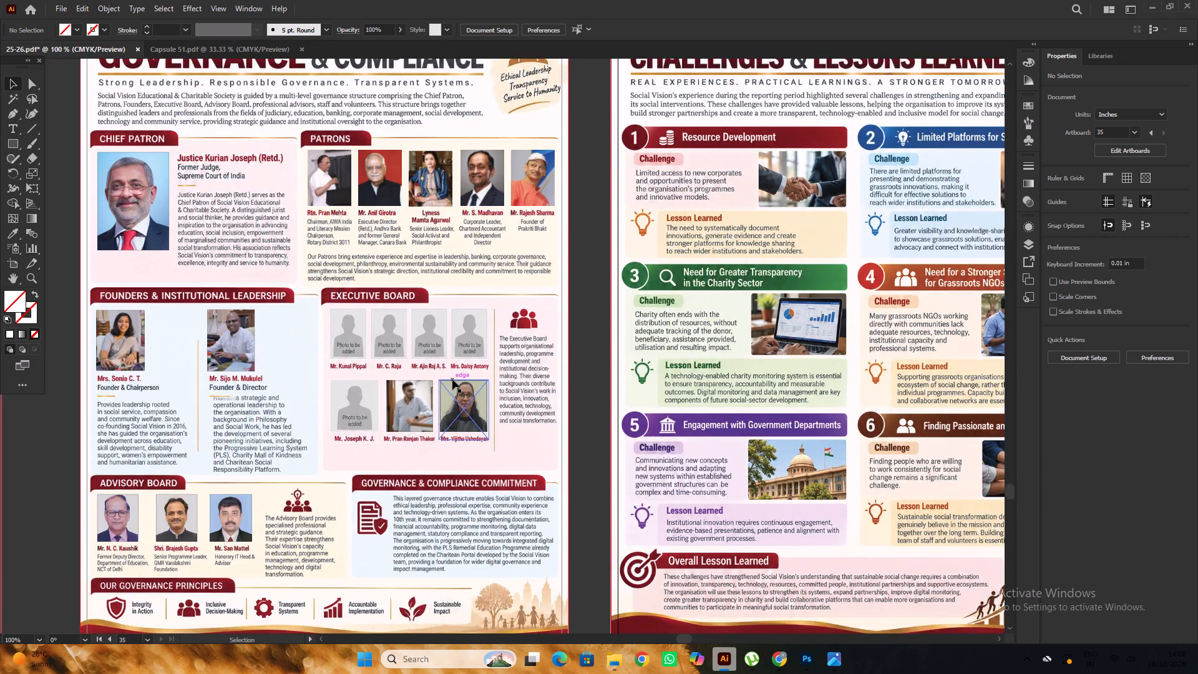
scroll(452, 379, "up", 2, "alt")
scroll(452, 379, "down", 8, "alt")
scroll(452, 379, "down", 2)
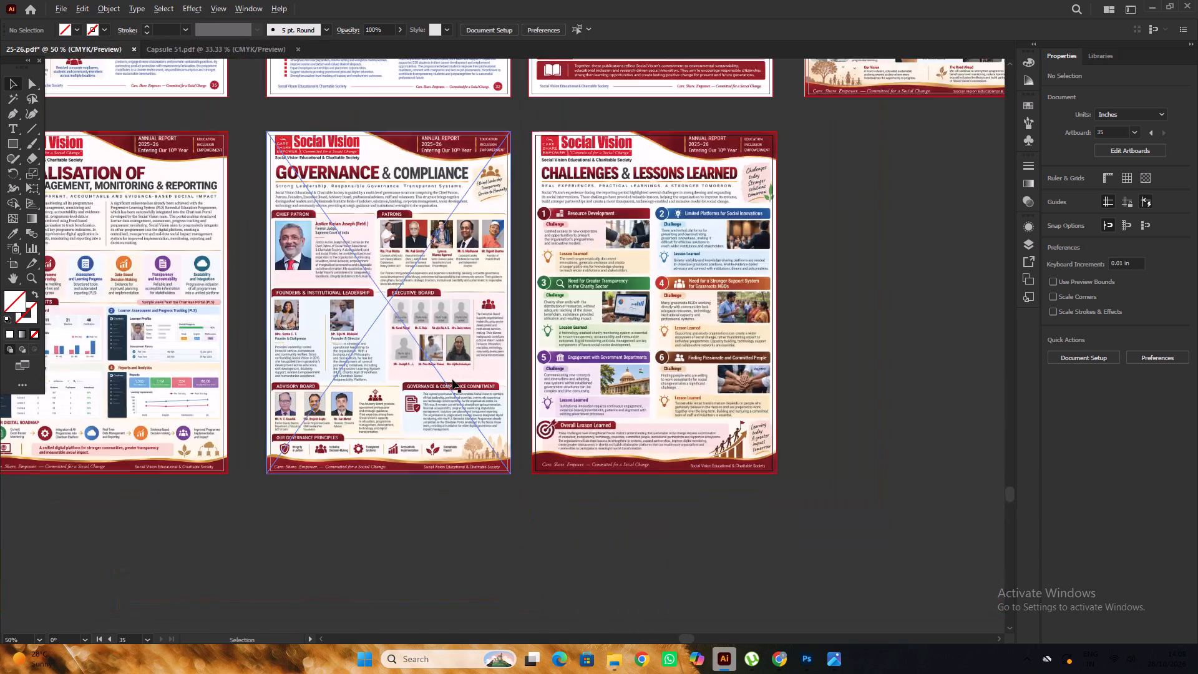
scroll(452, 379, "down", 1)
key("space")
left_click_drag(584, 502, 563, 500)
key("space")
left_click_drag(719, 429, 631, 467)
left_click(638, 437)
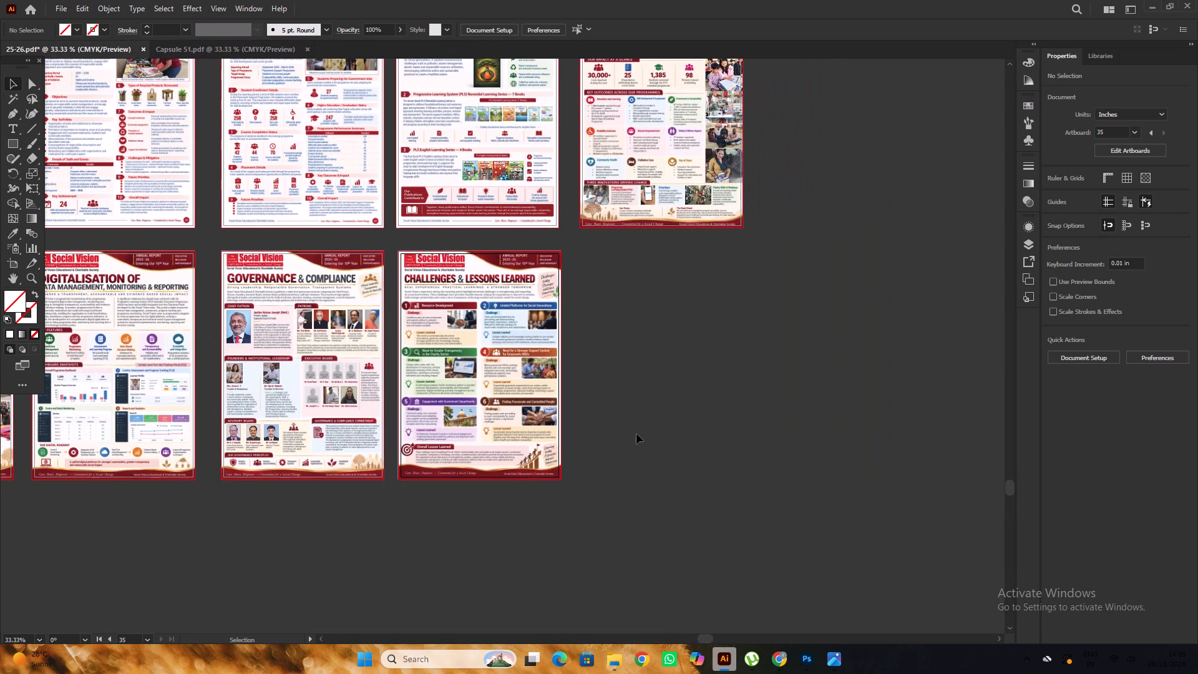
scroll(634, 431, "up", 4)
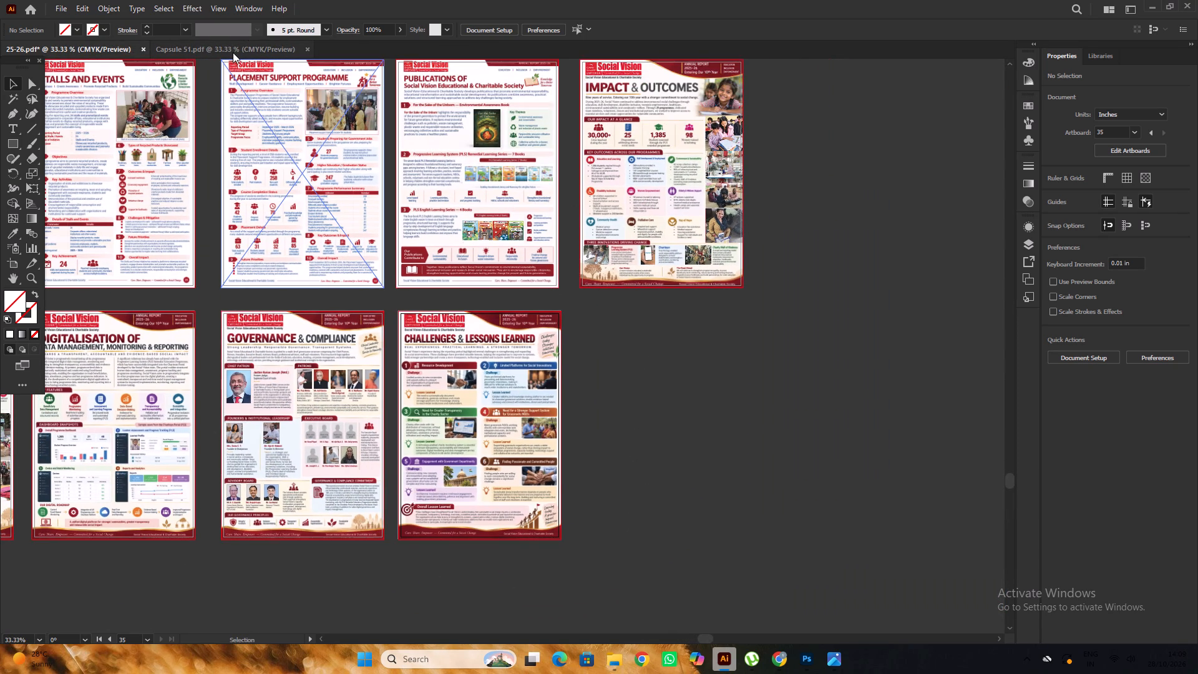
Switch to the Capsule 51.pdf document and examine the blue letter q in the Alphabet page's writing rows up close.
left_click(233, 51)
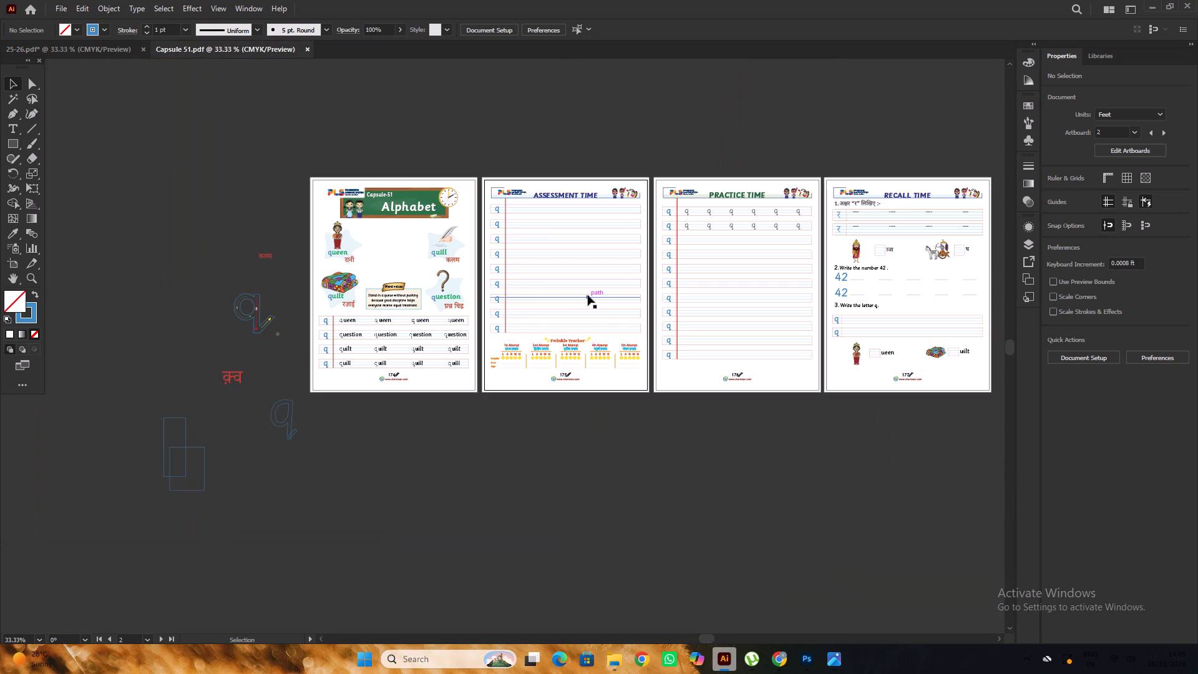
scroll(576, 298, "down", 5)
scroll(330, 308, "up", 3)
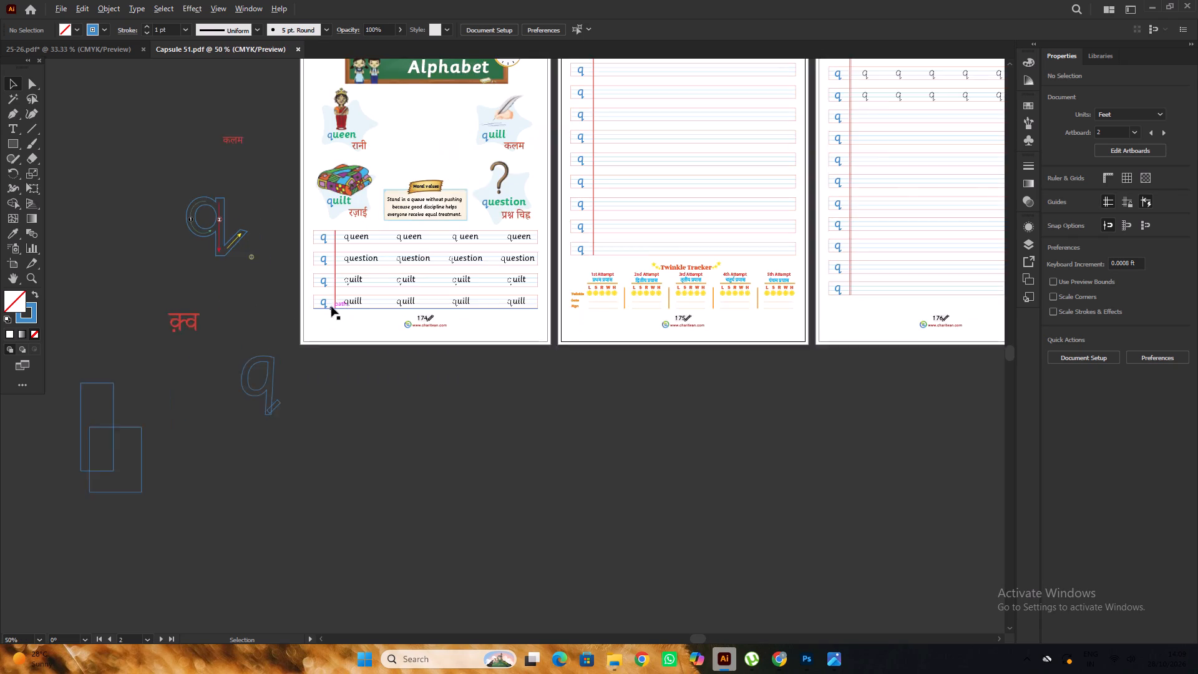
scroll(331, 306, "up", 6)
scroll(331, 306, "down", 8)
scroll(309, 361, "up", 3, "alt")
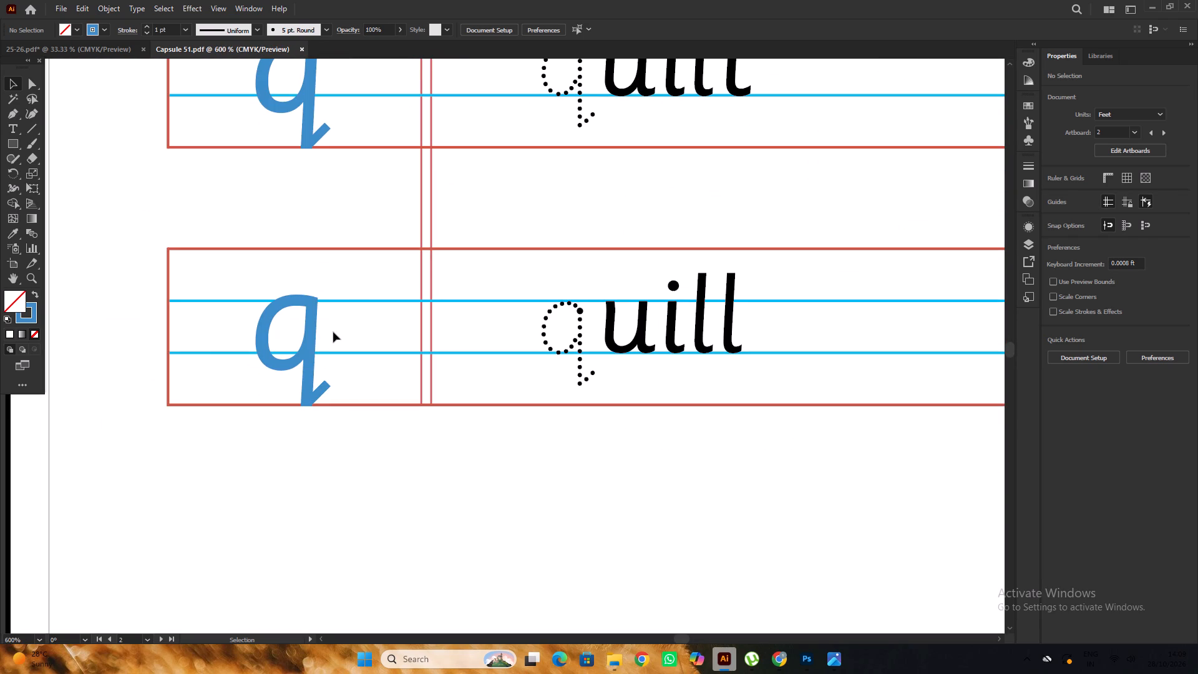
scroll(318, 359, "up", 4)
scroll(347, 337, "down", 5, "alt")
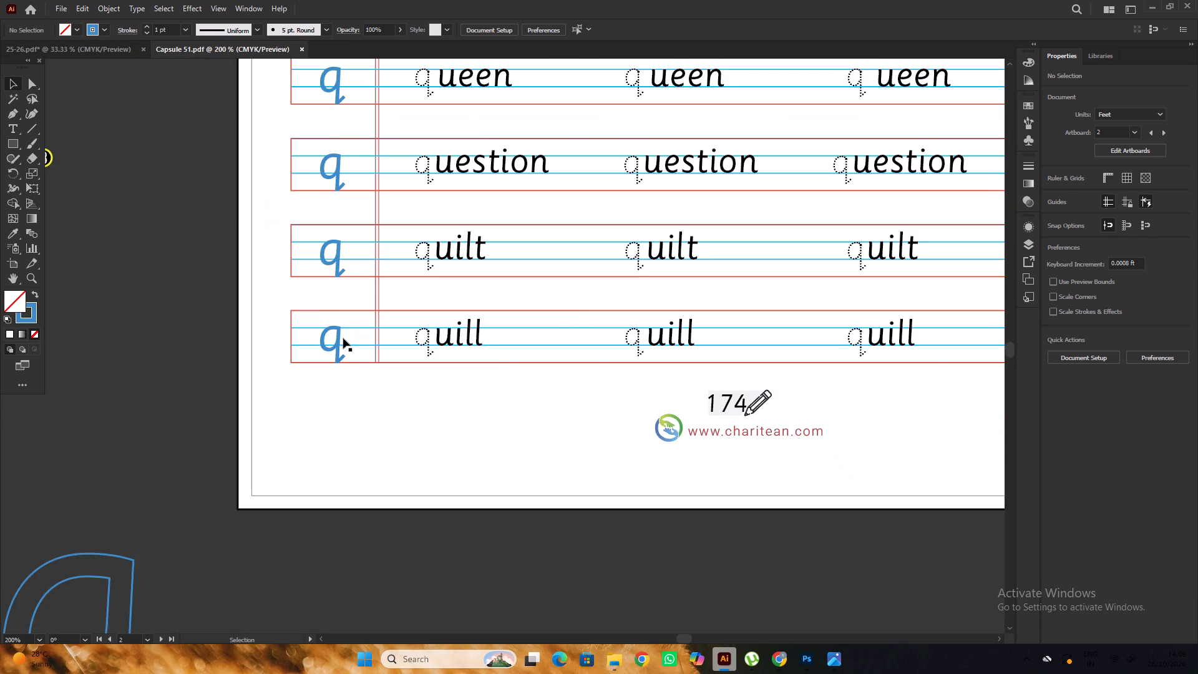
scroll(341, 338, "up", 2, "alt")
scroll(341, 338, "down", 6, "alt")
Bring the outlined q text from the pasteboard to the Alphabet page's quill row and shrink it to about 28.6 pt.
scroll(341, 338, "down", 2)
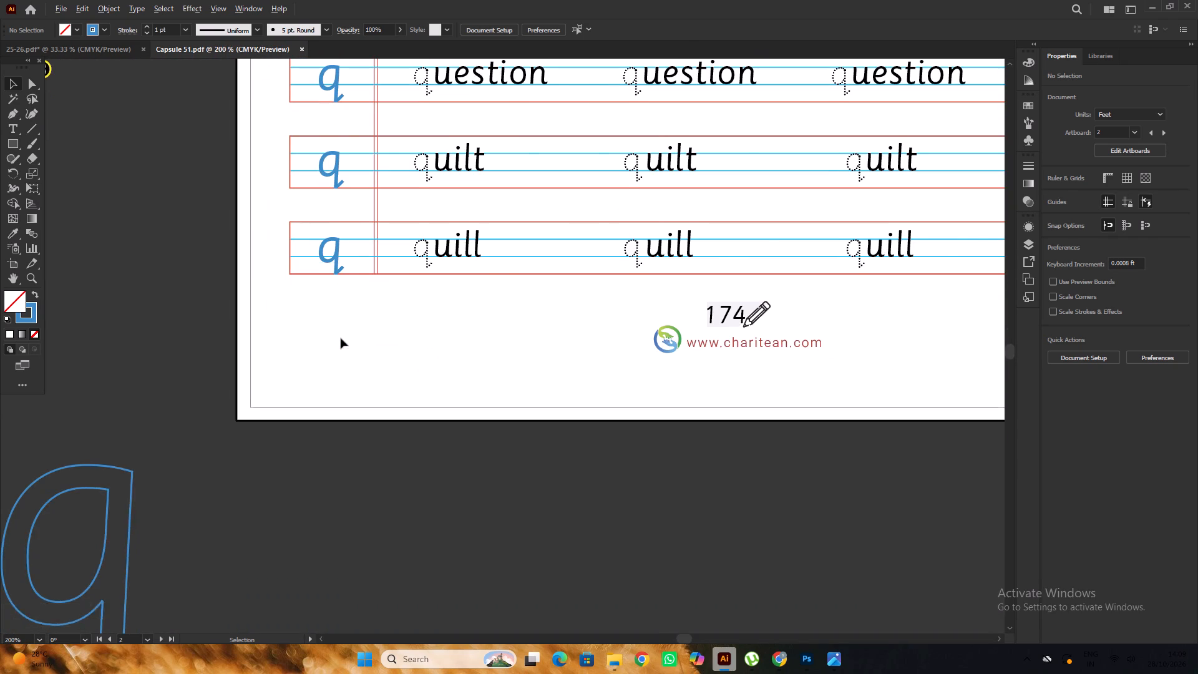
scroll(341, 338, "down", 5)
left_click_drag(235, 408, 354, 281)
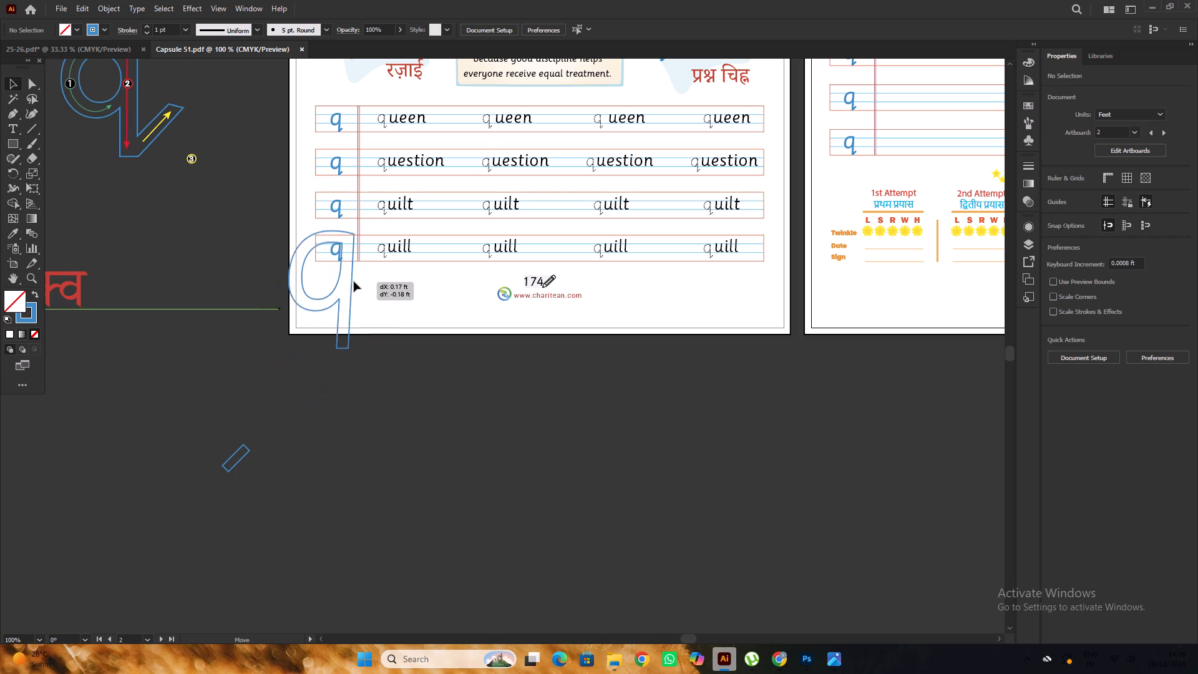
left_click_drag(354, 281, 374, 279)
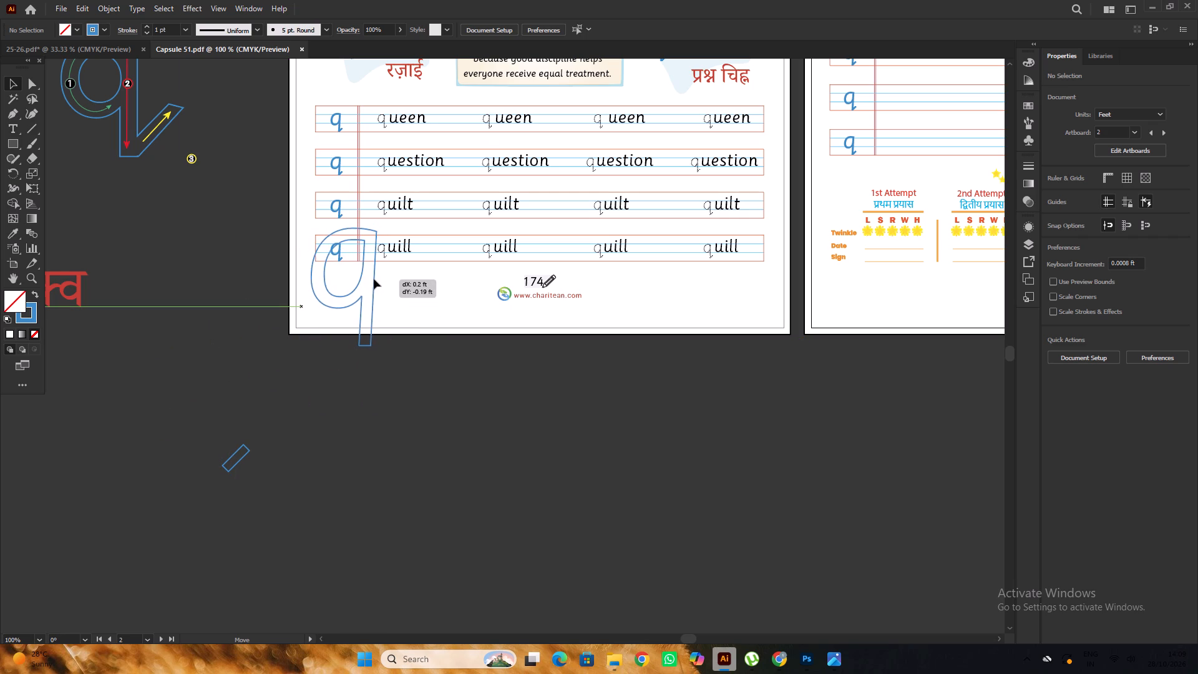
left_click_drag(374, 279, 373, 280)
scroll(361, 281, "up", 1, "alt")
left_click_drag(396, 380, 383, 335, "alt")
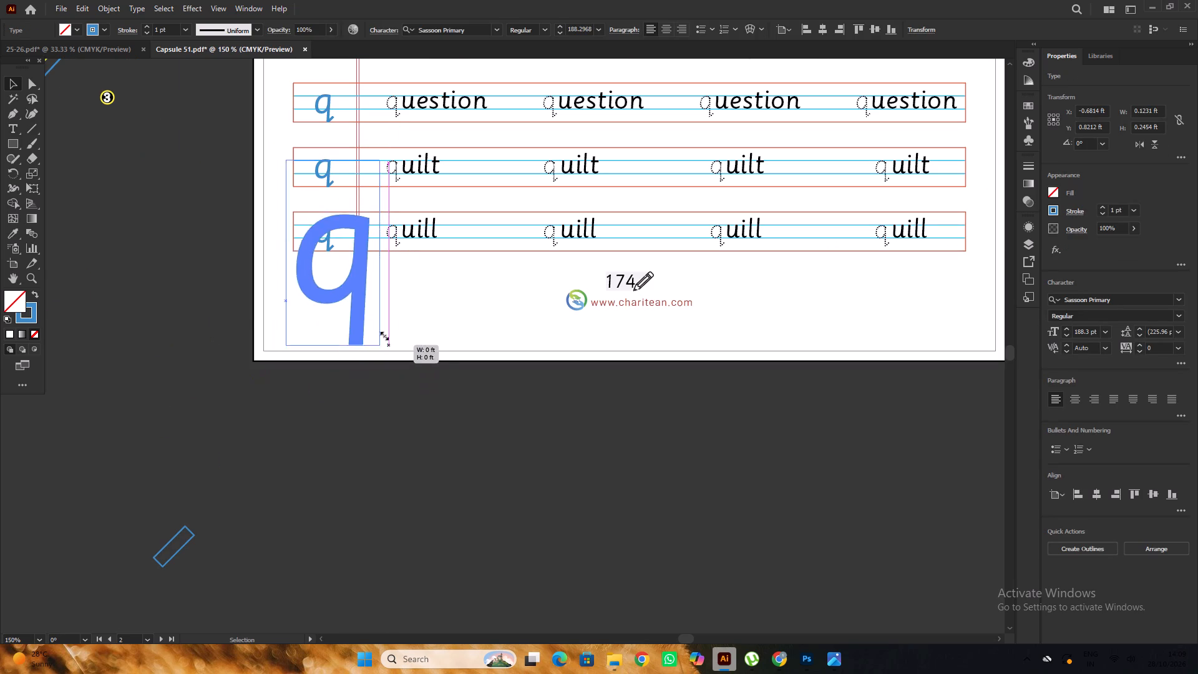
left_click_drag(383, 335, 358, 271, "alt")
Overlay the small outlined q on the blue q starting the quill row, and scale it to about 27.25 pt.
scroll(360, 268, "up", 5)
scroll(328, 315, "up", 3, "alt")
scroll(357, 343, "up", 2)
scroll(348, 351, "up", 1, "alt")
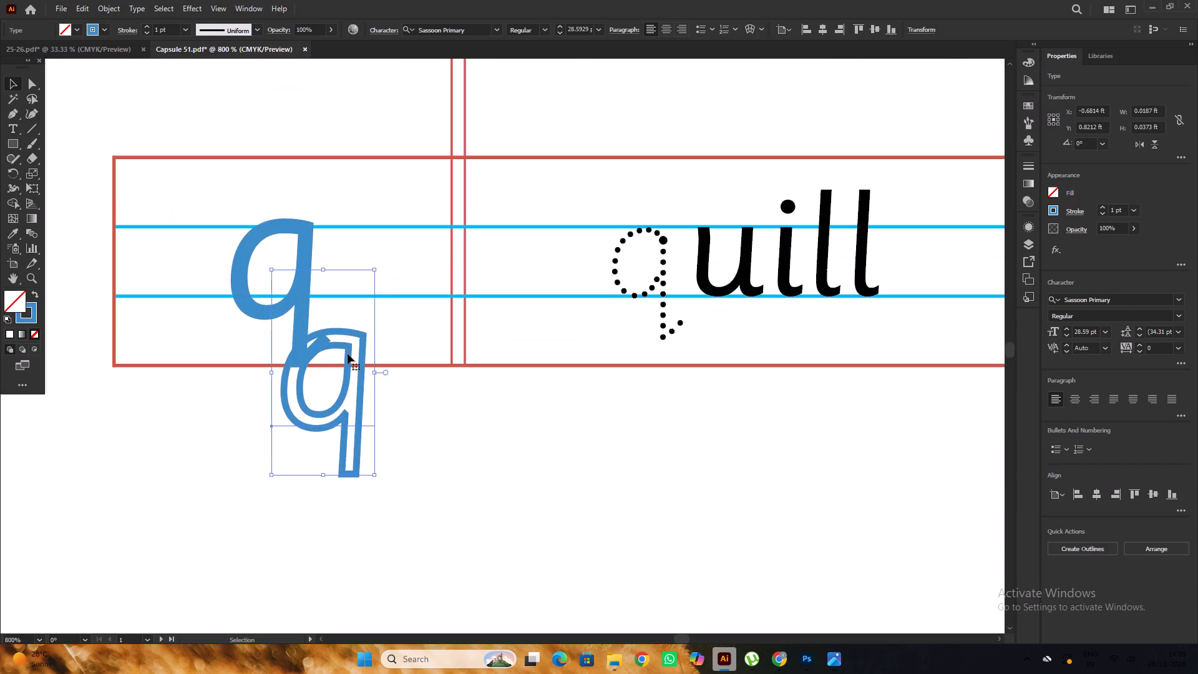
scroll(348, 353, "down", 1, "alt")
left_click_drag(348, 353, 309, 270)
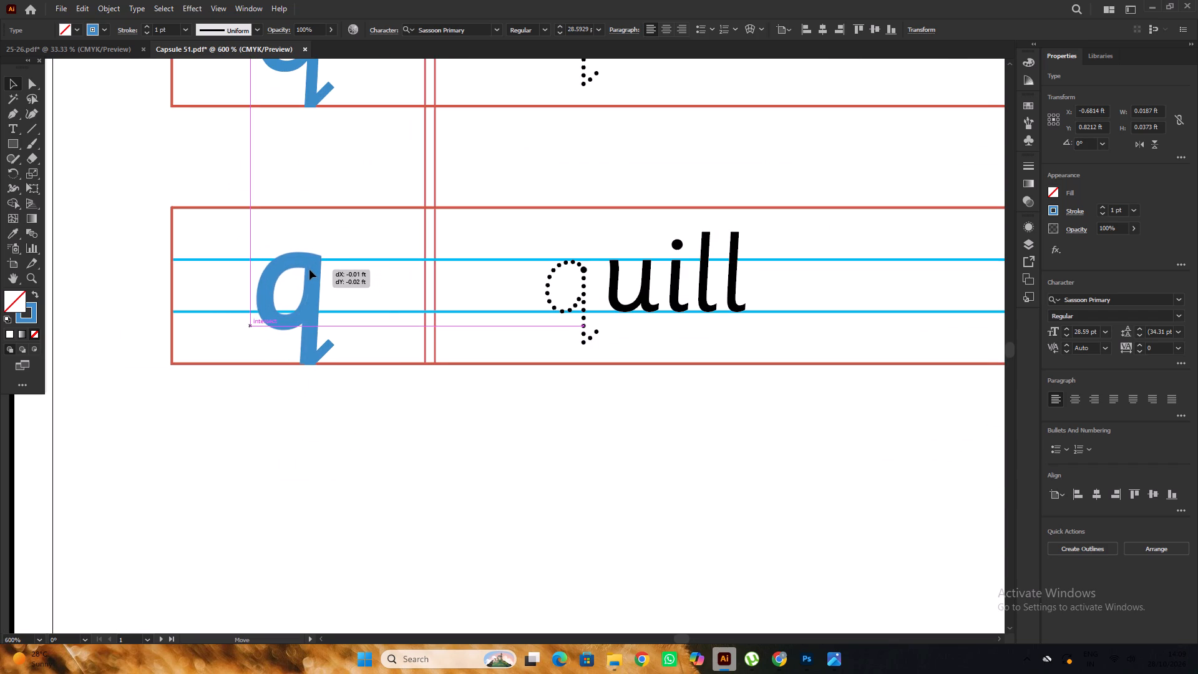
left_click_drag(309, 270, 313, 262)
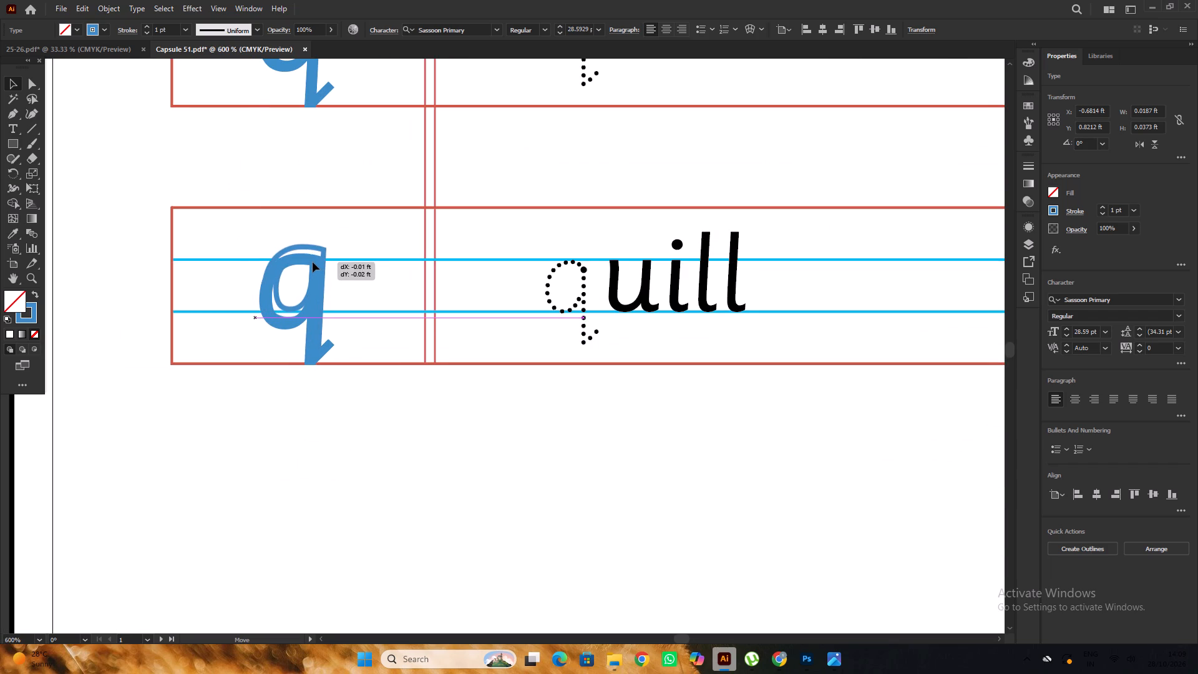
left_click_drag(313, 262, 311, 269)
scroll(310, 311, "up", 1, "alt")
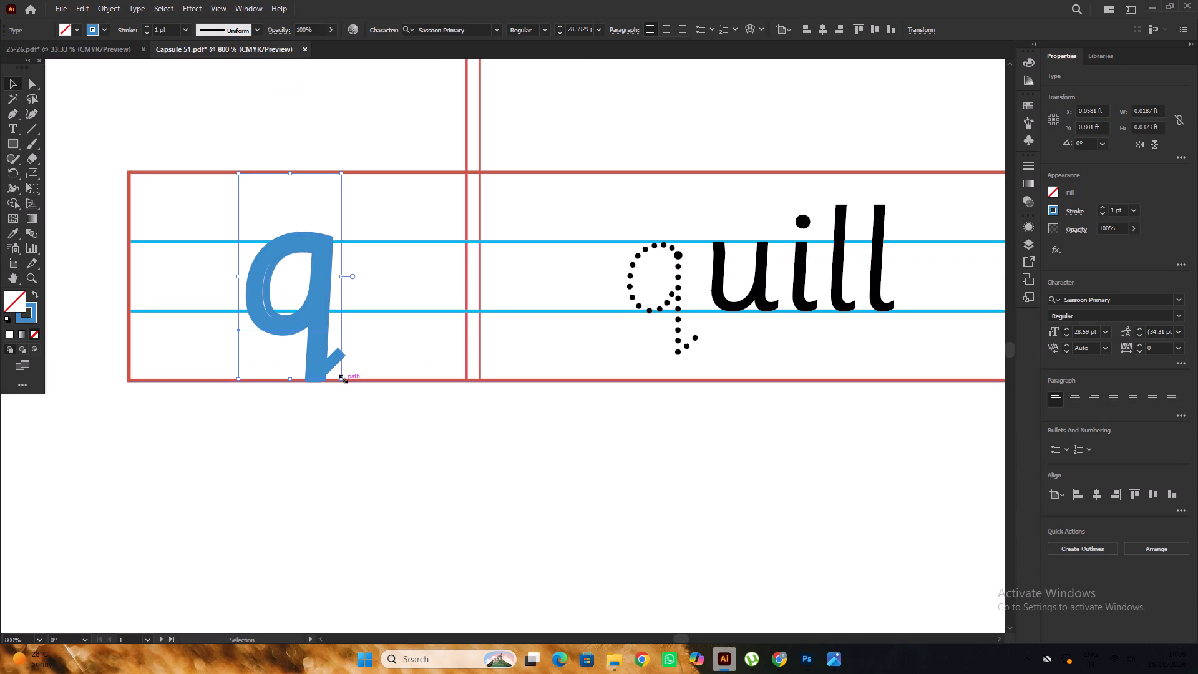
left_click(341, 377, "alt")
scroll(311, 311, "up", 3)
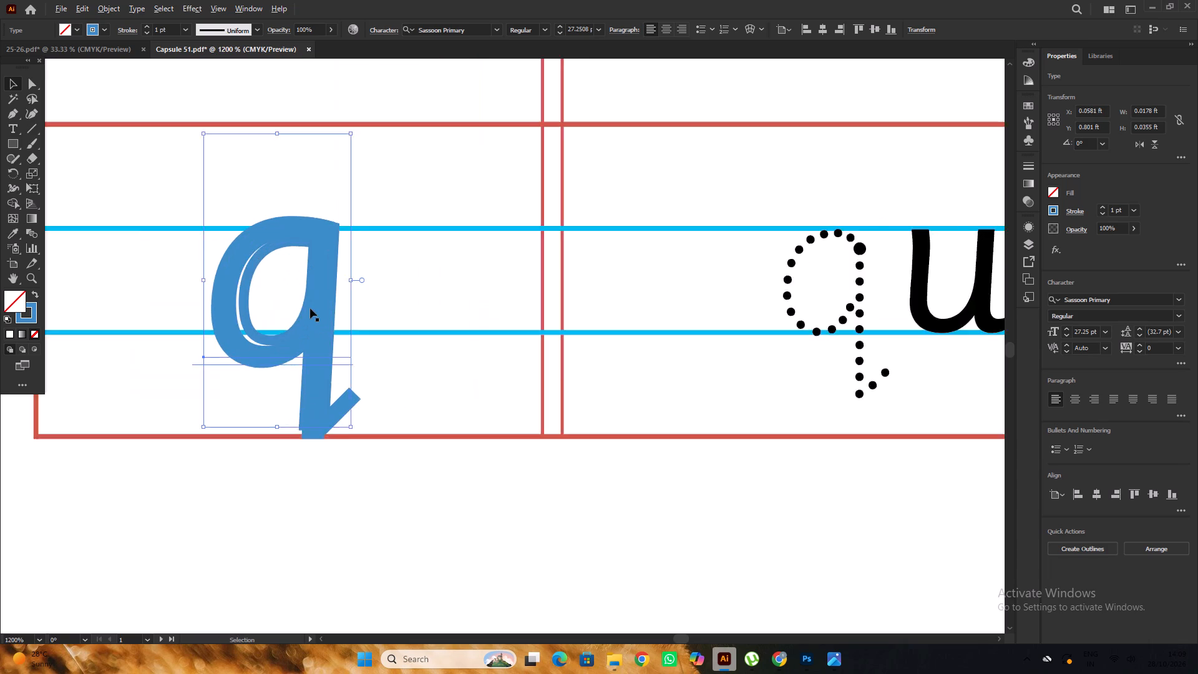
left_click_drag(322, 312, 323, 318)
Fill the grouped q with the angled tail in the quill row with orange.
left_click(1052, 190)
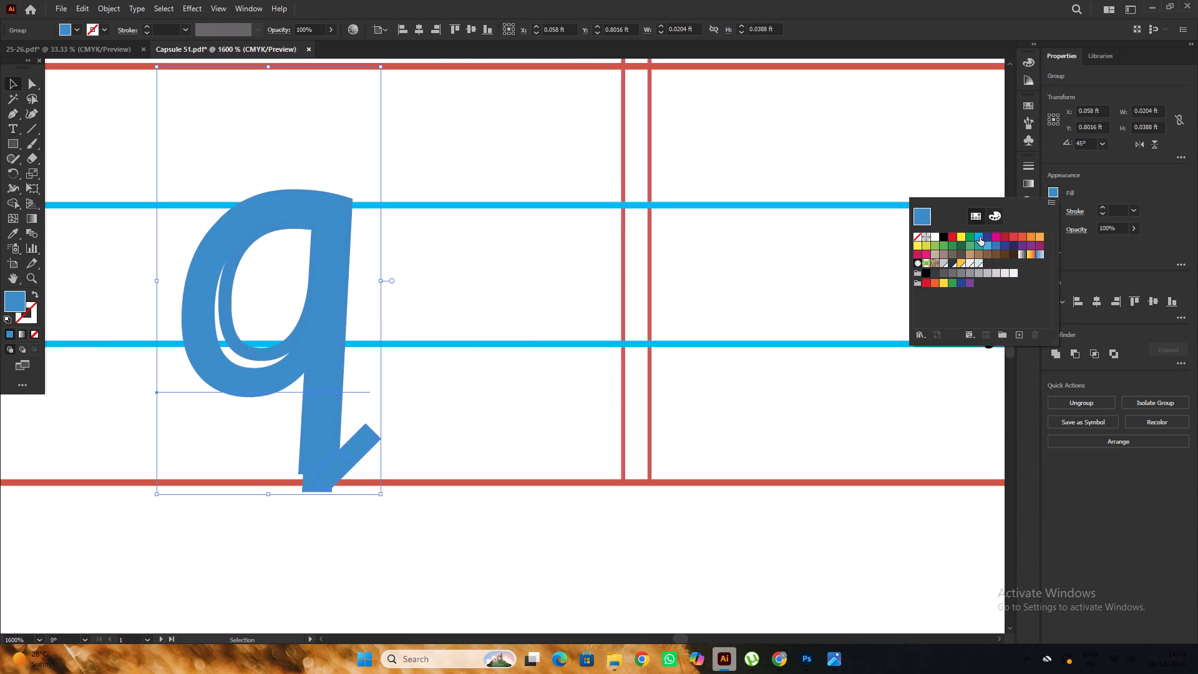
left_click(980, 238)
left_click(1030, 237)
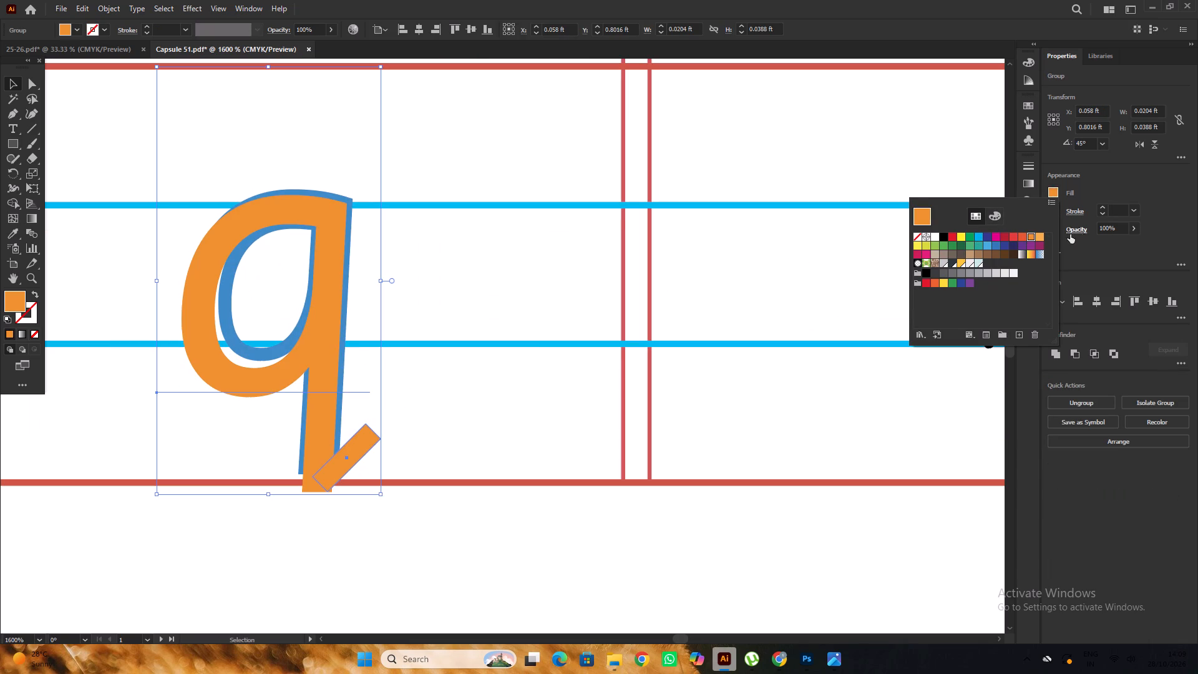
double_click(1093, 243)
Shift the orange q slightly so its foot rests on the row's lower red line over the reference q.
left_click_drag(334, 298, 347, 286)
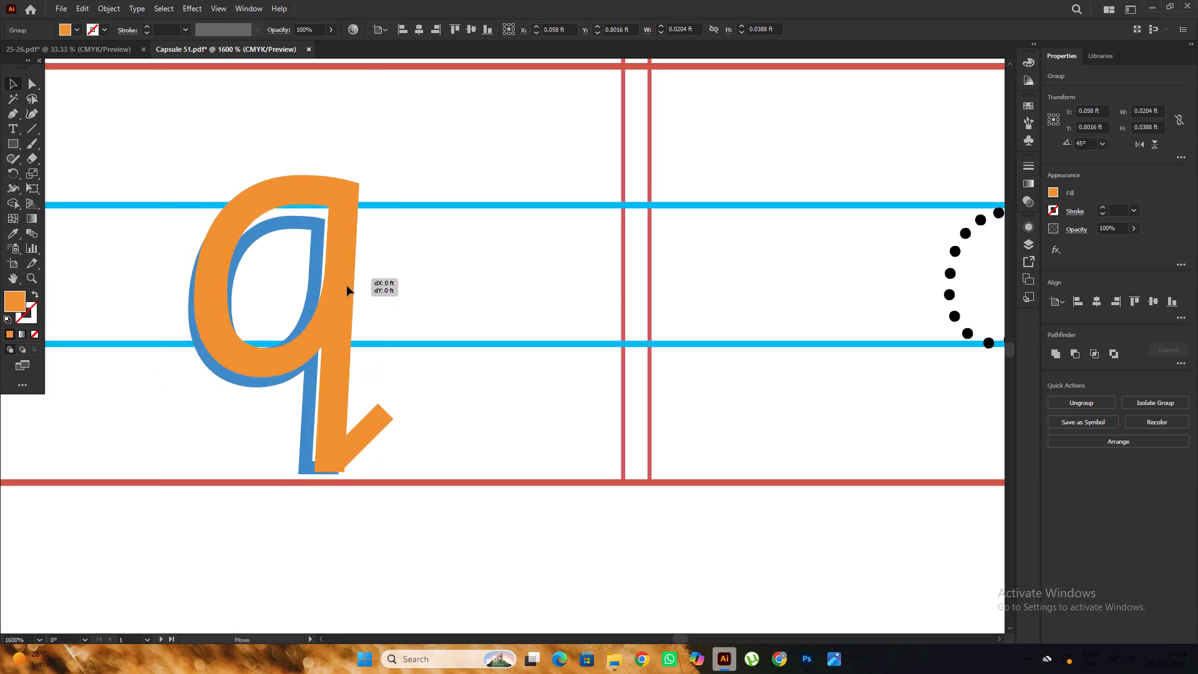
left_click_drag(347, 286, 339, 291)
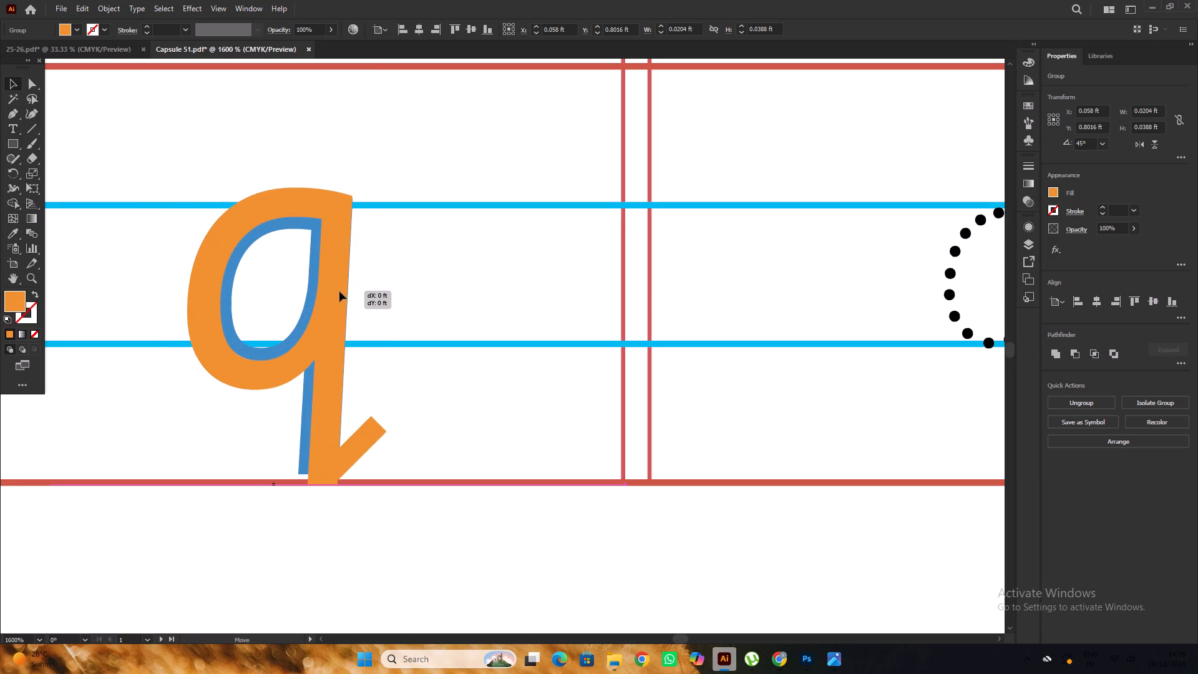
left_click_drag(339, 291, 338, 290)
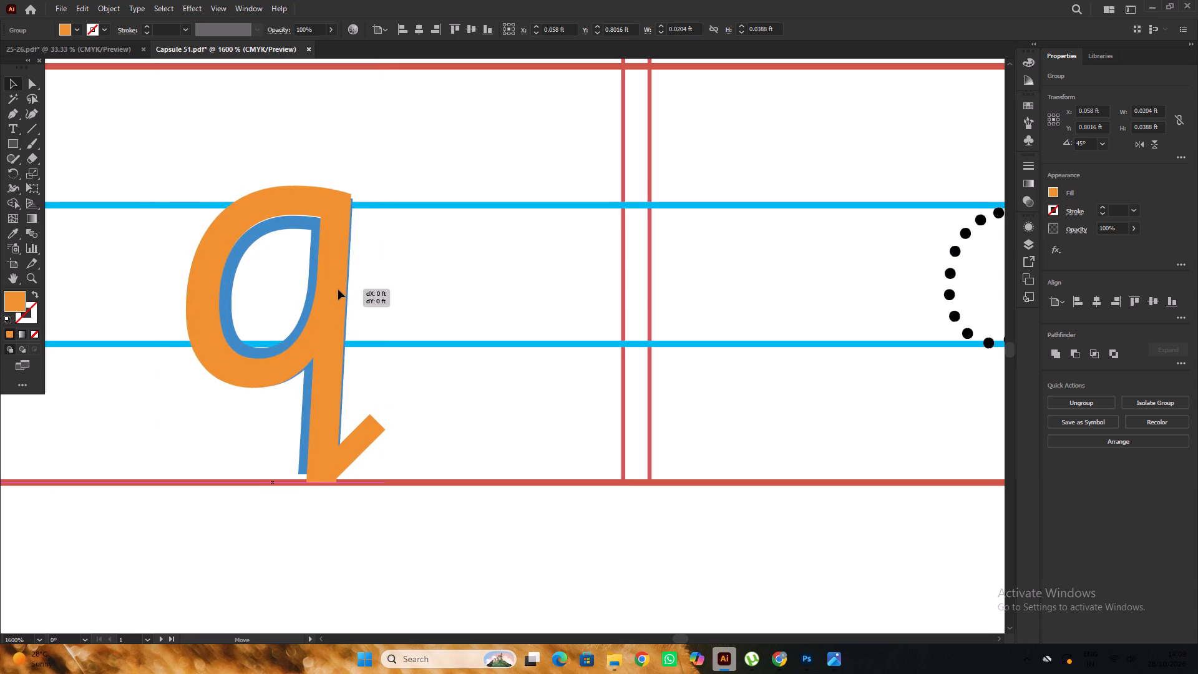
left_click_drag(338, 290, 339, 288)
scroll(341, 283, "down", 3)
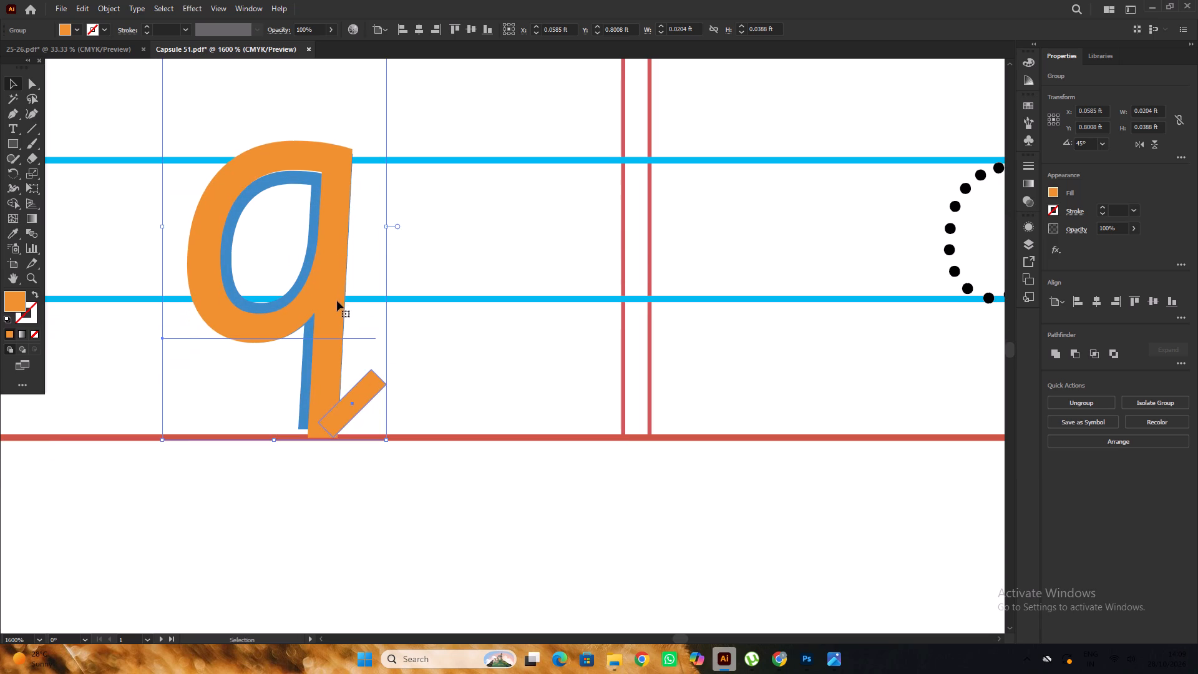
scroll(389, 315, "down", 4, "alt")
left_click(118, 306)
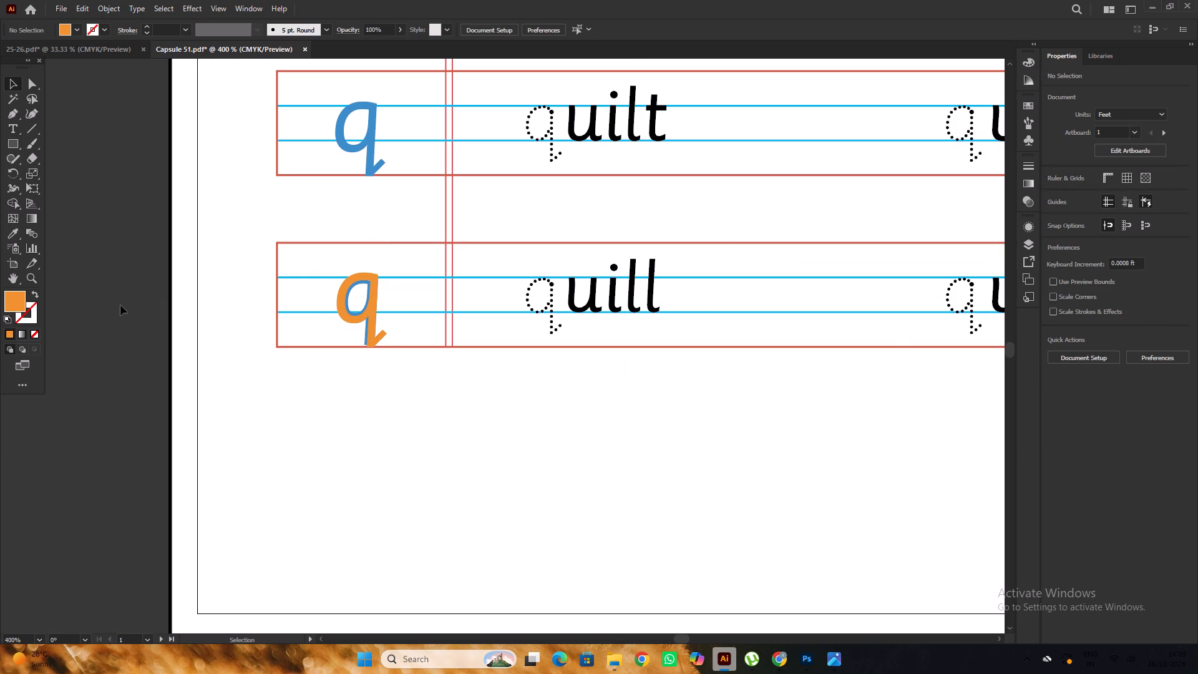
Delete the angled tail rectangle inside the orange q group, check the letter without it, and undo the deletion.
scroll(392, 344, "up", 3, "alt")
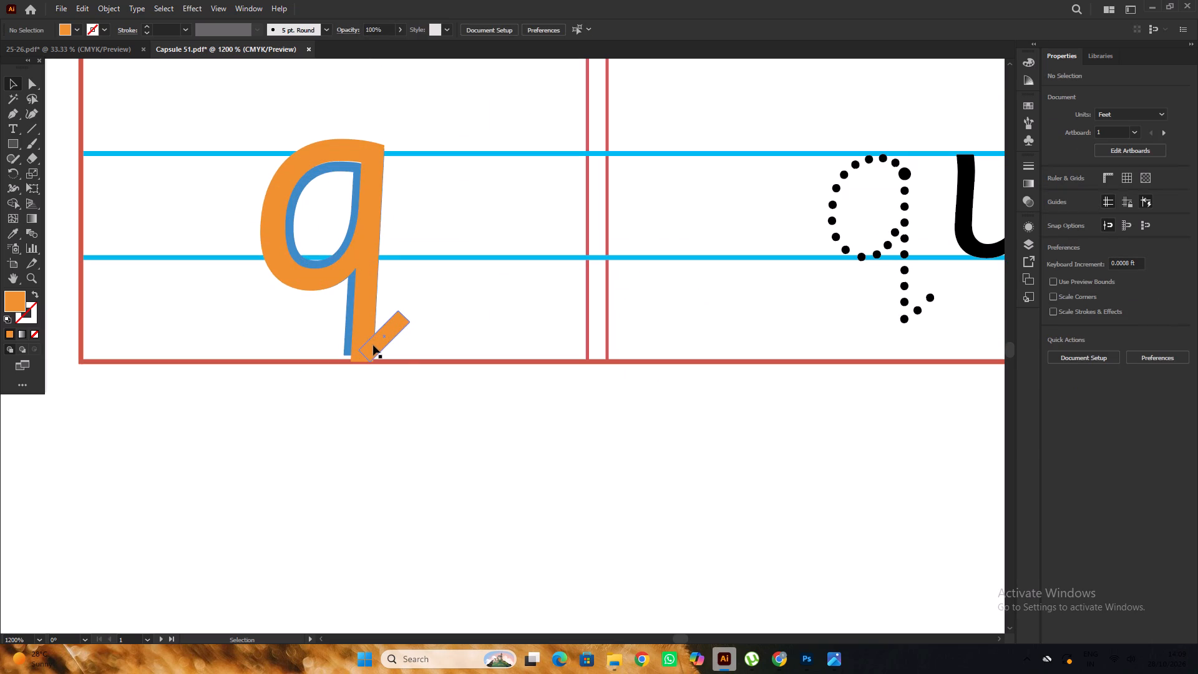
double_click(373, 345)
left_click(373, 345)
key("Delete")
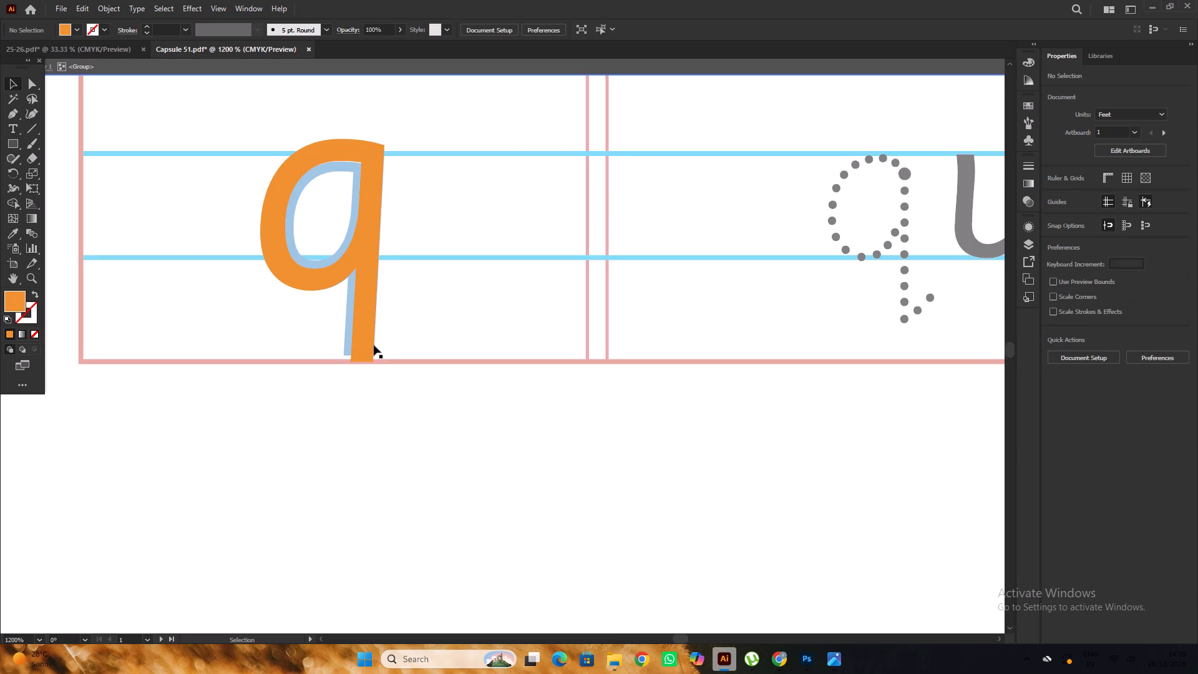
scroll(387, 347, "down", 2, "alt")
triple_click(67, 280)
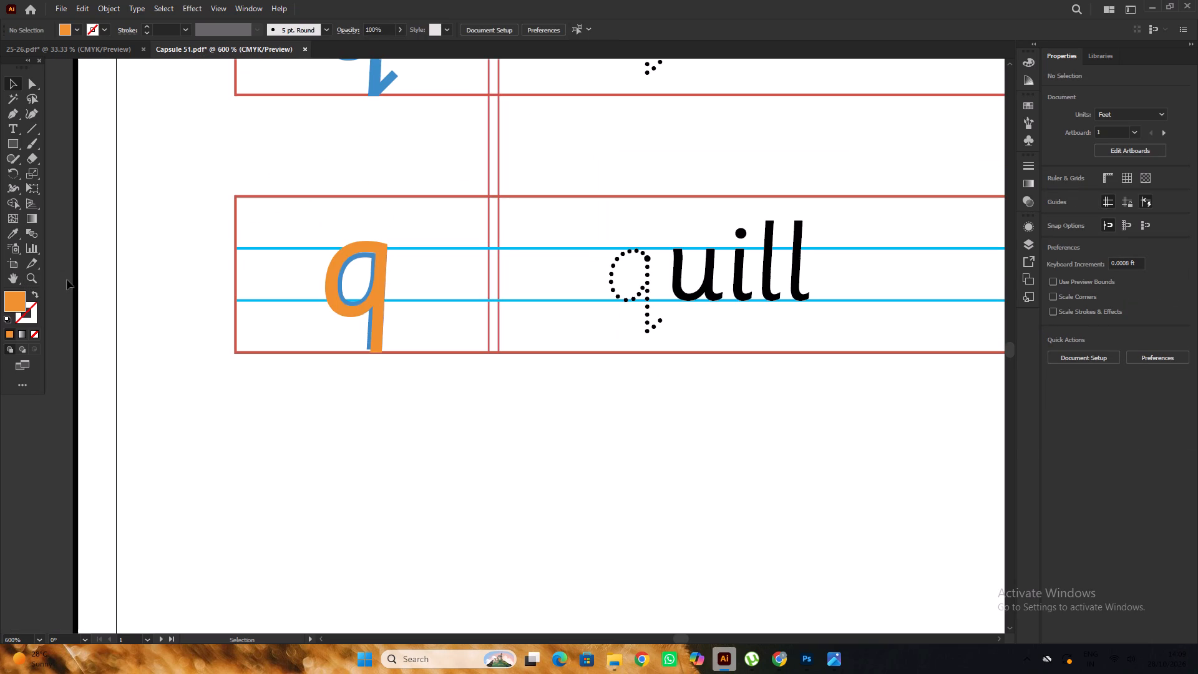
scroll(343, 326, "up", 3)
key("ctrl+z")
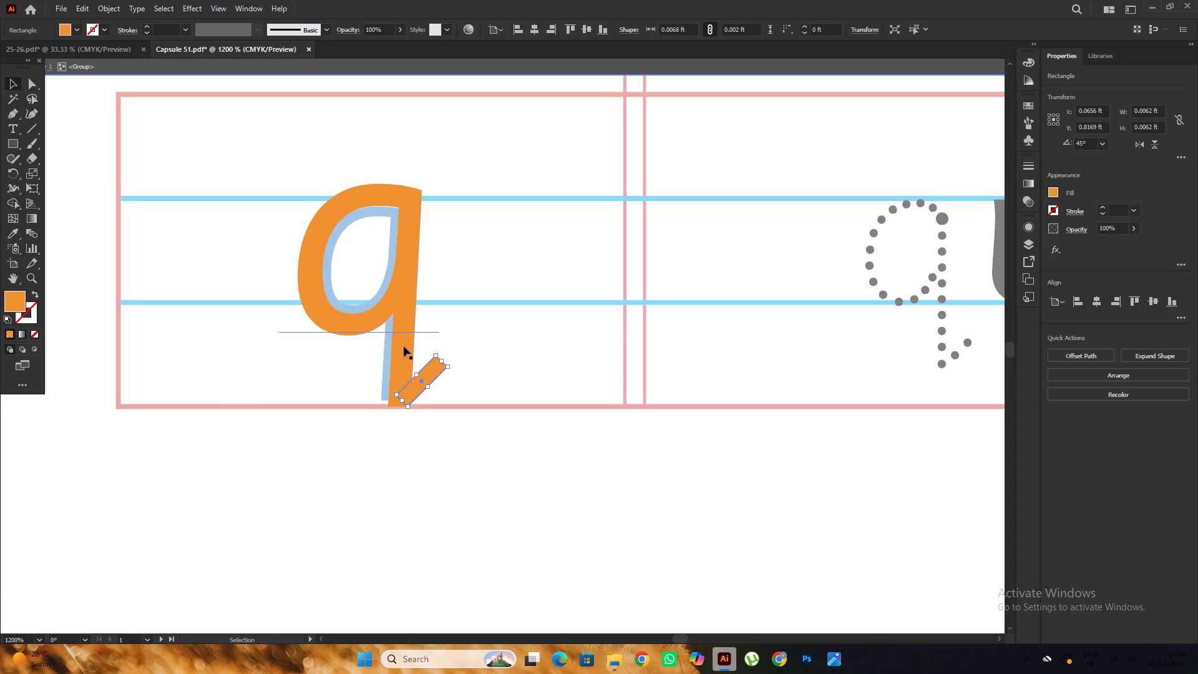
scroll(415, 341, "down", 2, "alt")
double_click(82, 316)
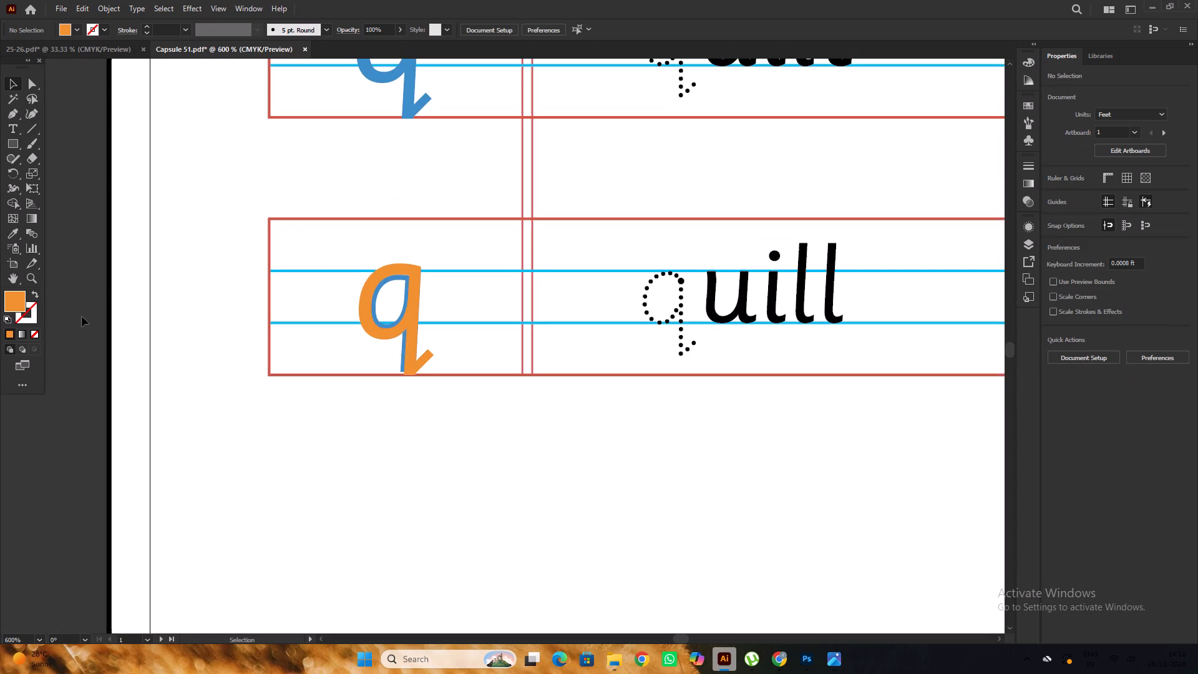
Move the orange q group from the quill row down to the empty canvas below the page.
scroll(319, 325, "down", 5, "alt")
scroll(346, 307, "up", 2, "alt")
scroll(346, 307, "down", 3, "alt")
left_click_drag(354, 298, 366, 499)
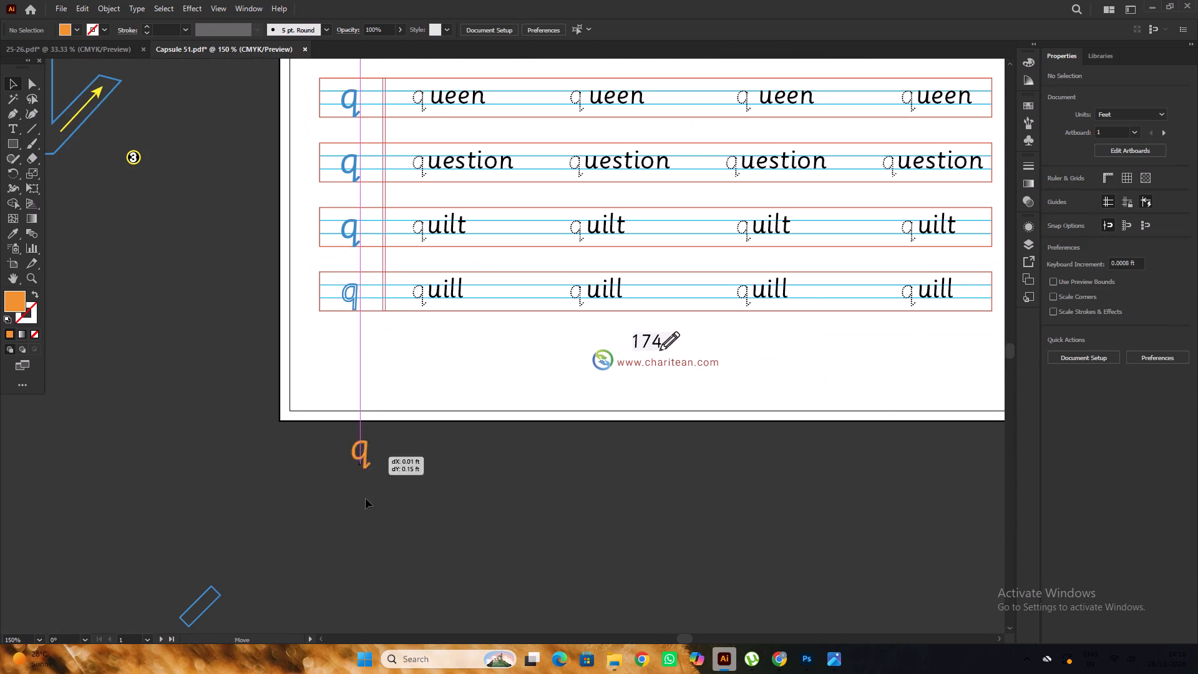
left_click_drag(366, 499, 366, 516)
scroll(328, 403, "down", 7)
left_click(471, 446)
scroll(355, 413, "up", 3, "alt")
left_click(382, 429)
scroll(397, 437, "up", 5)
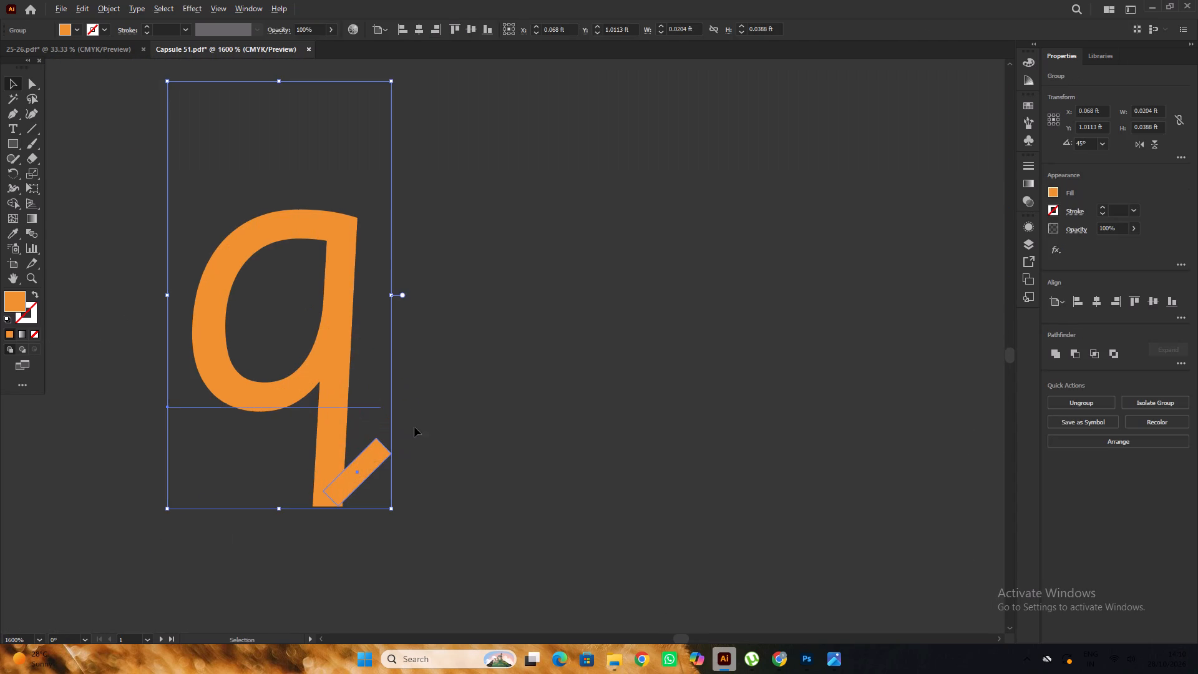
left_click(474, 409)
Isolate the orange q group to edit its letter and angled tail separately.
scroll(474, 406, "down", 3)
scroll(308, 429, "up", 2, "alt")
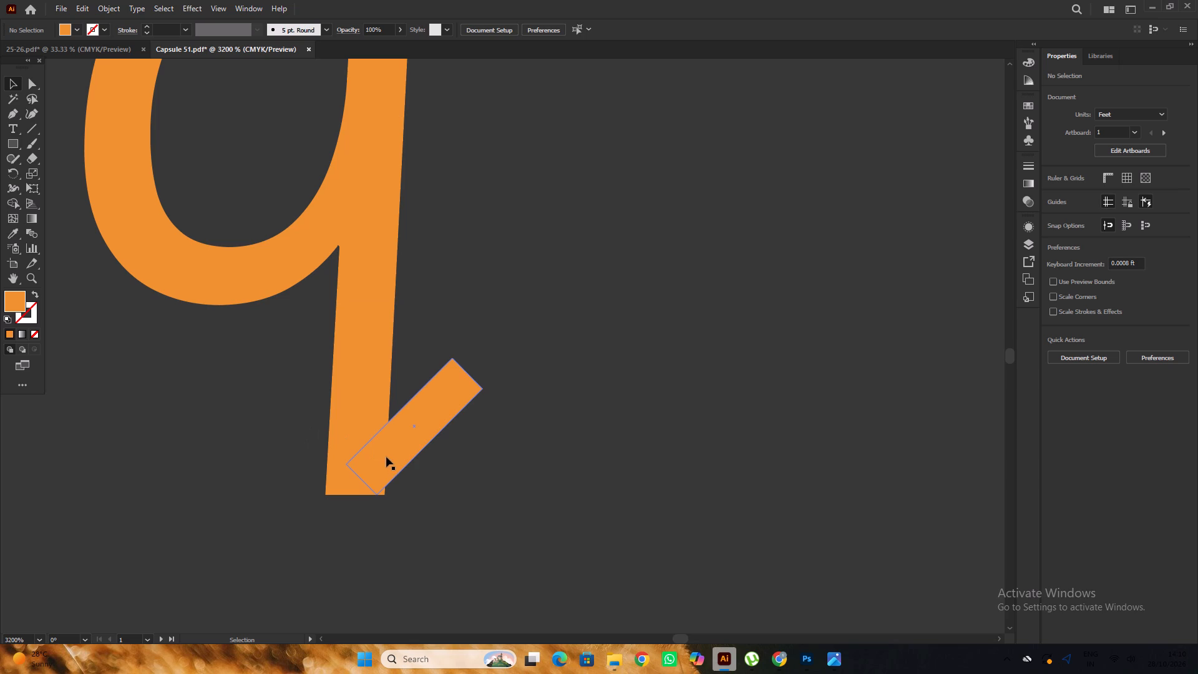
double_click(379, 466)
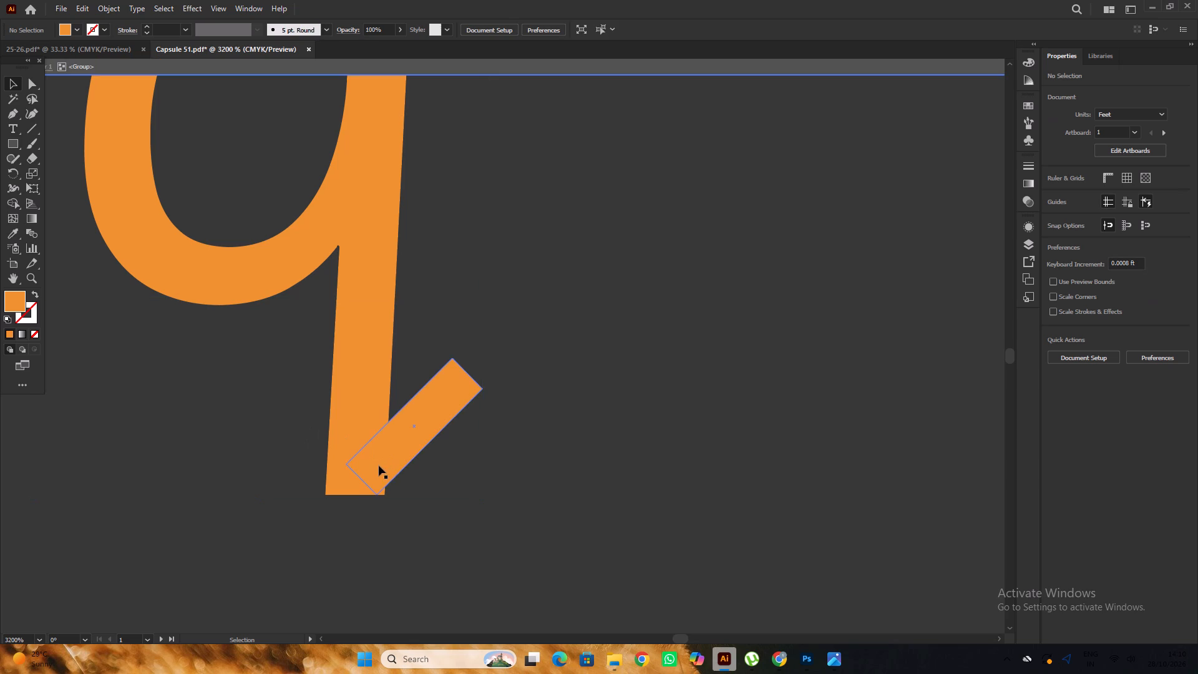
scroll(378, 459, "down", 4, "alt")
left_click(489, 401)
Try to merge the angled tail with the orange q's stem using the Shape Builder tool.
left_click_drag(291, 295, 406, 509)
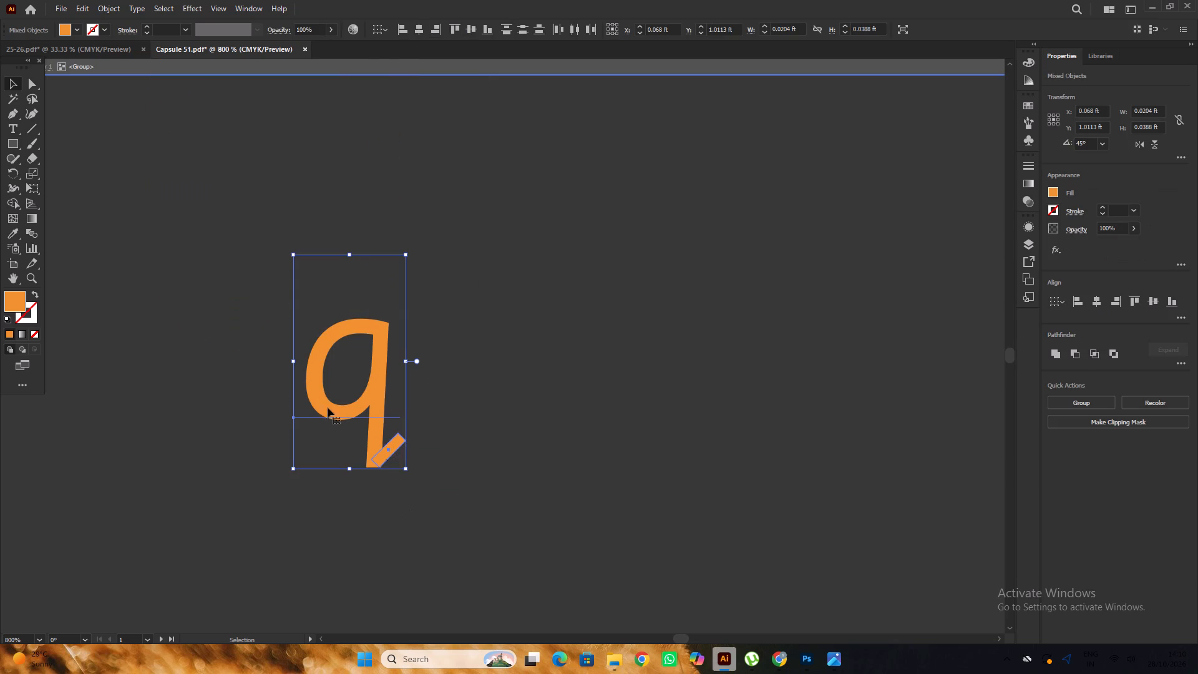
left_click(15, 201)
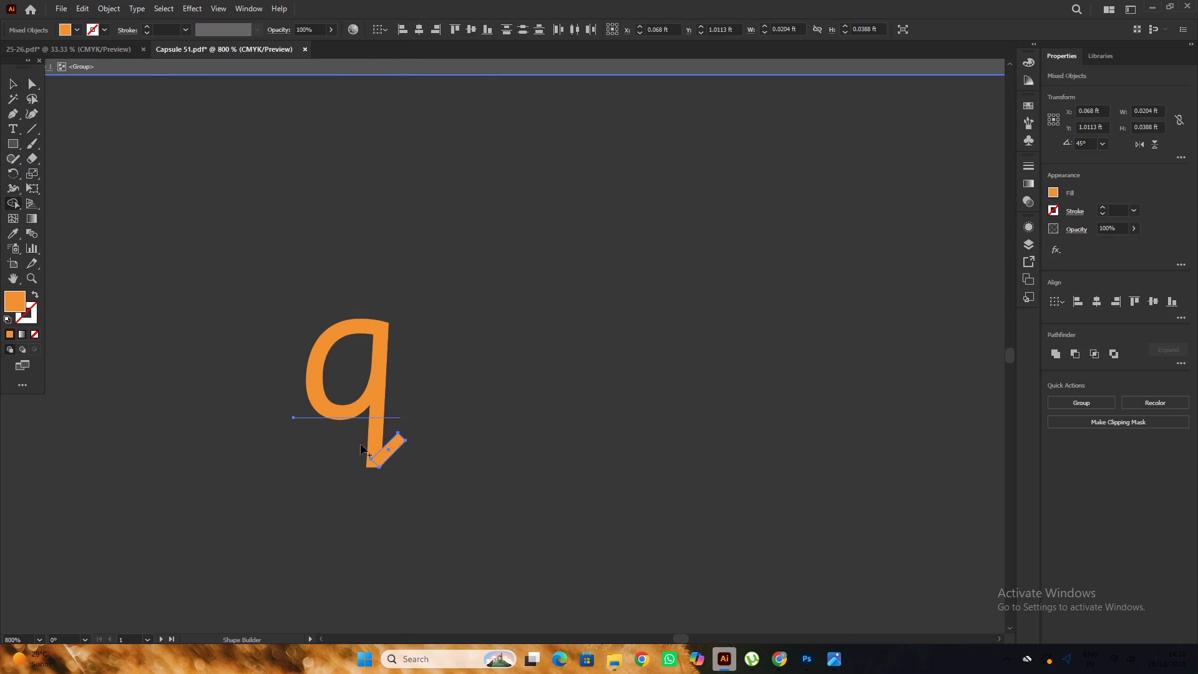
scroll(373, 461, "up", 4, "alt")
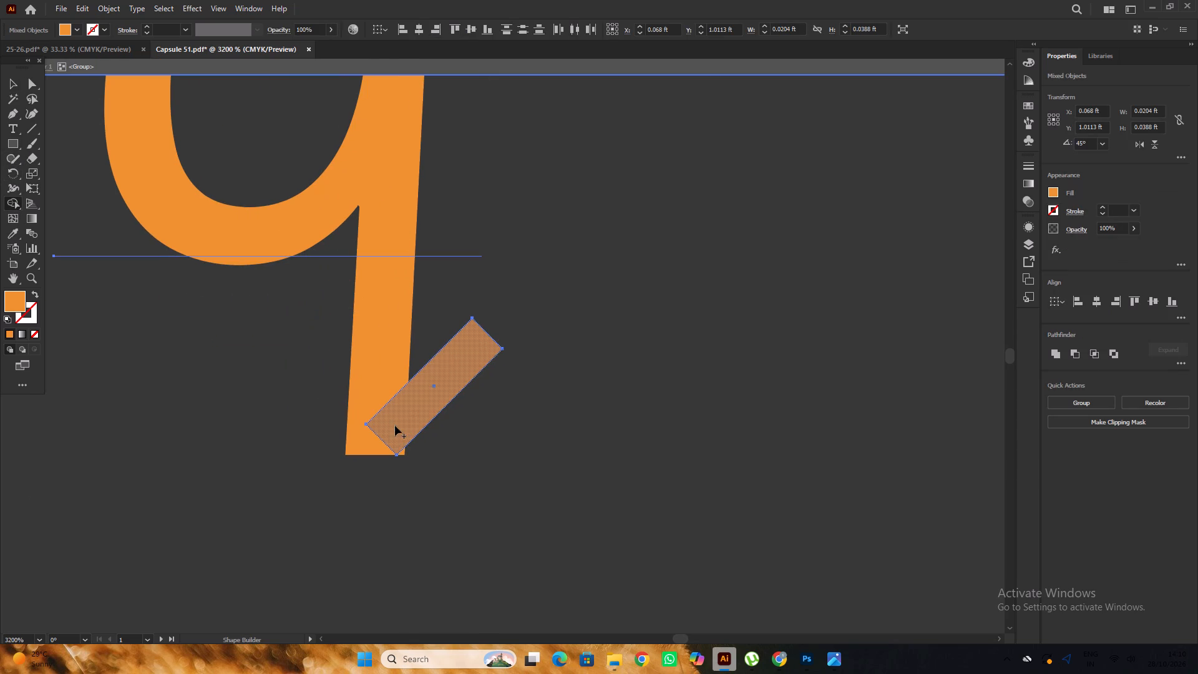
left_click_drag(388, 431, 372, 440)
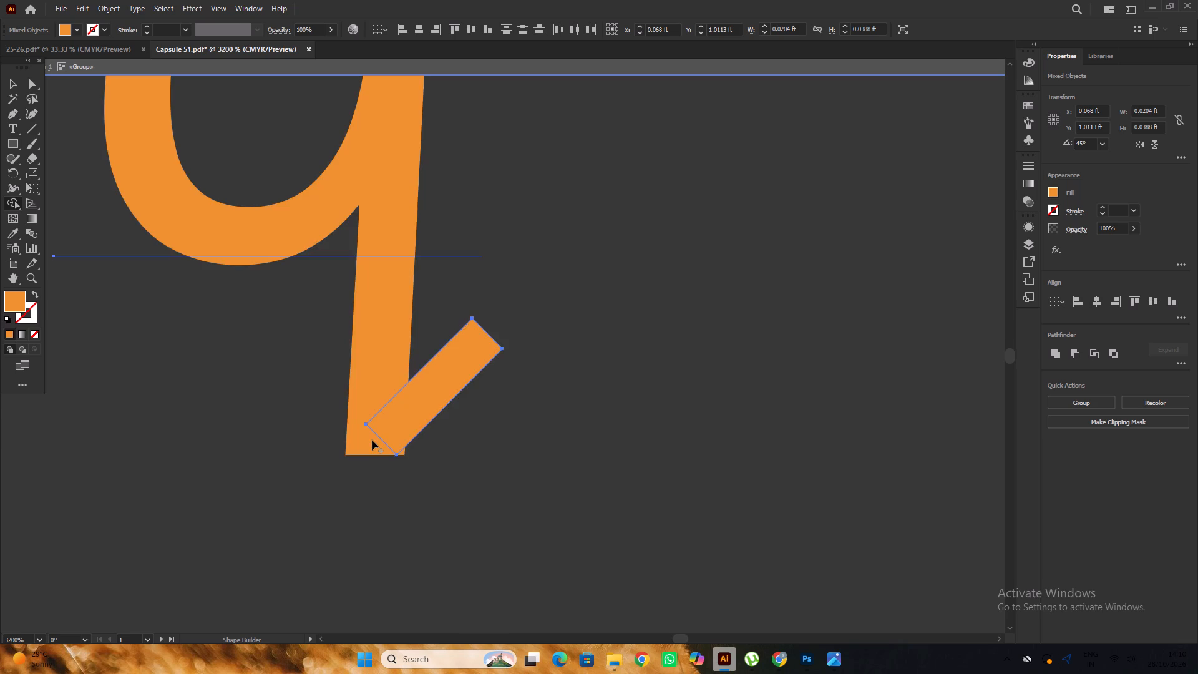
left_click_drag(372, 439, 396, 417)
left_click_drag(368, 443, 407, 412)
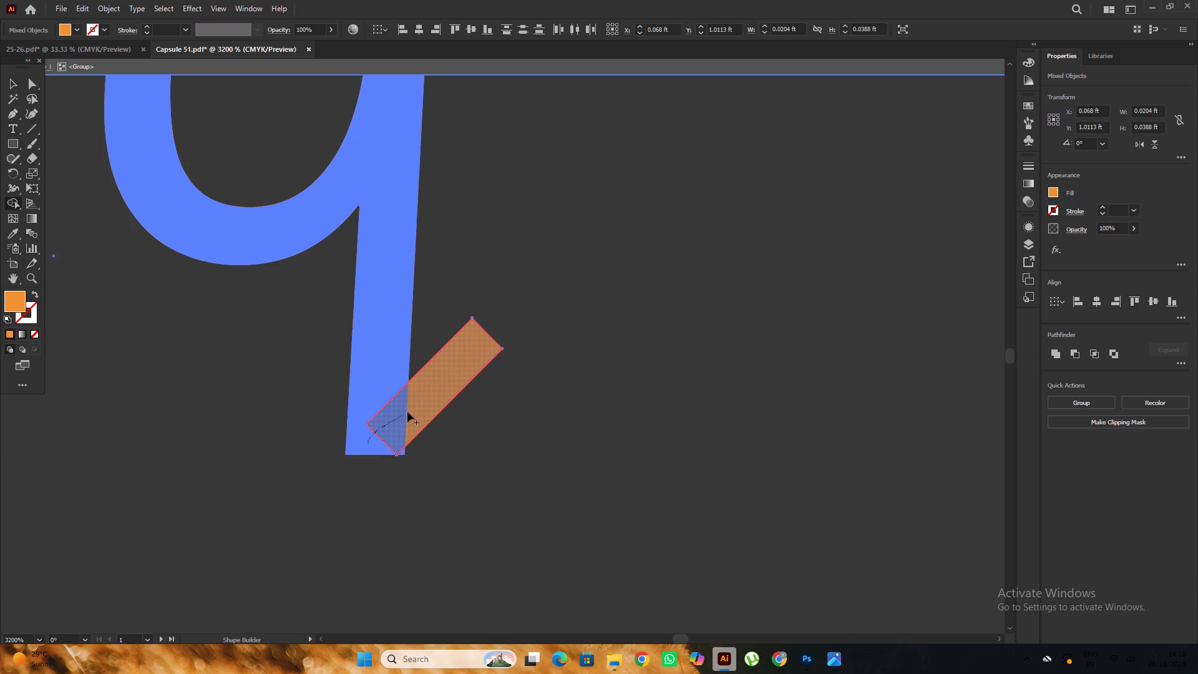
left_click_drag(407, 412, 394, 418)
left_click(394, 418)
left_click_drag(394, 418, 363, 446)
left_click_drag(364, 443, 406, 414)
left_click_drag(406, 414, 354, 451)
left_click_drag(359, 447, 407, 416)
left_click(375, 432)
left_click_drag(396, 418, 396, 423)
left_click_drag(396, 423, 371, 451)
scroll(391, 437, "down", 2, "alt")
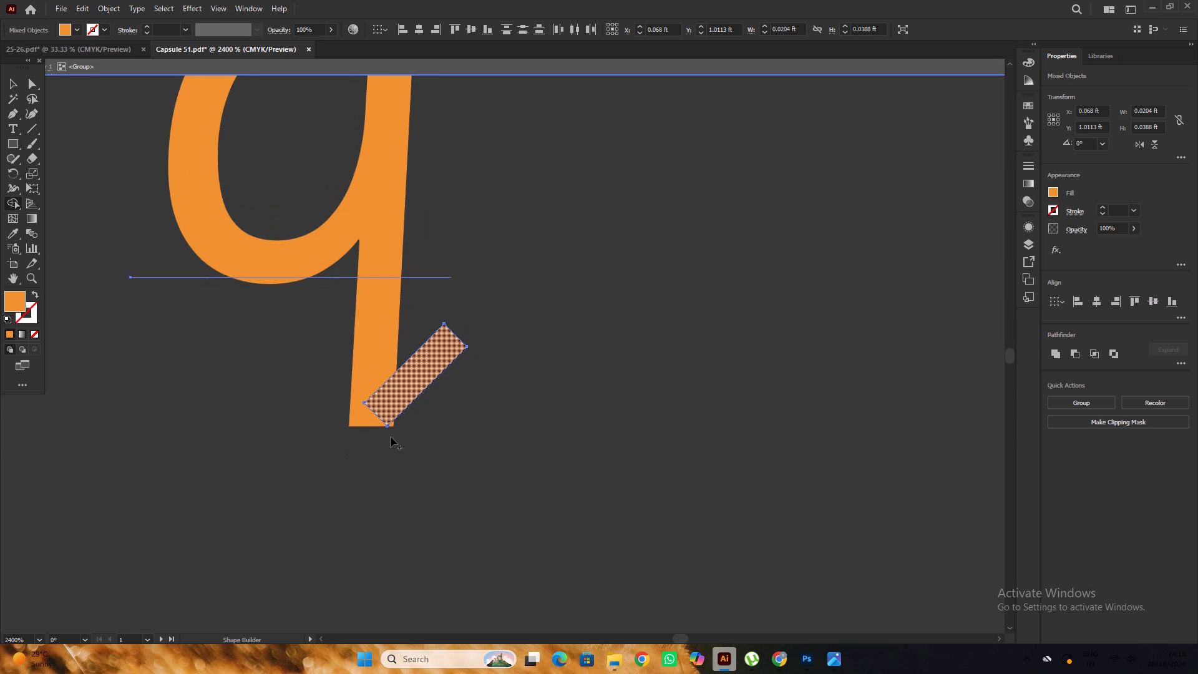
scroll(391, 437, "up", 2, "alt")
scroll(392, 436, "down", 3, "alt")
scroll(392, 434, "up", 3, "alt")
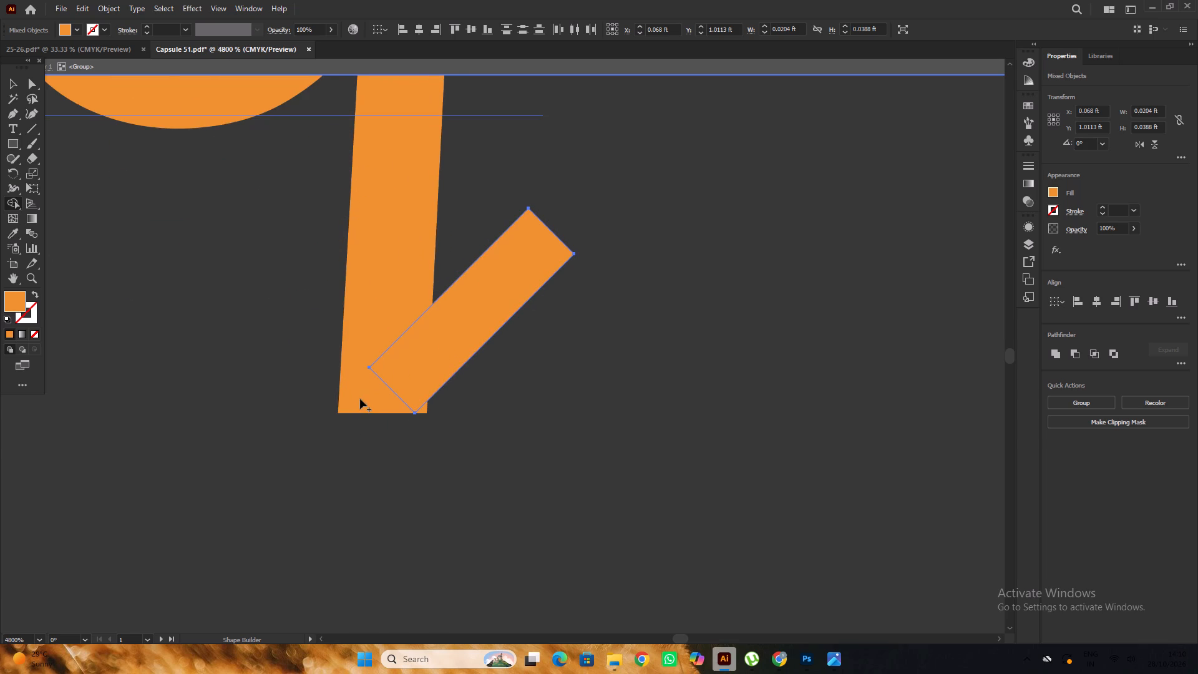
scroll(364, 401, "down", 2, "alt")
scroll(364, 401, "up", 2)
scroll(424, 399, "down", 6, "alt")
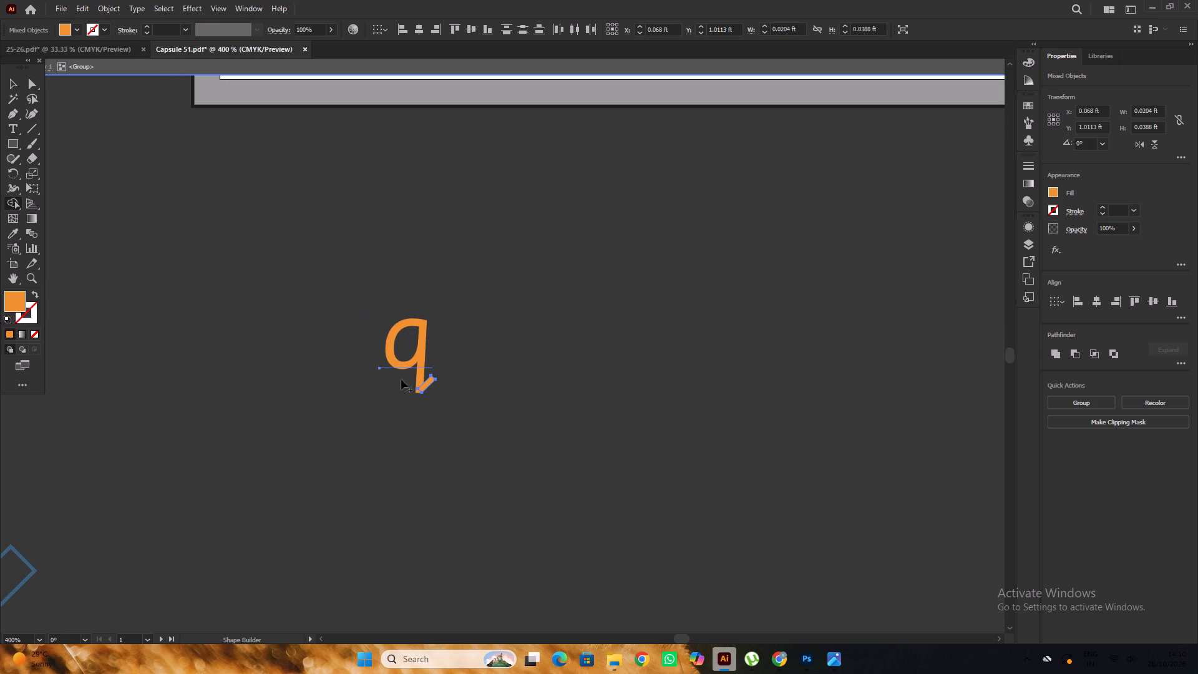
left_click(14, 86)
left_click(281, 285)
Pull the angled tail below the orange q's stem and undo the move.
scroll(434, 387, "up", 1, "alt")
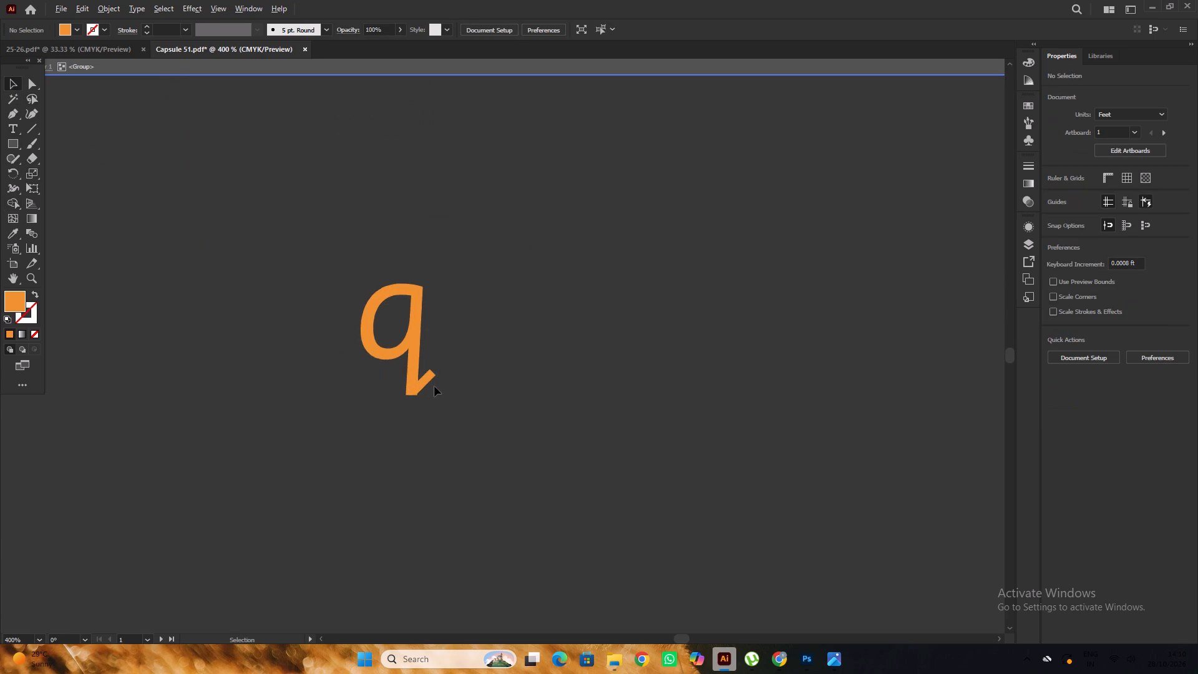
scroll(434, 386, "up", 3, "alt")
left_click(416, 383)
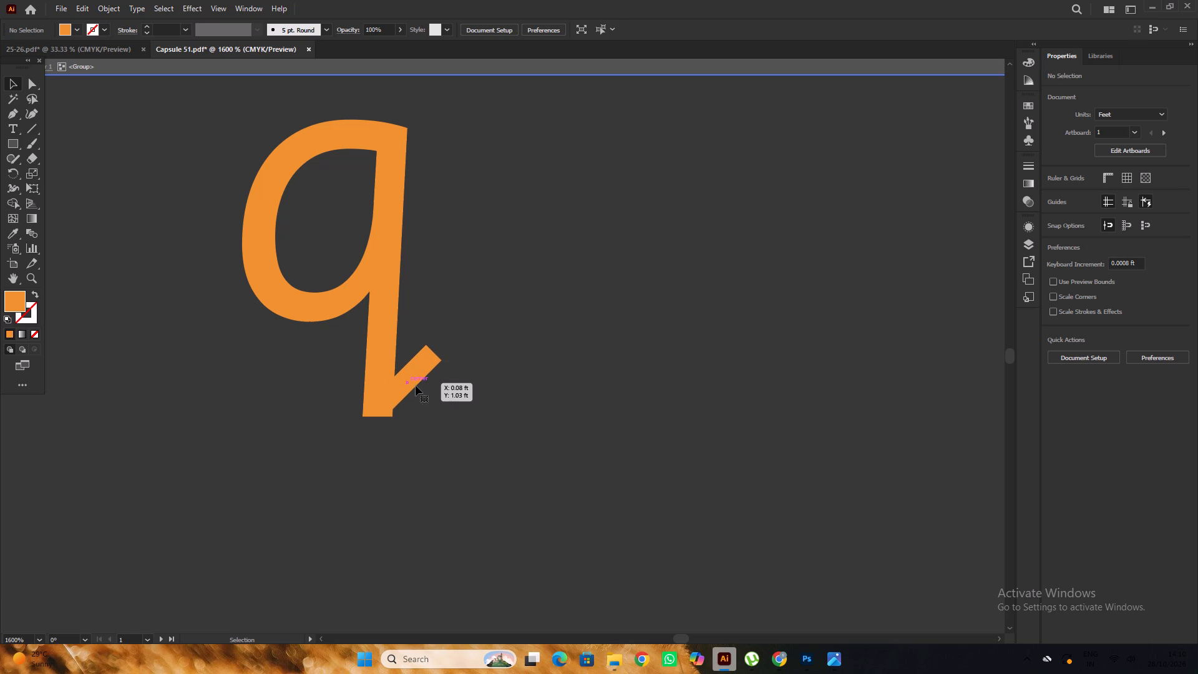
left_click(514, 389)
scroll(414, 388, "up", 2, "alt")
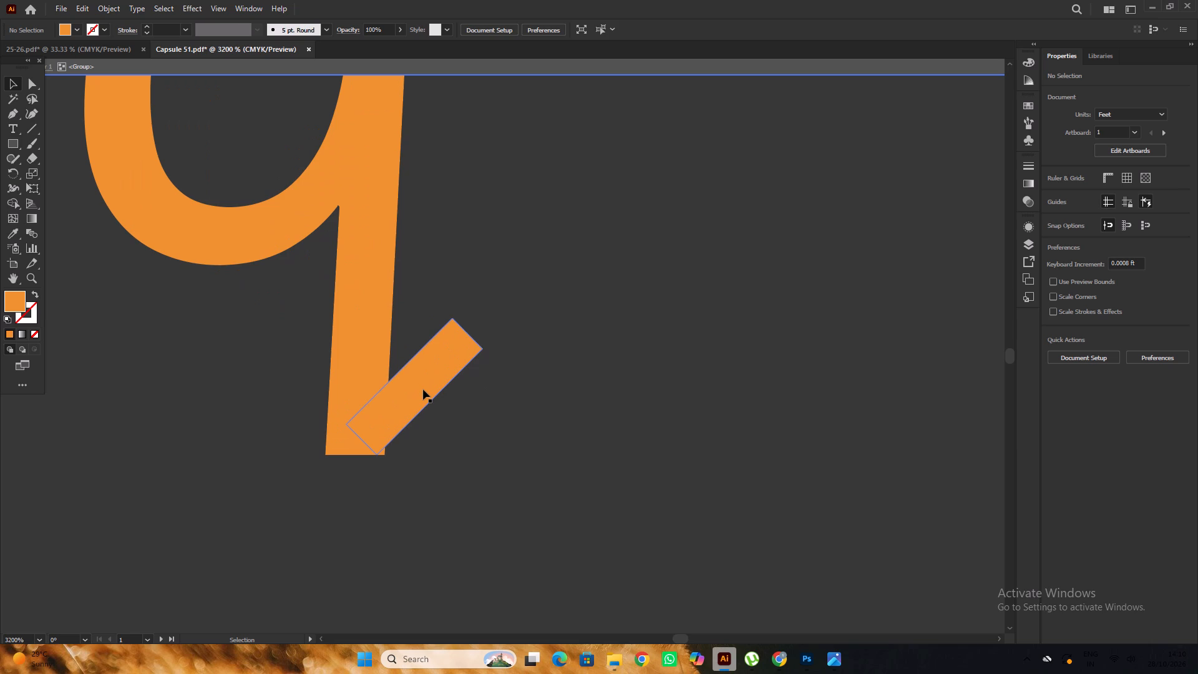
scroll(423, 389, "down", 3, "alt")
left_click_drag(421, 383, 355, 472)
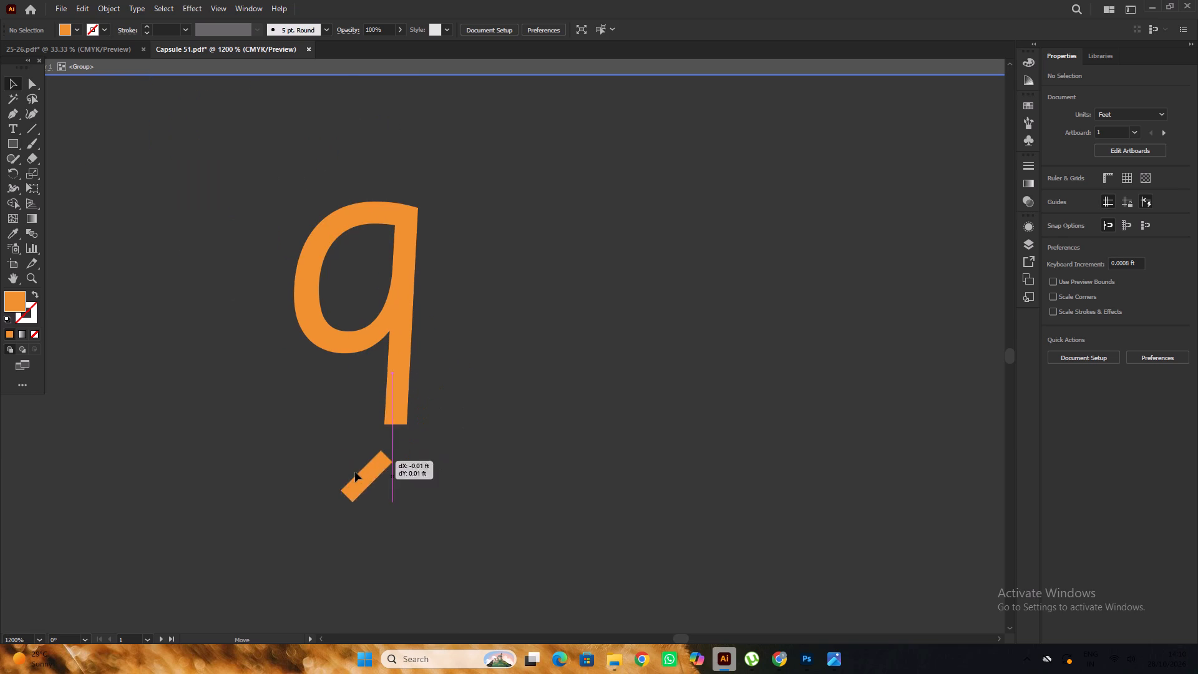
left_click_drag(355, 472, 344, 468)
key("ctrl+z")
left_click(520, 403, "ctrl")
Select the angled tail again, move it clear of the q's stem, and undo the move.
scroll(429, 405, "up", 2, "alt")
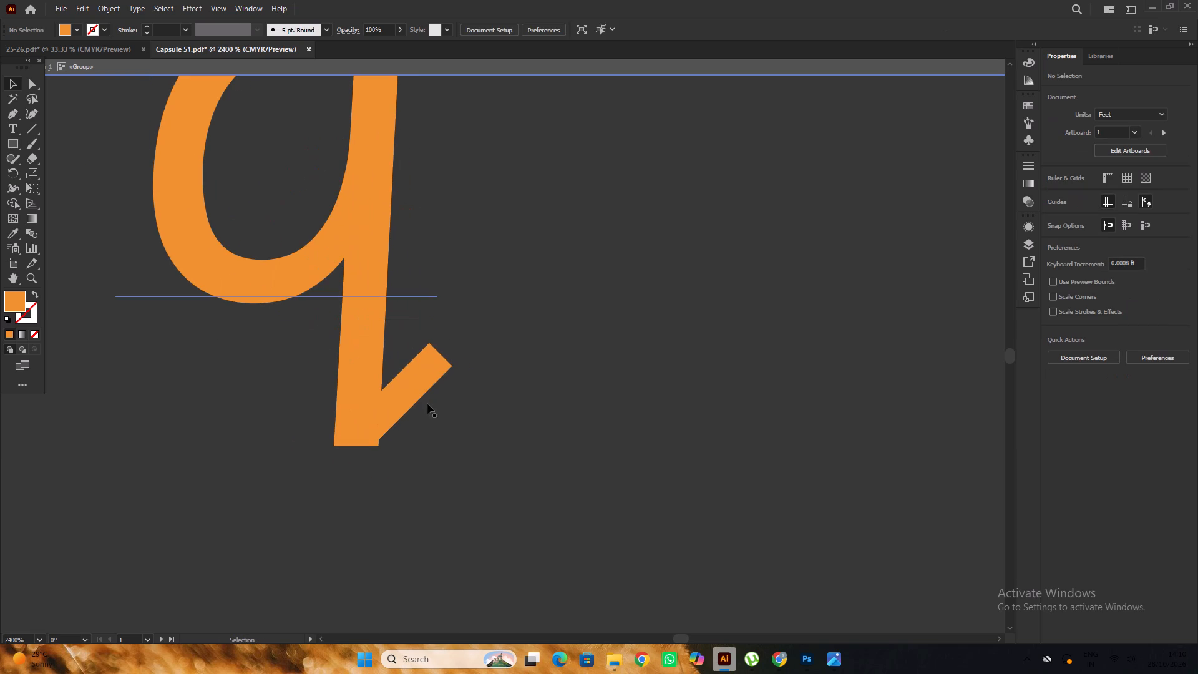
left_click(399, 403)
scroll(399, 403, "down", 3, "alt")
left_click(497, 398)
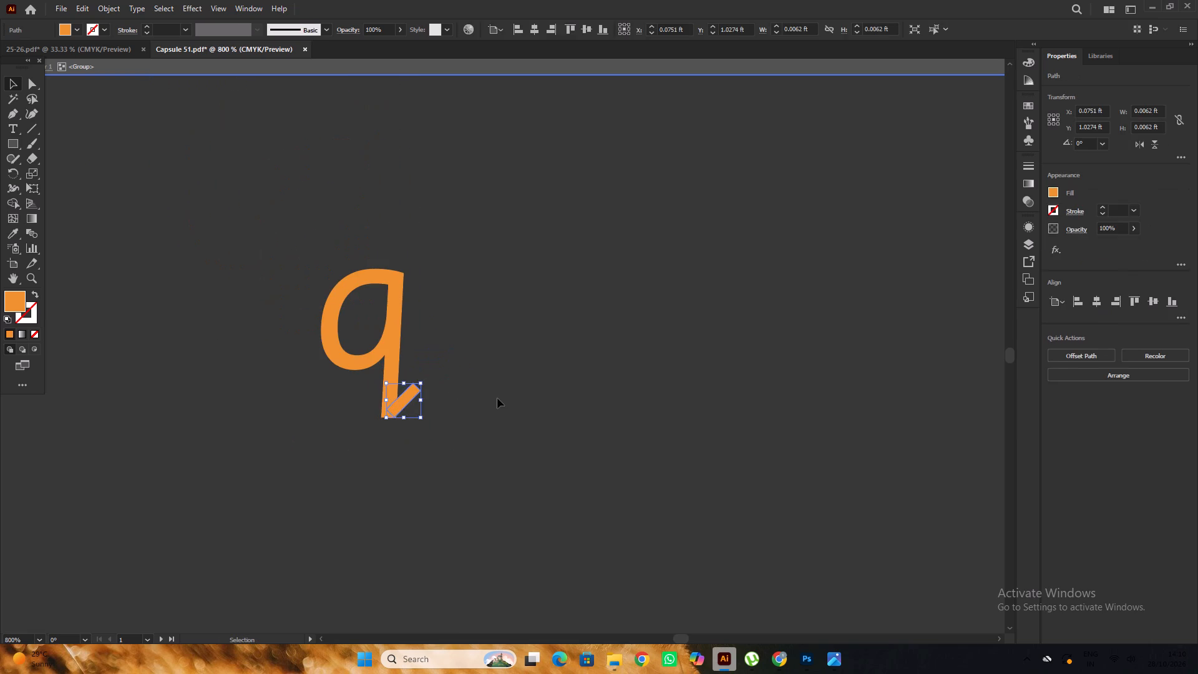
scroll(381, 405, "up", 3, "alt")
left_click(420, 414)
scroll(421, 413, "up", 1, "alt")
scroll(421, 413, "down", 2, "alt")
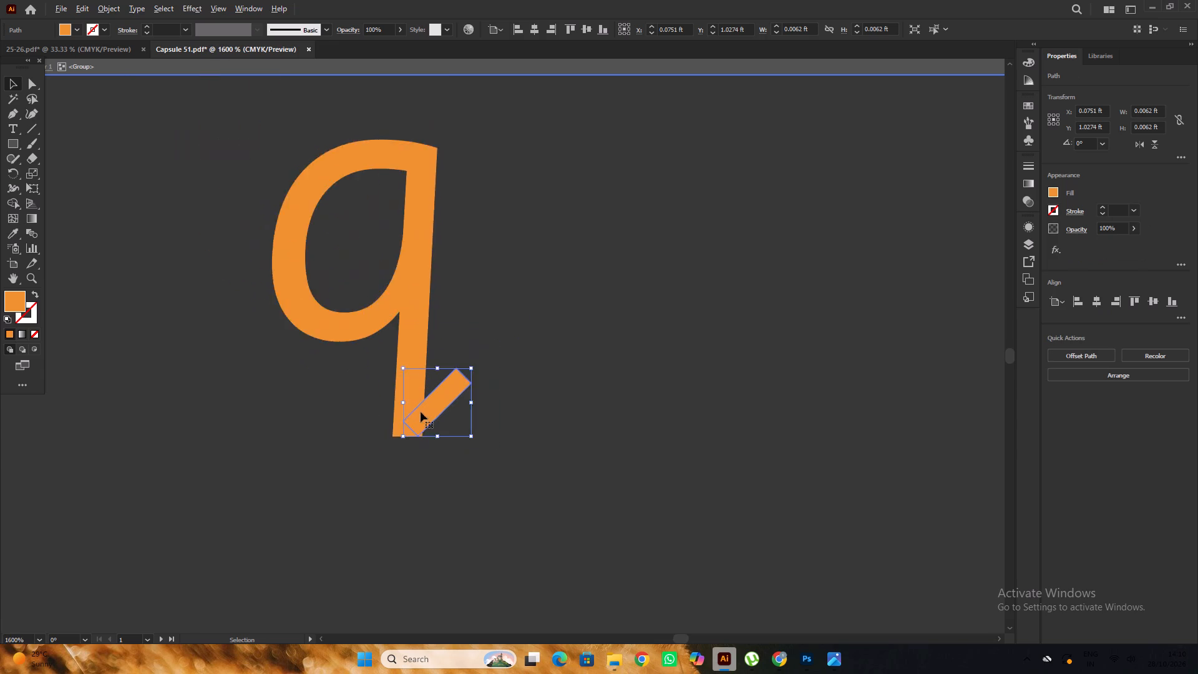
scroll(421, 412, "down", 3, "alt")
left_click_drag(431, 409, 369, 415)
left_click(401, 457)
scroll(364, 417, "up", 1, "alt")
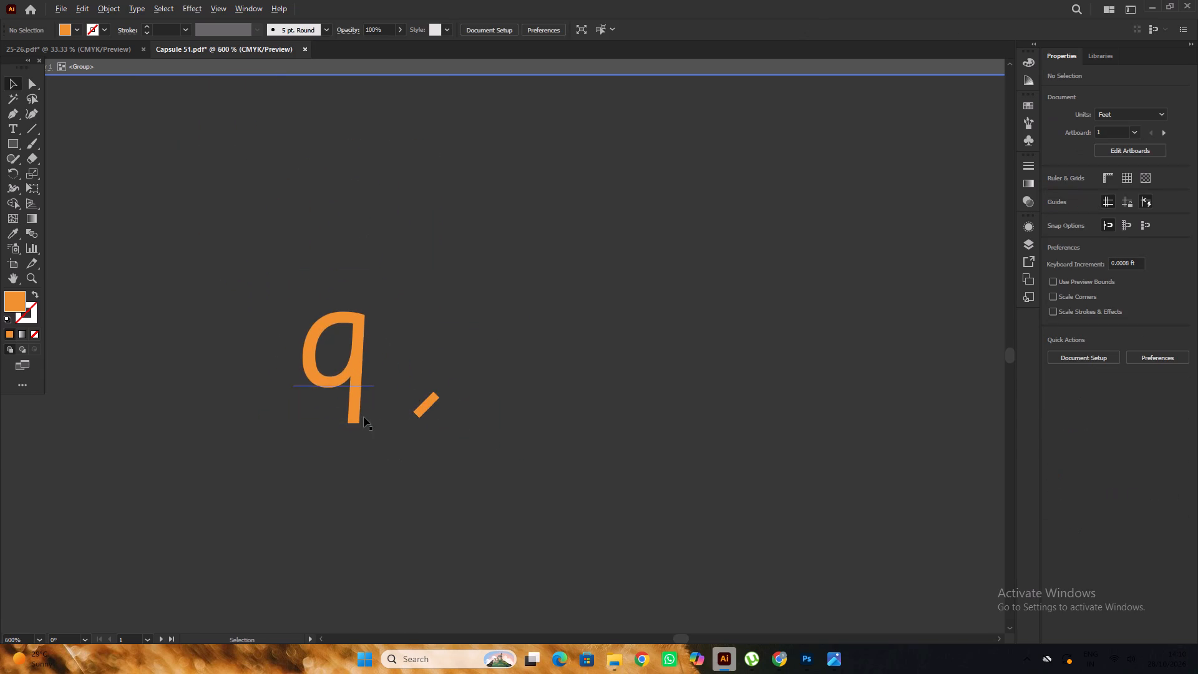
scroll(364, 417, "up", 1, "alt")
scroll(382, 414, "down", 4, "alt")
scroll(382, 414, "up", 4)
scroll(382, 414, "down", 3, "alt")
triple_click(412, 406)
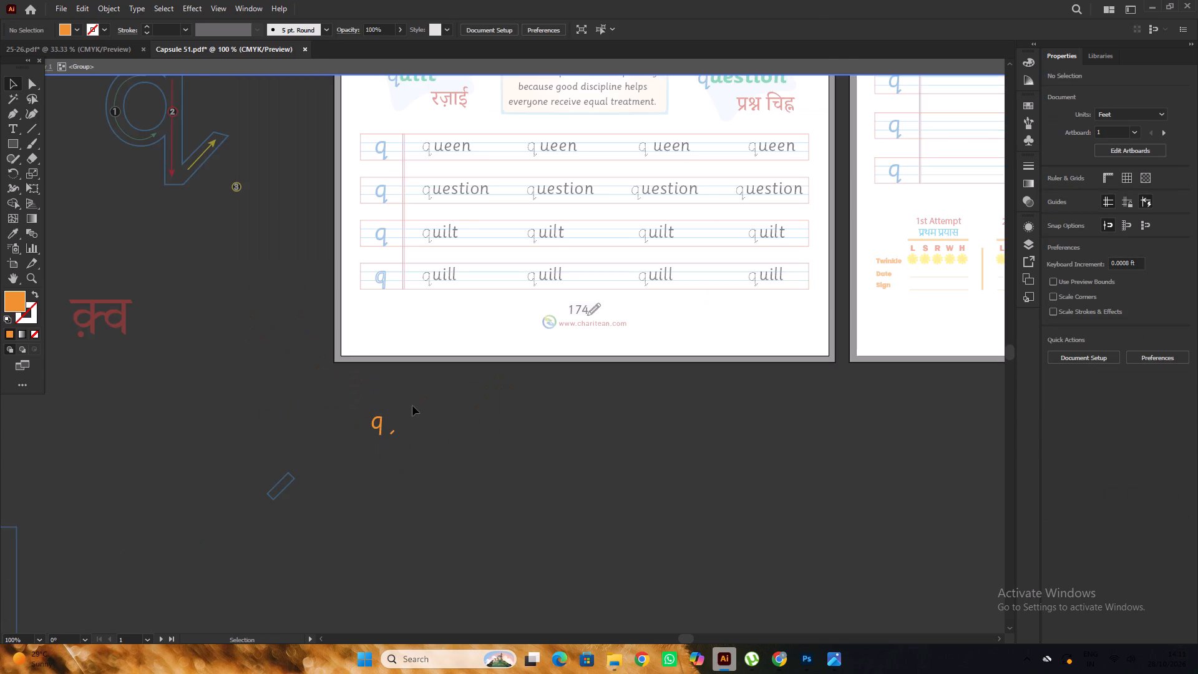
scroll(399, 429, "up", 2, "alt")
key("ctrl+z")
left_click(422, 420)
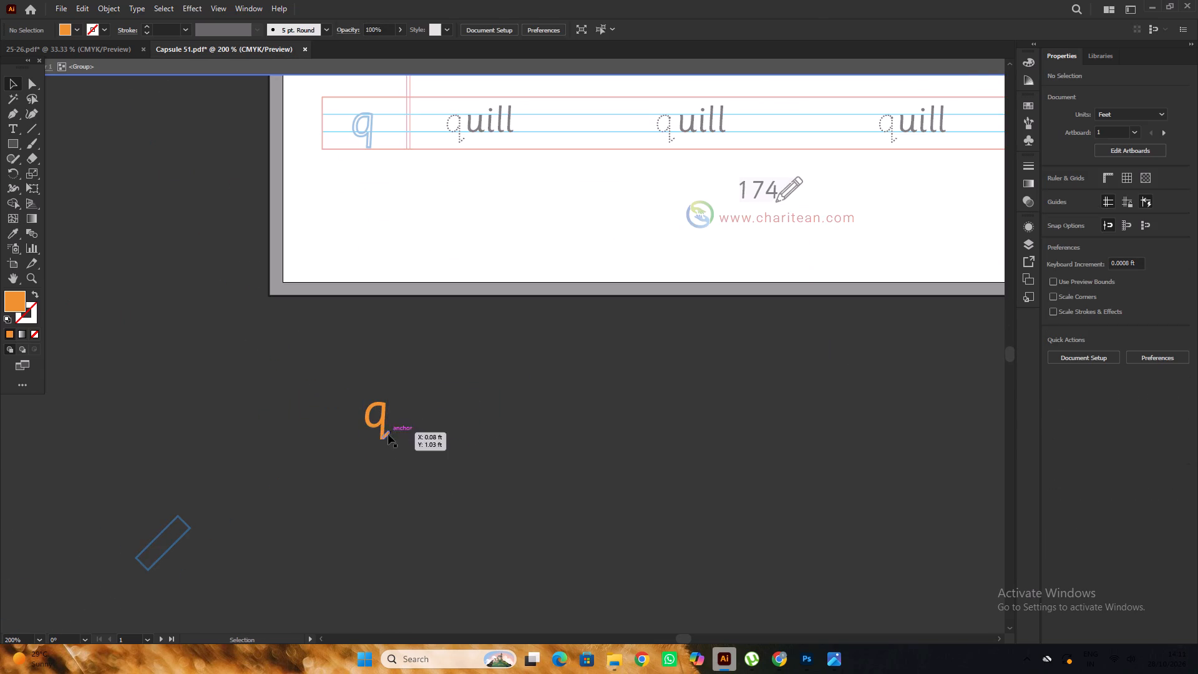
Draw an orange circle about 0.0121 ft across over the q's bowl with the Ellipse tool.
scroll(388, 434, "up", 6, "alt")
scroll(402, 424, "down", 1, "alt")
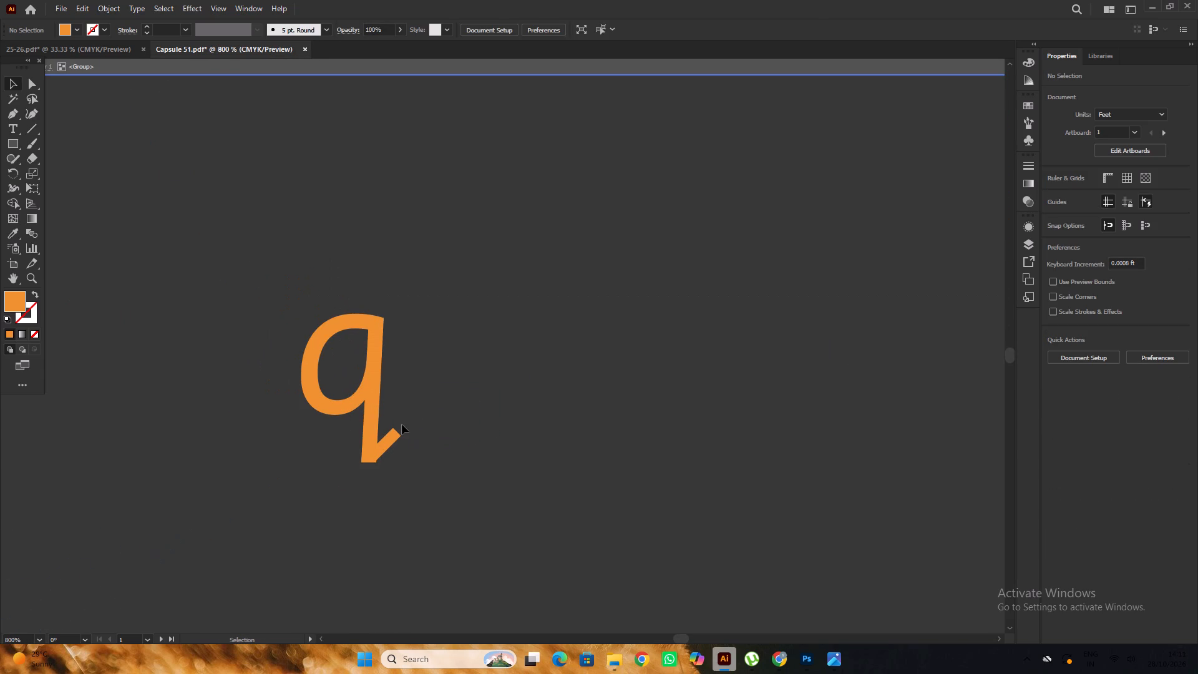
scroll(402, 424, "down", 1)
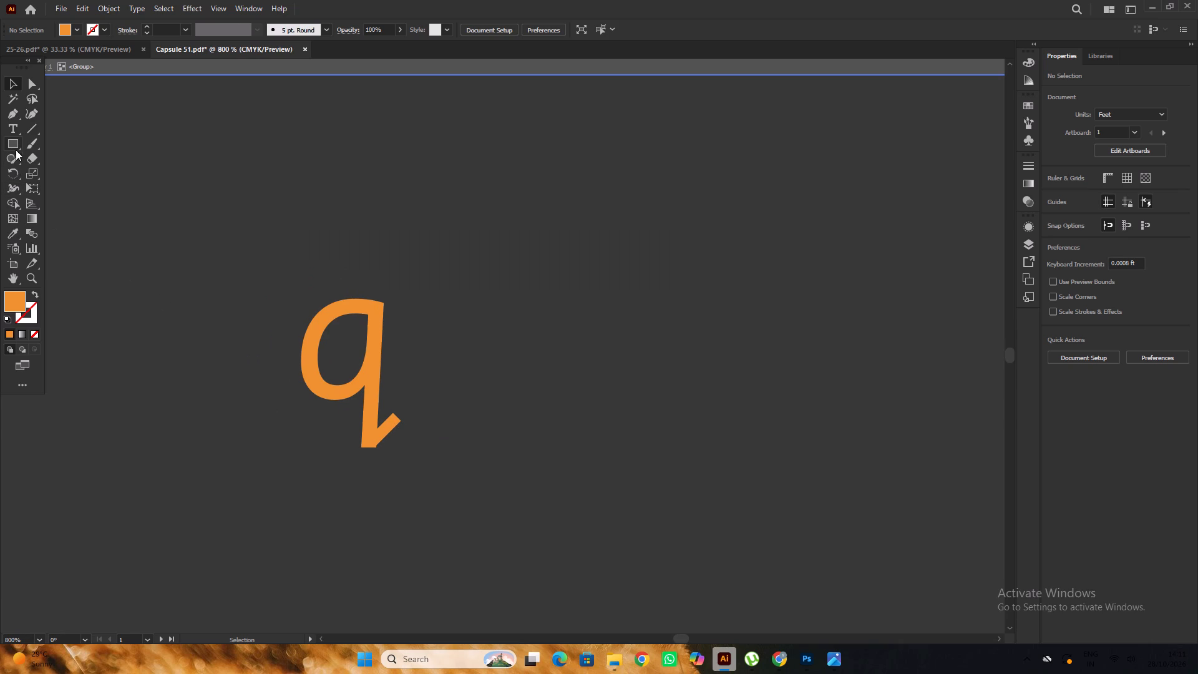
right_click(16, 143)
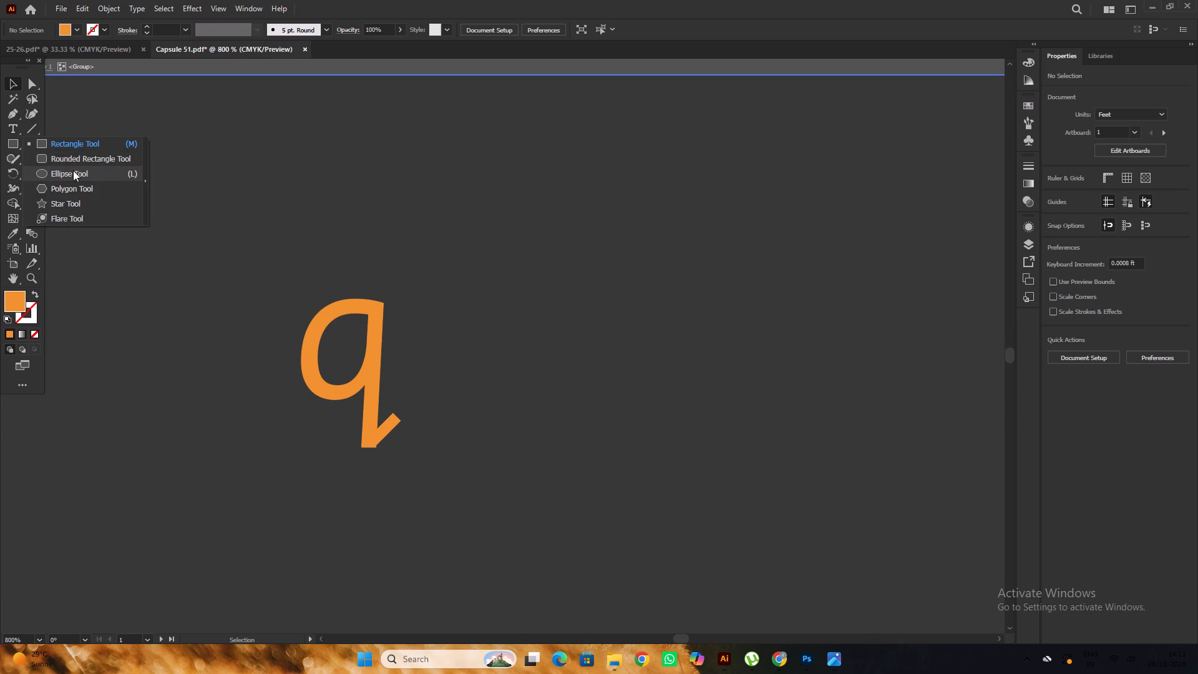
left_click(73, 172)
right_click(14, 145)
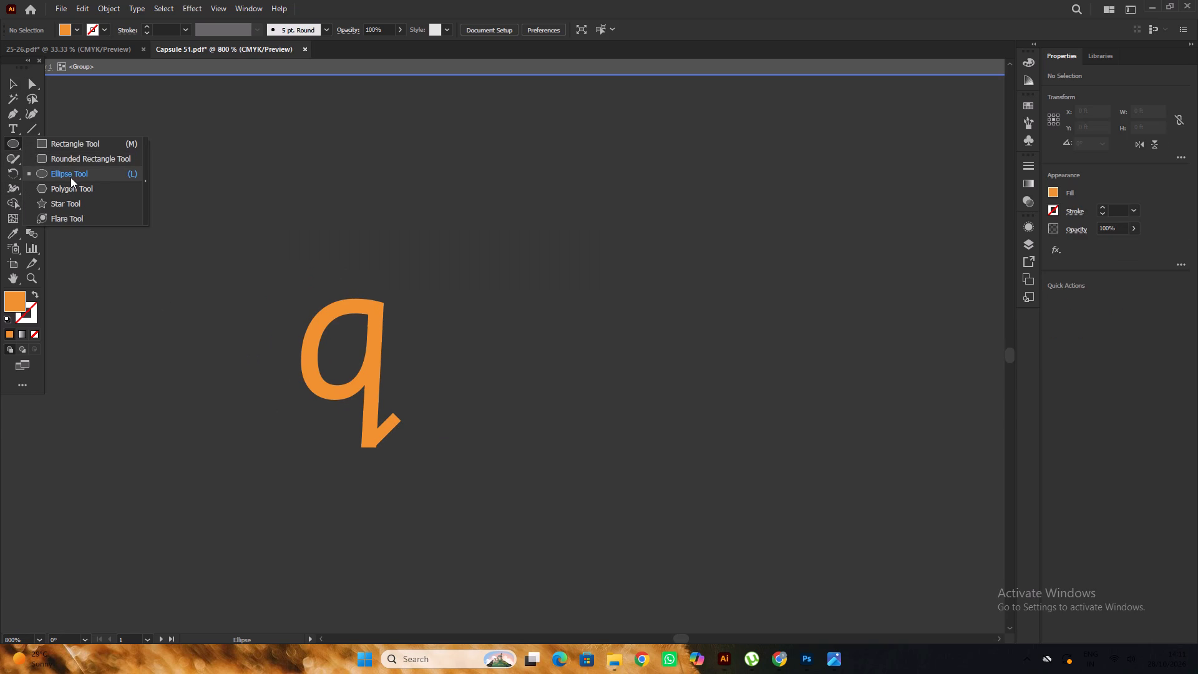
right_click(69, 173)
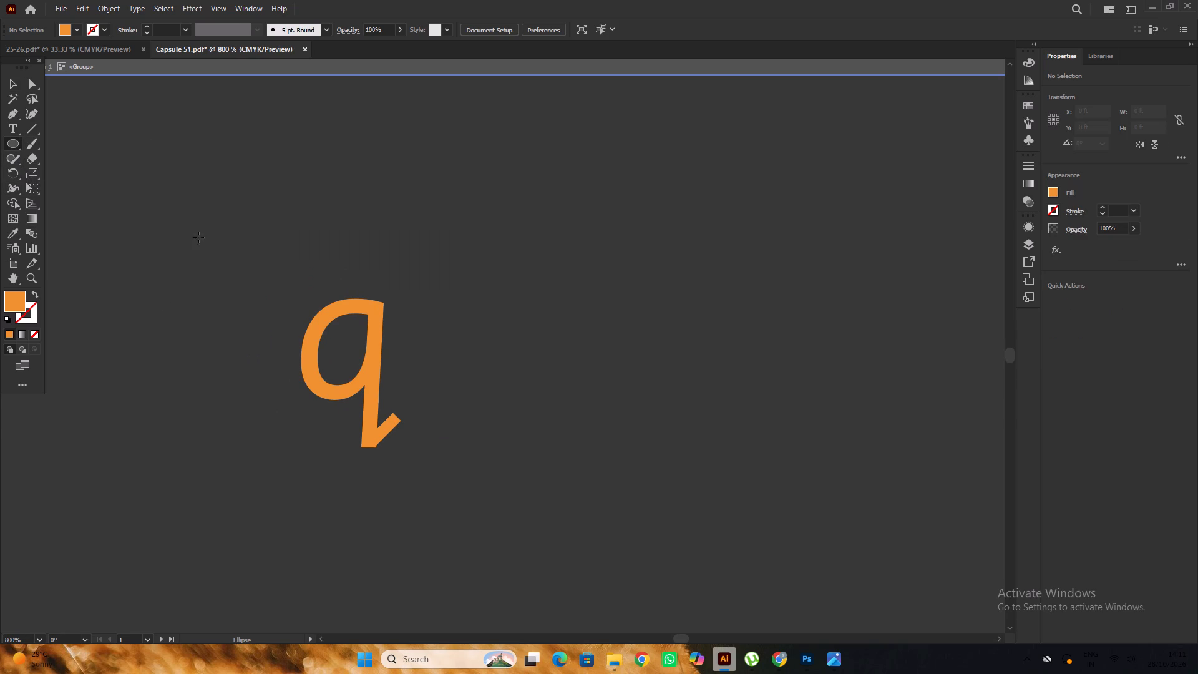
scroll(325, 305, "up", 1, "alt")
left_click_drag(338, 305, 368, 354, "alt")
left_click(8, 81)
left_click(136, 210)
Position the circle over the q's bowl and enlarge it to about 0.0142 ft across.
left_click_drag(353, 314, 368, 409)
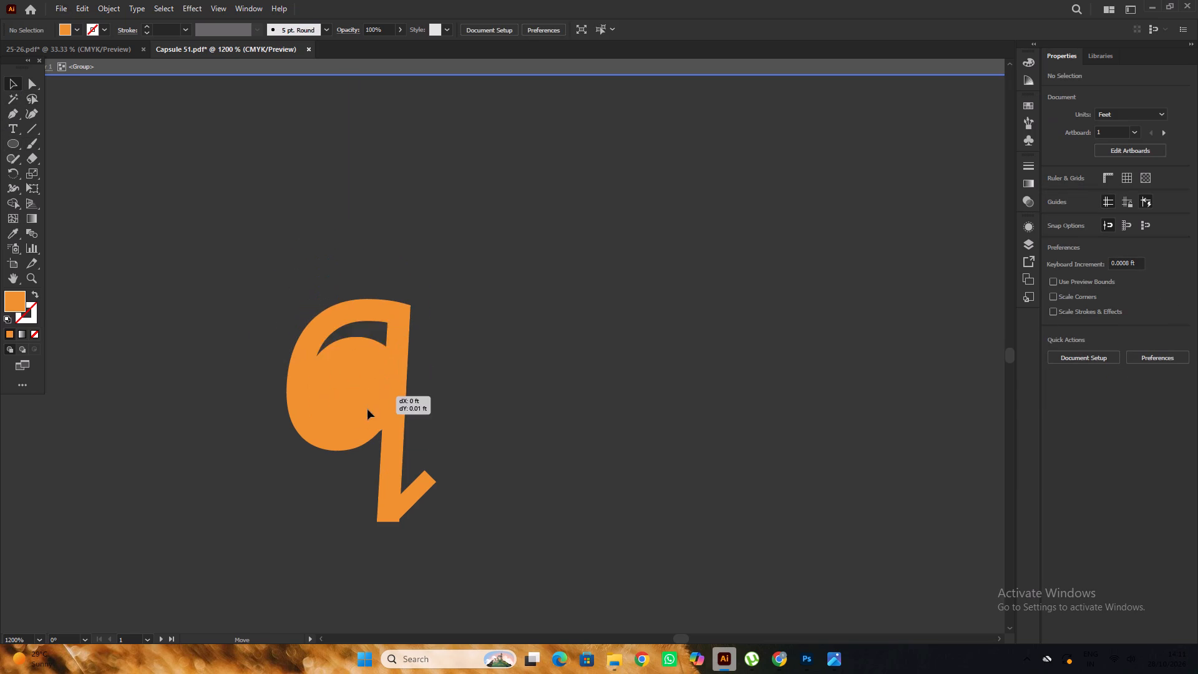
left_click_drag(368, 409, 366, 373)
left_click_drag(403, 414, 404, 416, "alt+shift")
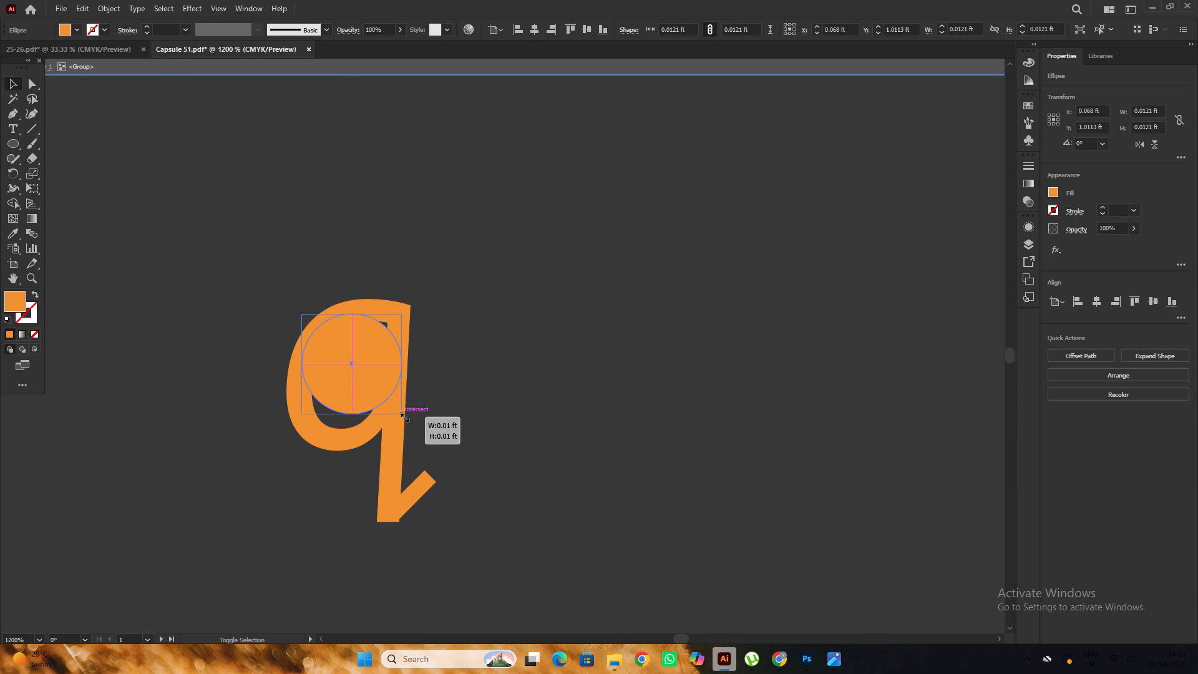
left_click_drag(404, 416, 409, 432, "alt+shift")
left_click(364, 376)
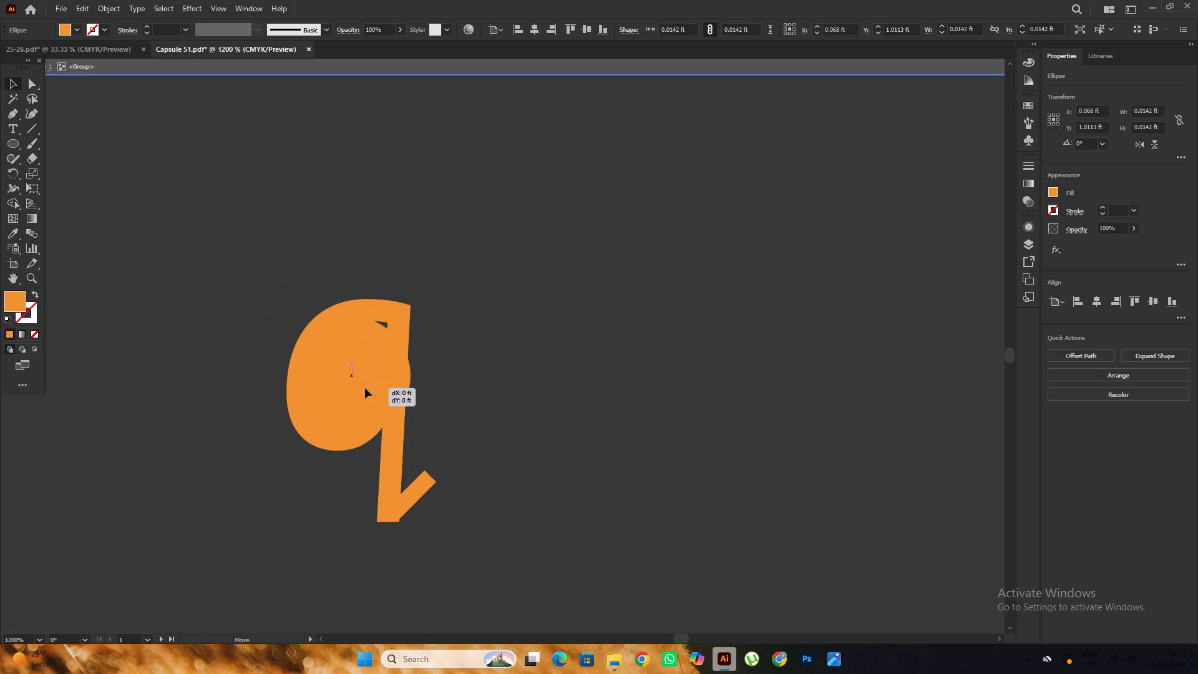
Move the circle off the letter to the empty space beside the q's bowl.
left_click_drag(374, 373, 144, 434)
left_click(215, 346)
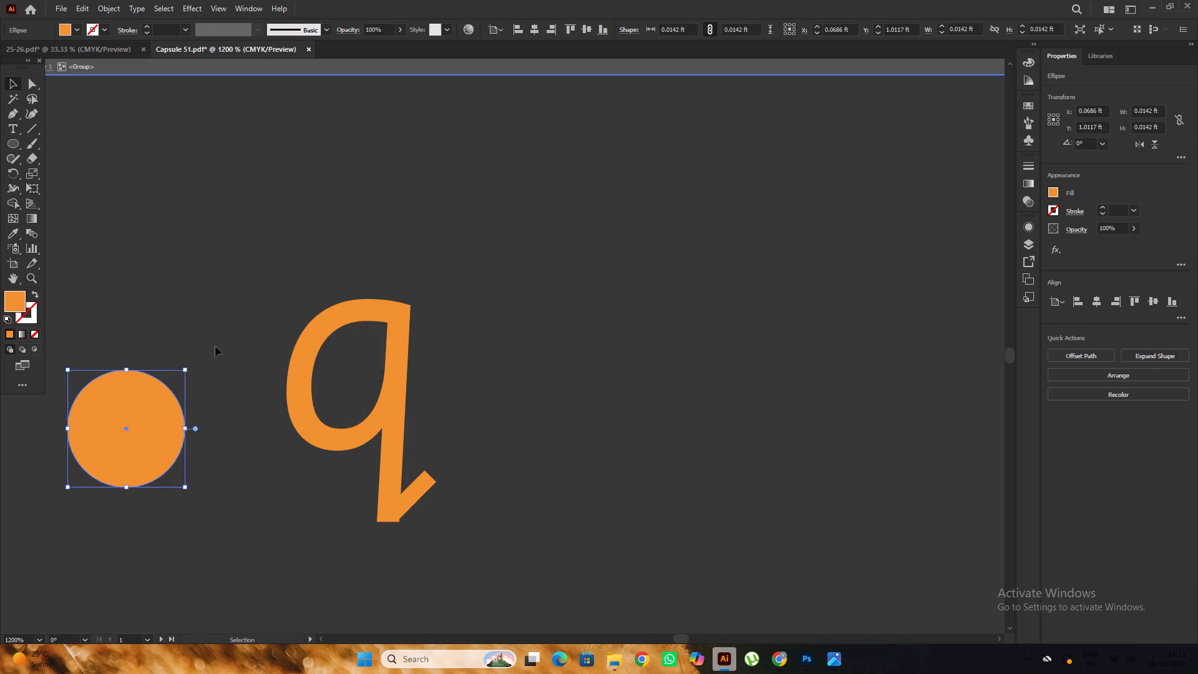
Start a Pen tool path at the outer top corner of the q's stem.
right_click(13, 132)
left_click(14, 117)
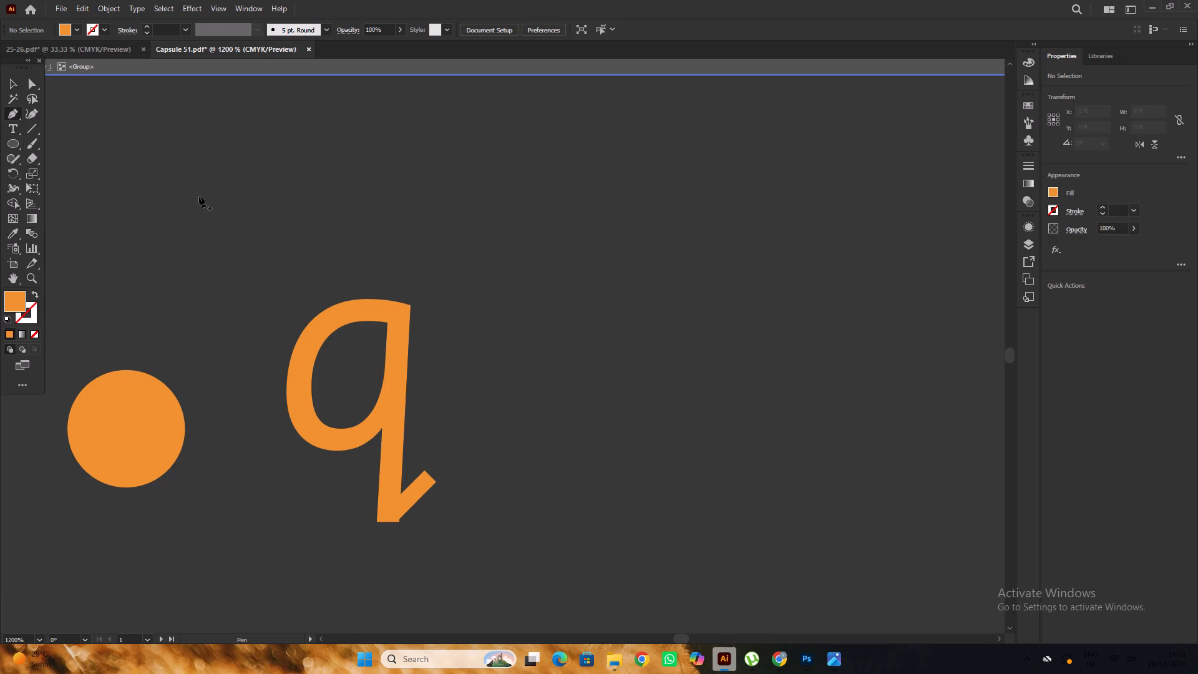
scroll(394, 310, "up", 1, "alt")
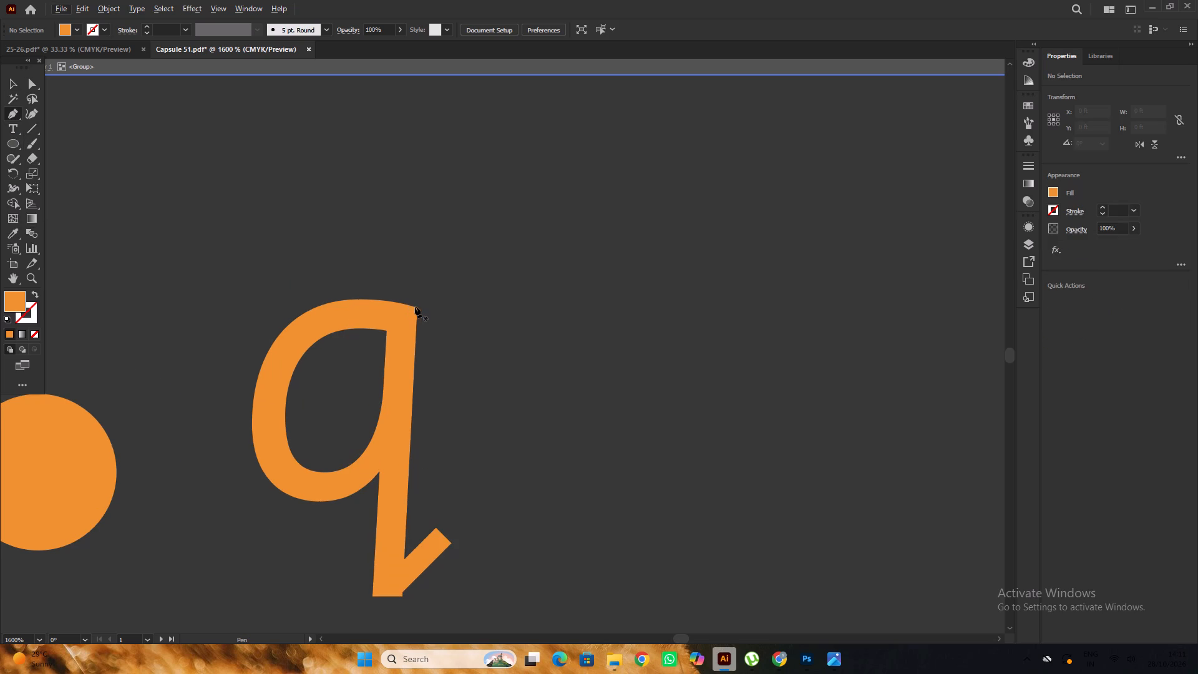
left_click(416, 306)
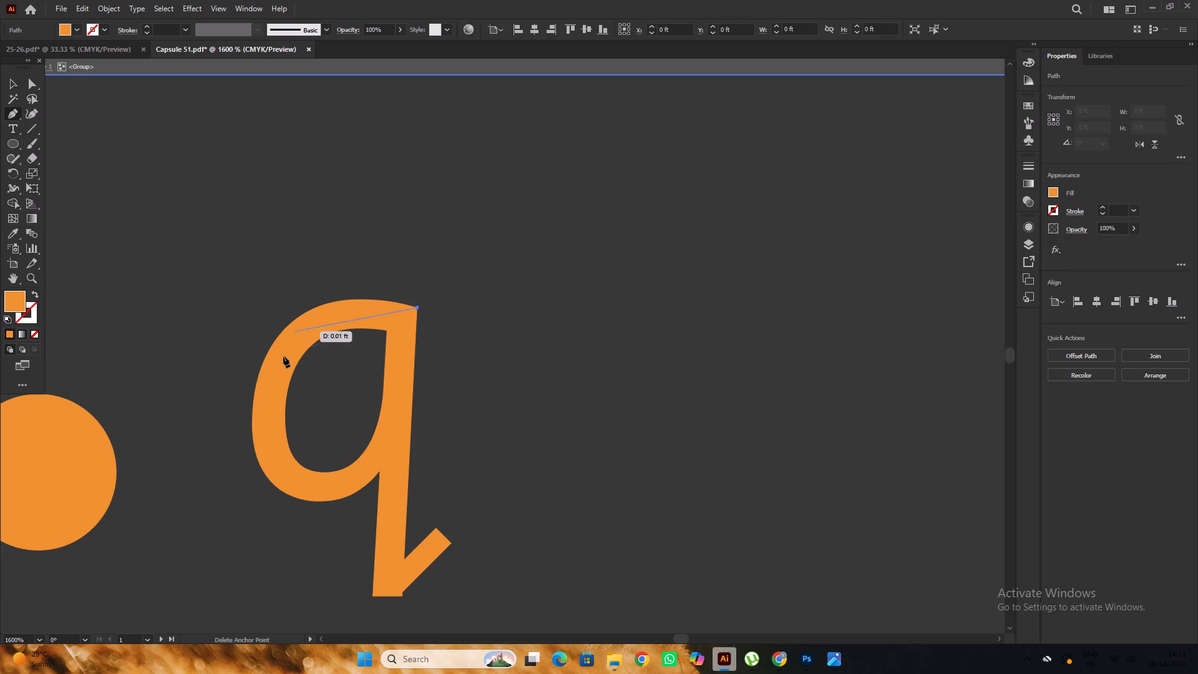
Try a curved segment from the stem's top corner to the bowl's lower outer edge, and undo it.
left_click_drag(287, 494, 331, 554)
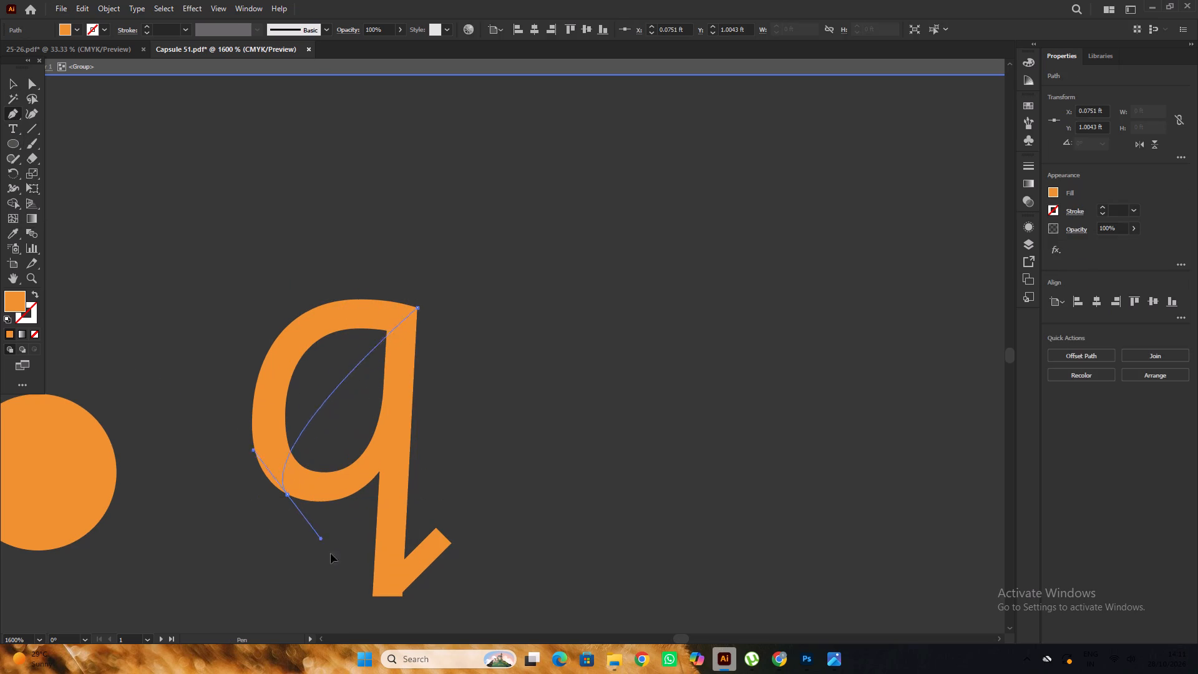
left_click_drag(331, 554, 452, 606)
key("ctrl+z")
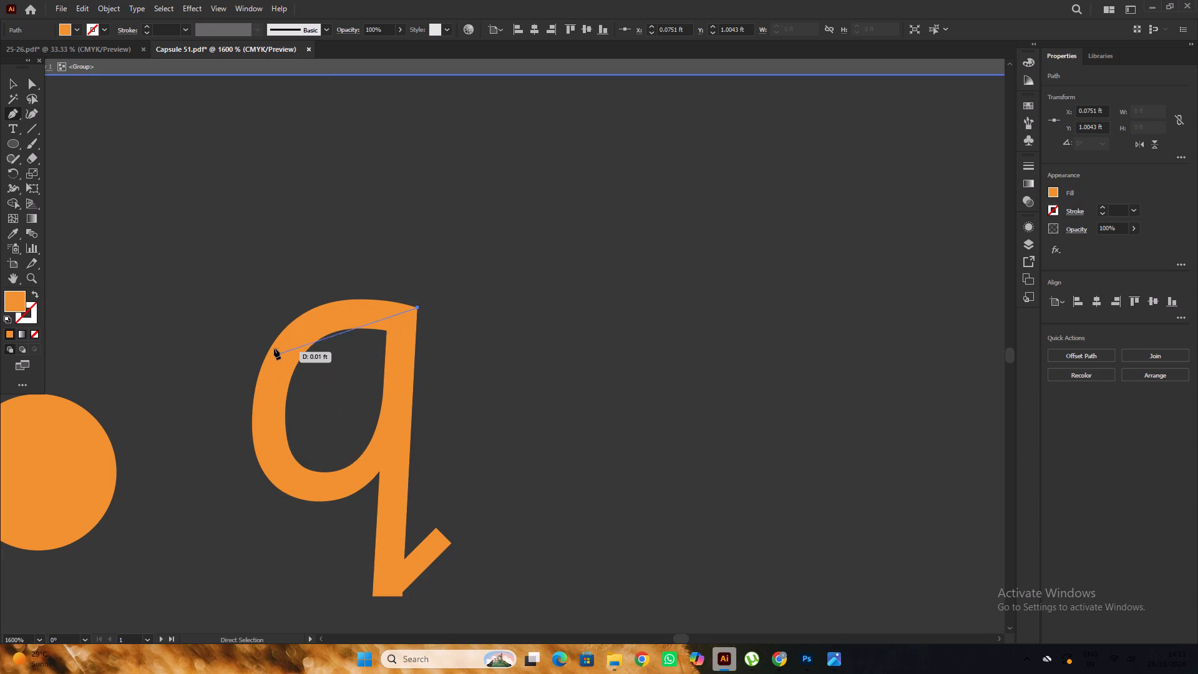
Set the new path's fill to none.
left_click(32, 336)
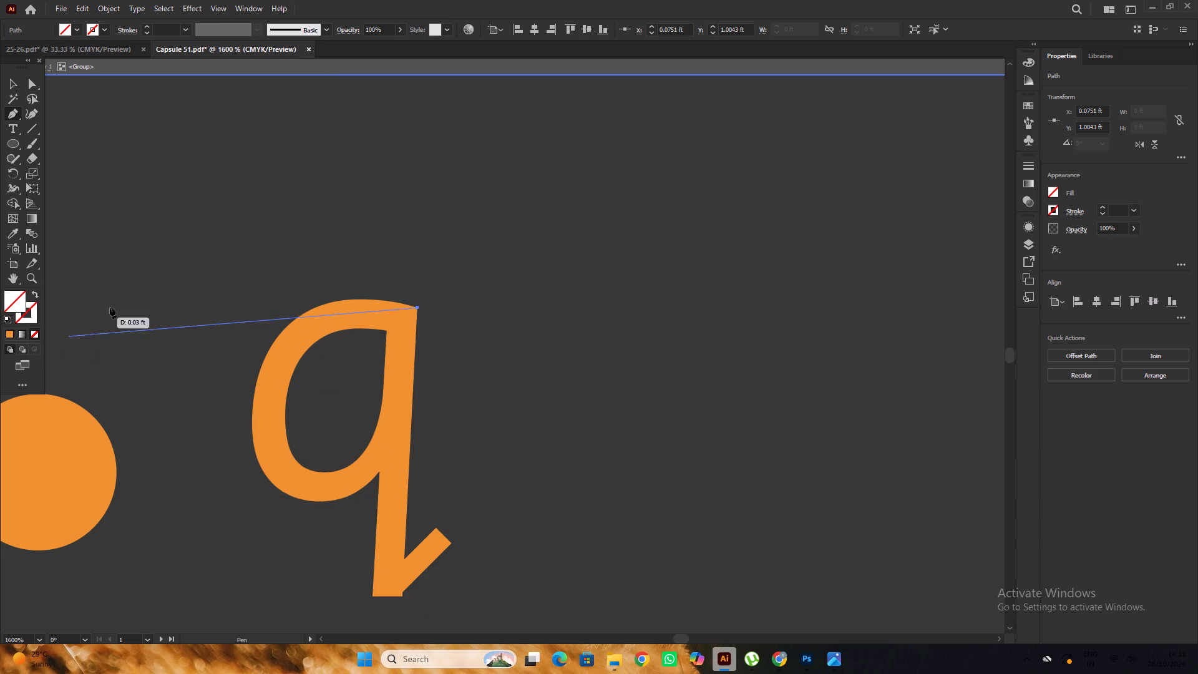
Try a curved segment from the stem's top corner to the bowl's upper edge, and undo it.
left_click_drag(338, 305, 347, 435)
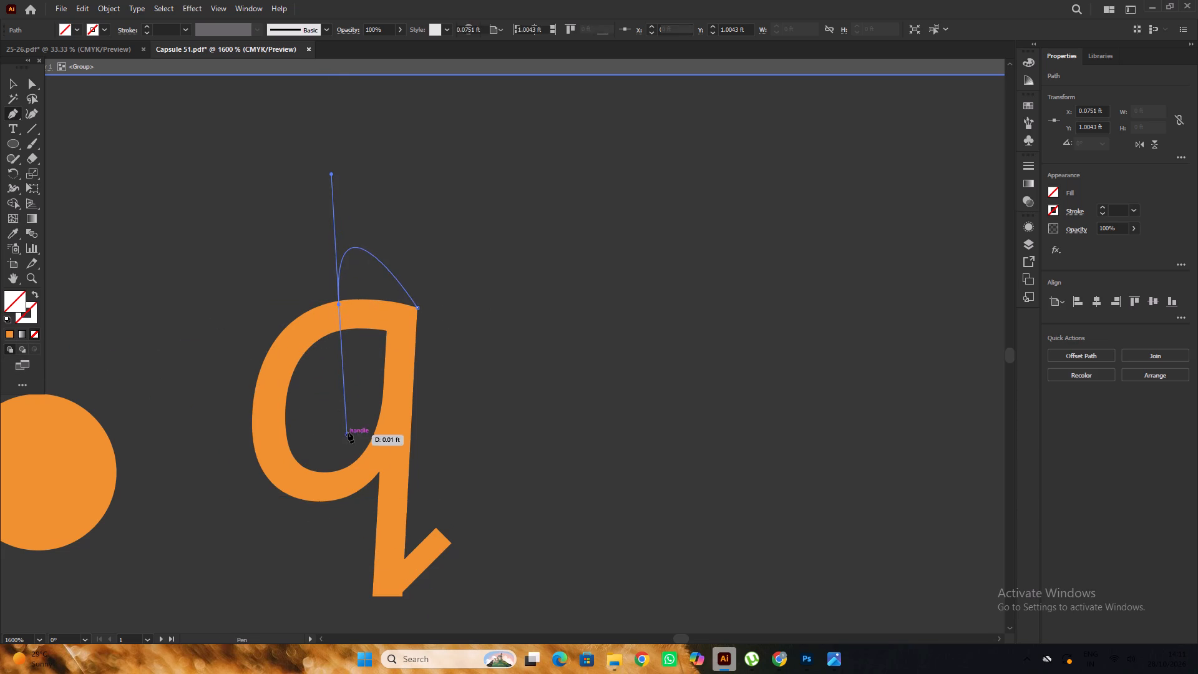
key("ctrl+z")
Trace straight segments down the q's stem, around the angled tail, along the base and up to the bowl-stem junction.
scroll(273, 330, "down", 1)
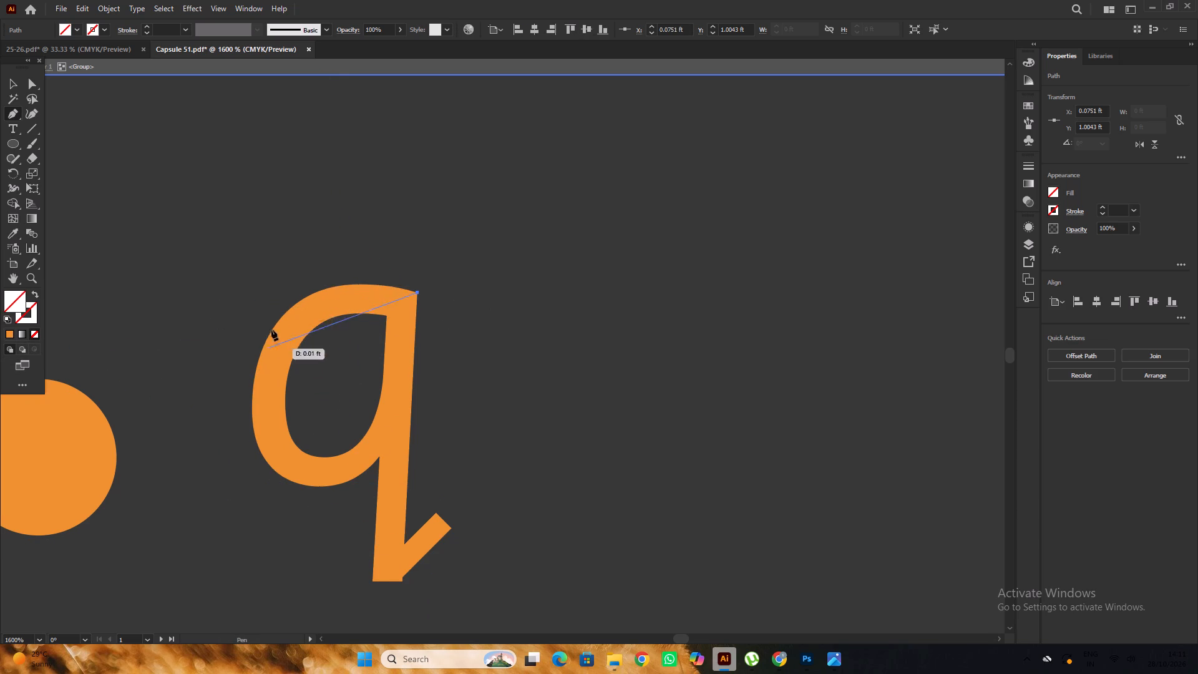
scroll(263, 305, "down", 6)
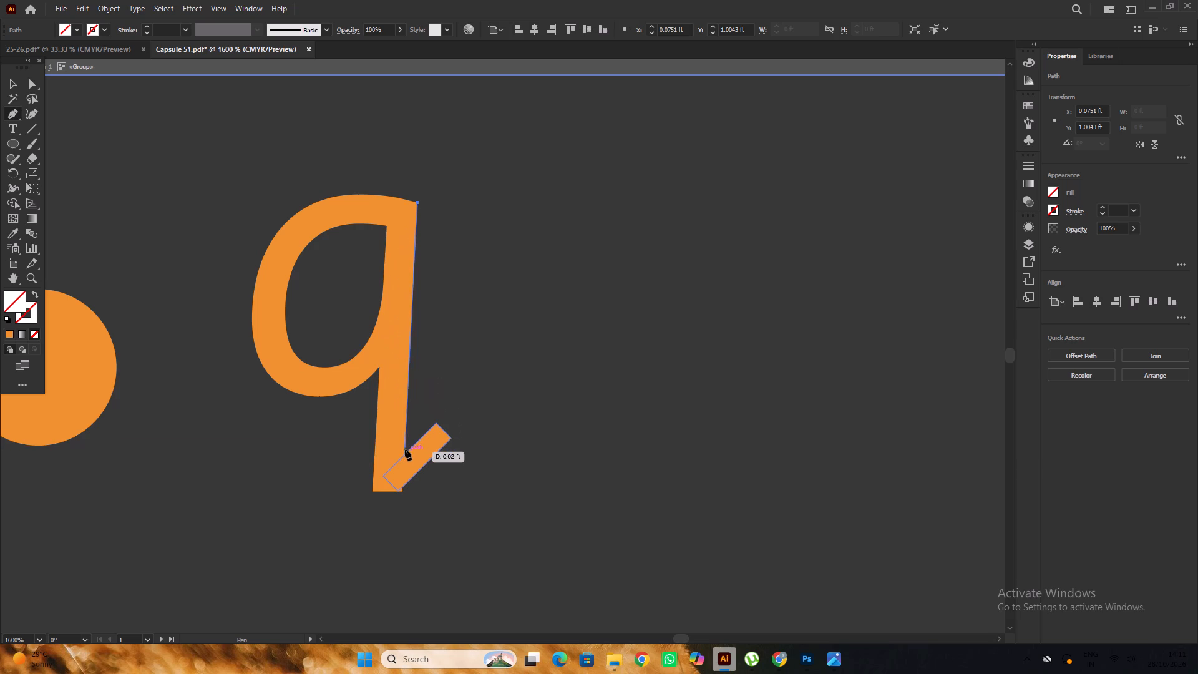
scroll(402, 449, "down", 3)
scroll(397, 409, "up", 1)
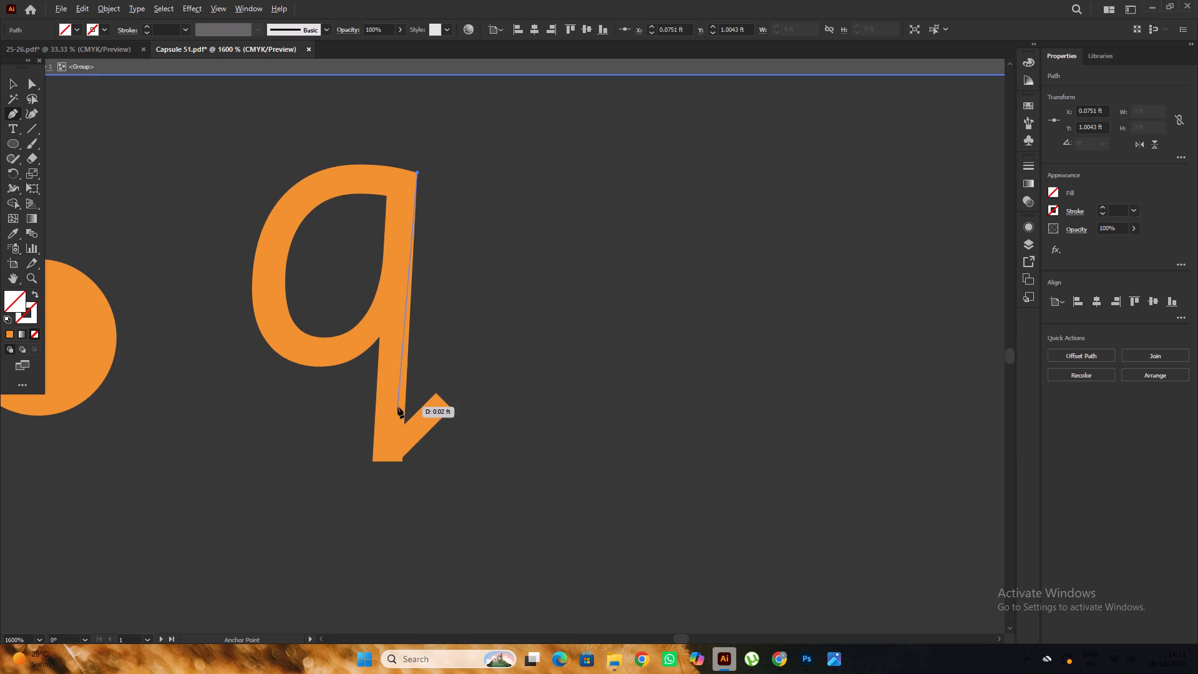
left_click(403, 424)
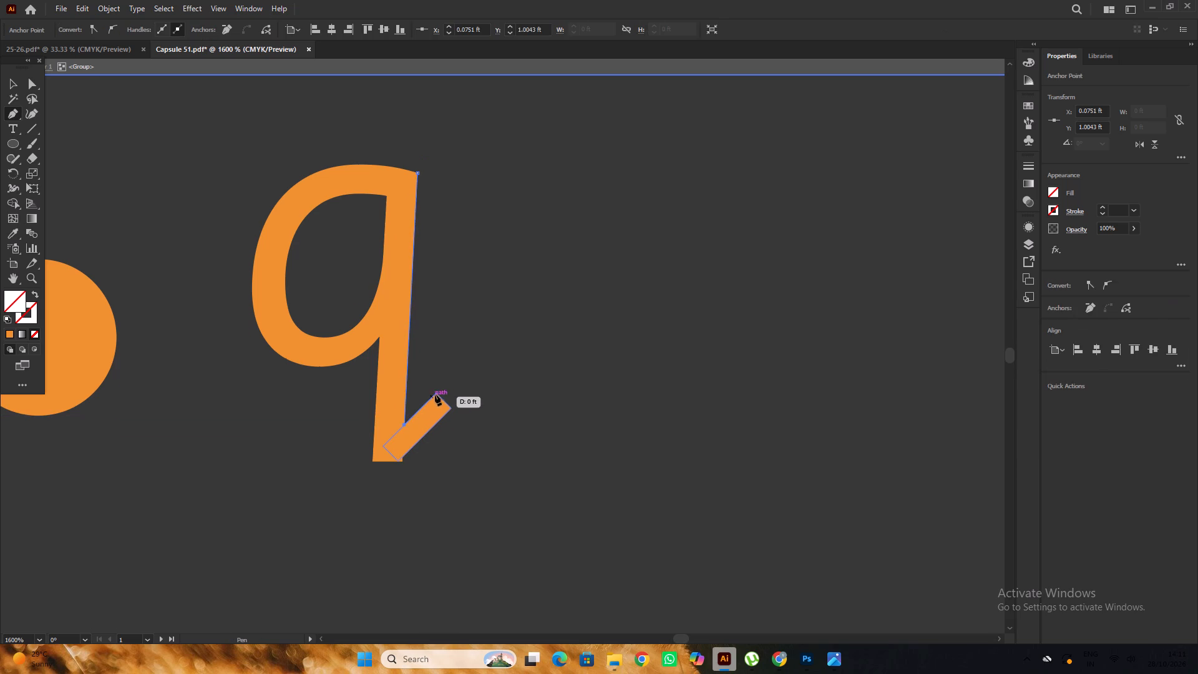
left_click(436, 393)
left_click(451, 410)
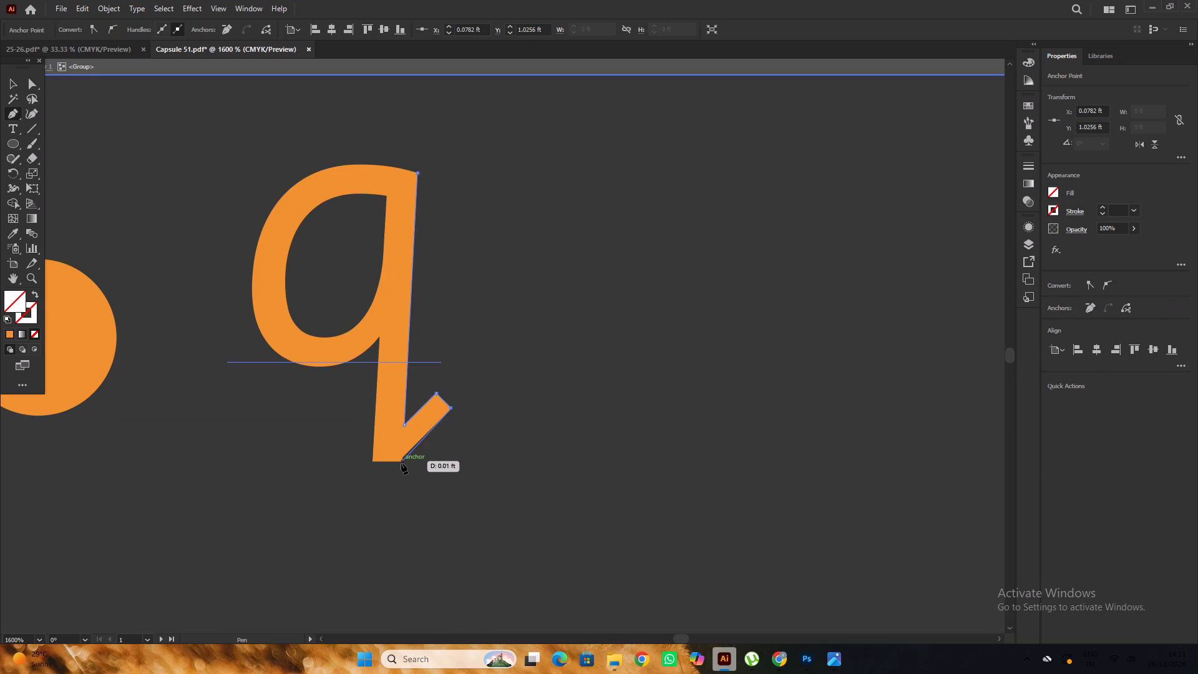
scroll(401, 463, "up", 2, "alt")
left_click(403, 456)
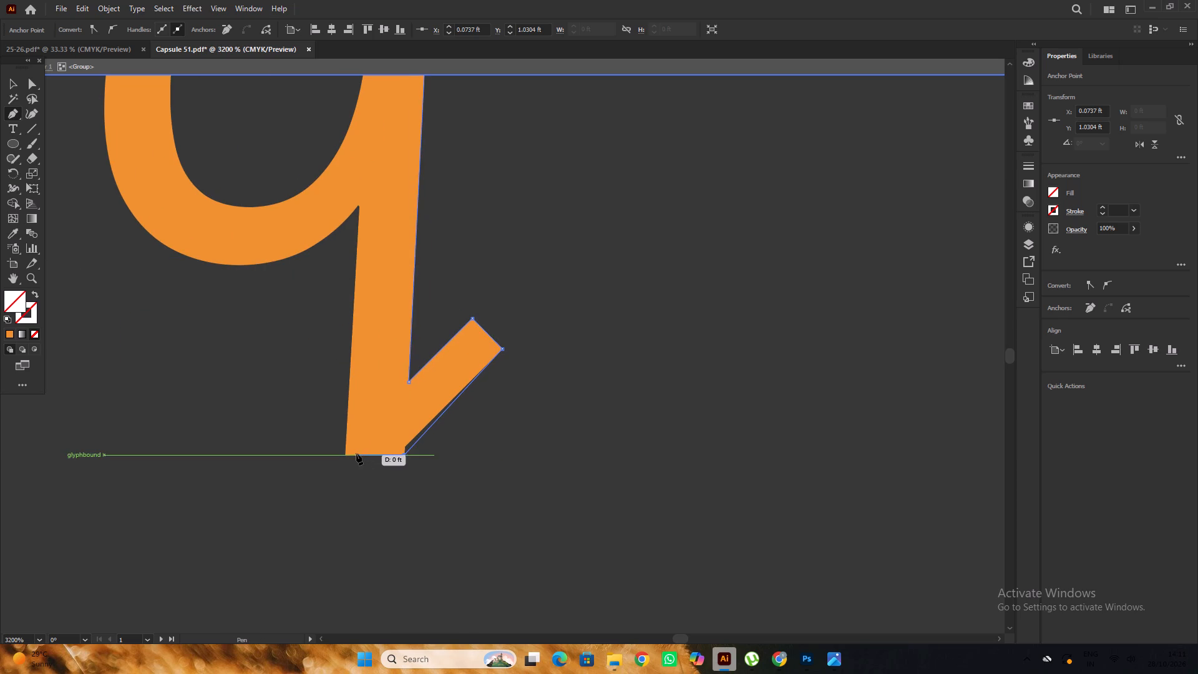
left_click(344, 454)
scroll(349, 452, "down", 1, "alt")
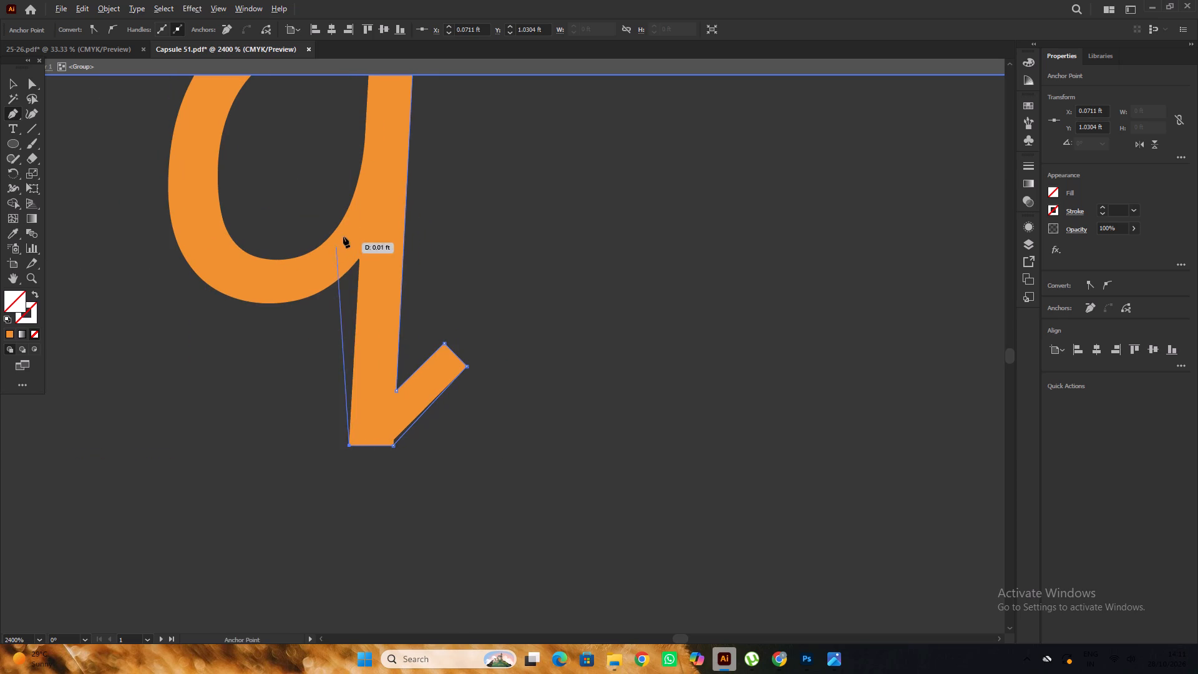
left_click(361, 260)
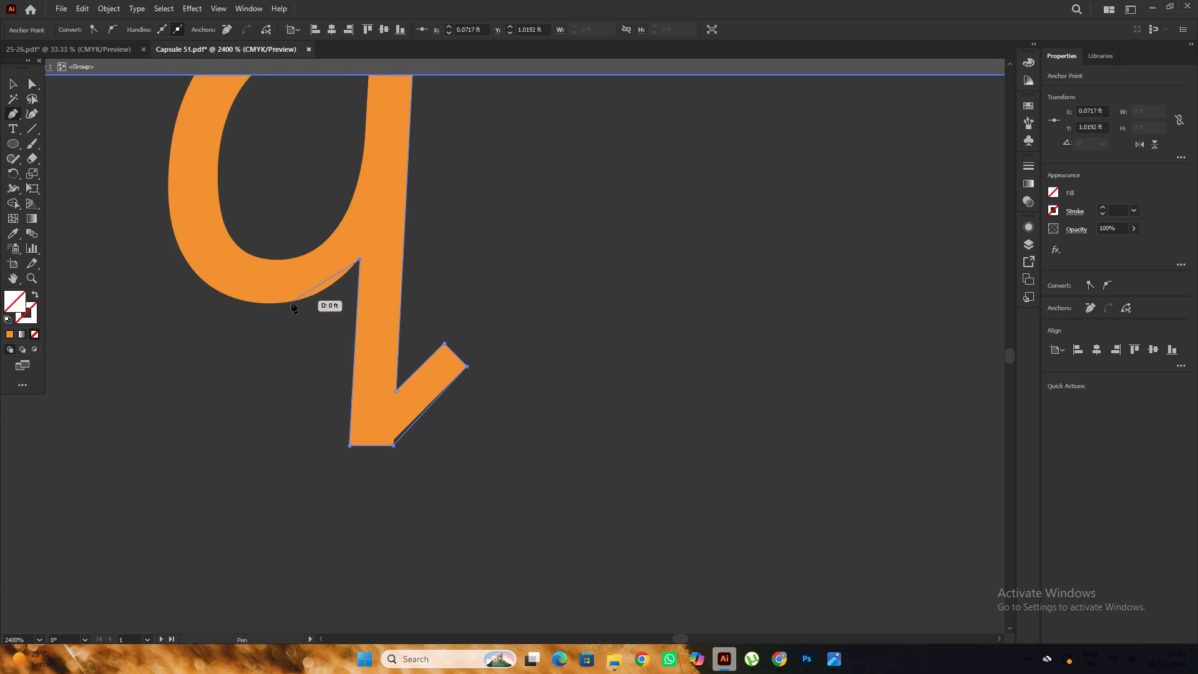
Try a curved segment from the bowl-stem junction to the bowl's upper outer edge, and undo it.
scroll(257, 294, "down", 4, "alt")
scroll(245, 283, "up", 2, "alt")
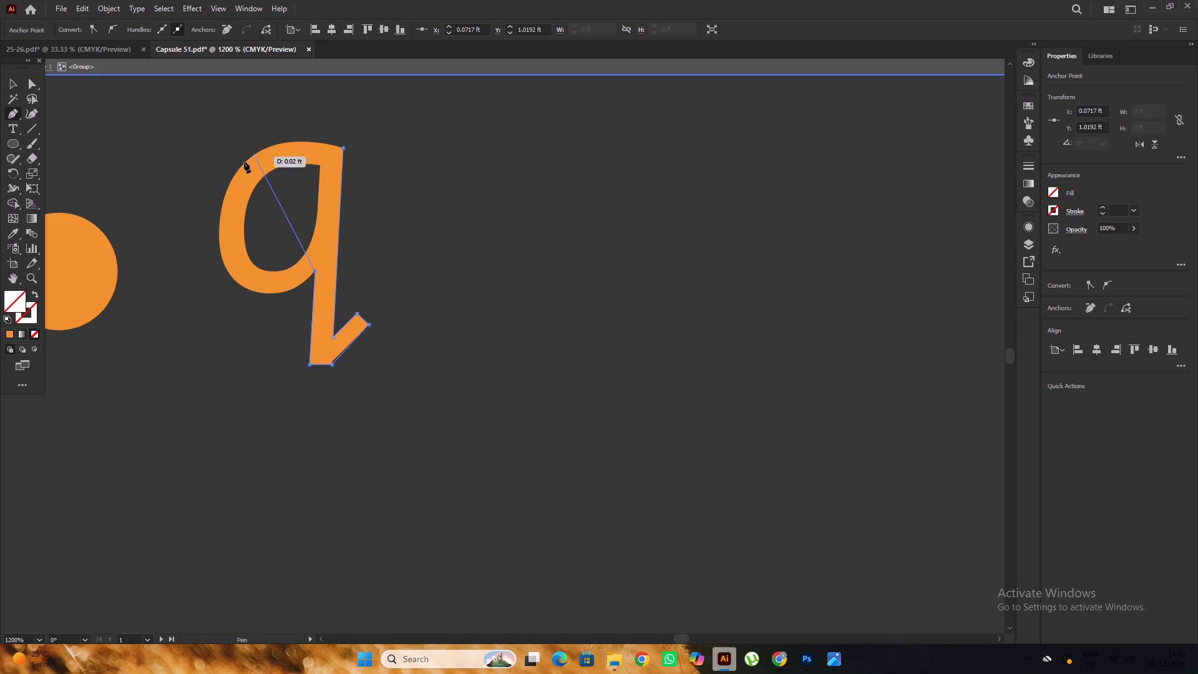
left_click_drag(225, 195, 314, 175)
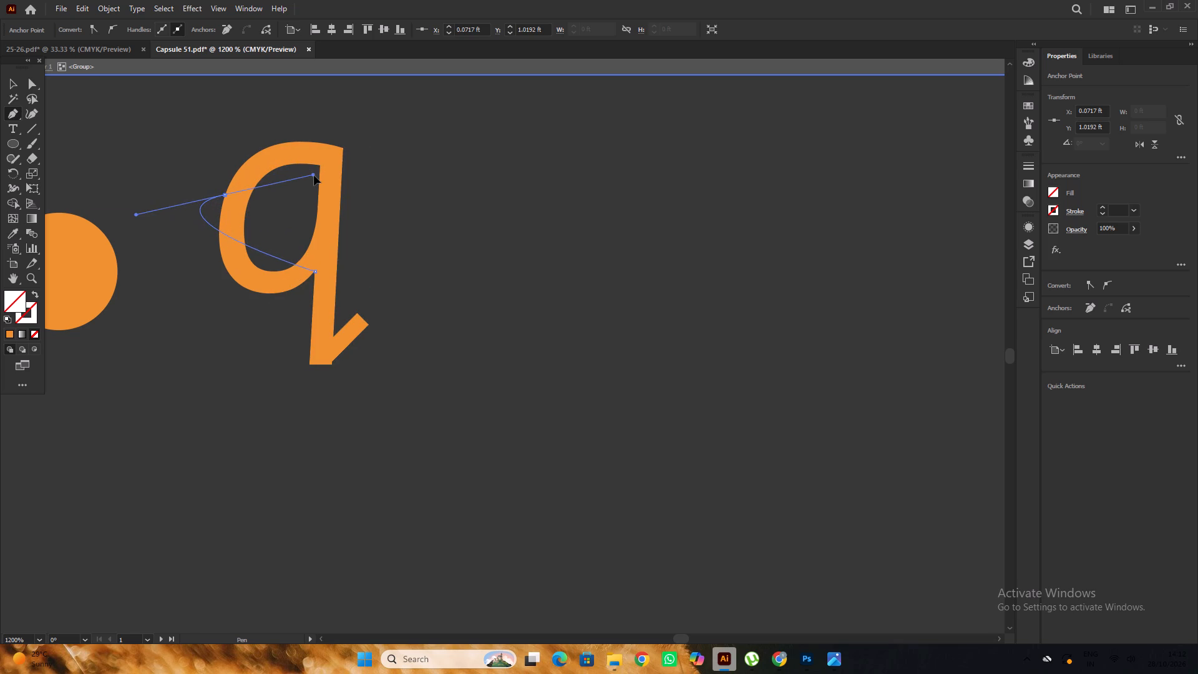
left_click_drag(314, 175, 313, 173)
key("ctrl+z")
Add an anchor on the bowl's outermost side edge and close the path at the stem's top corner.
scroll(223, 227, "up", 3)
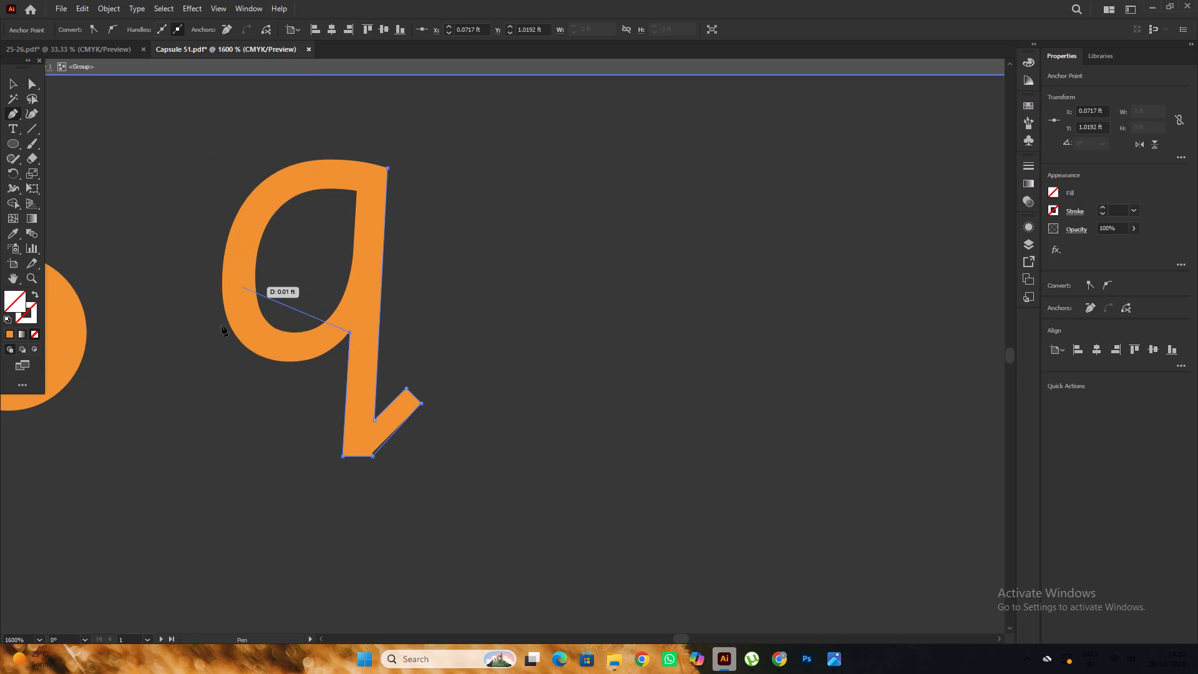
left_click(222, 278)
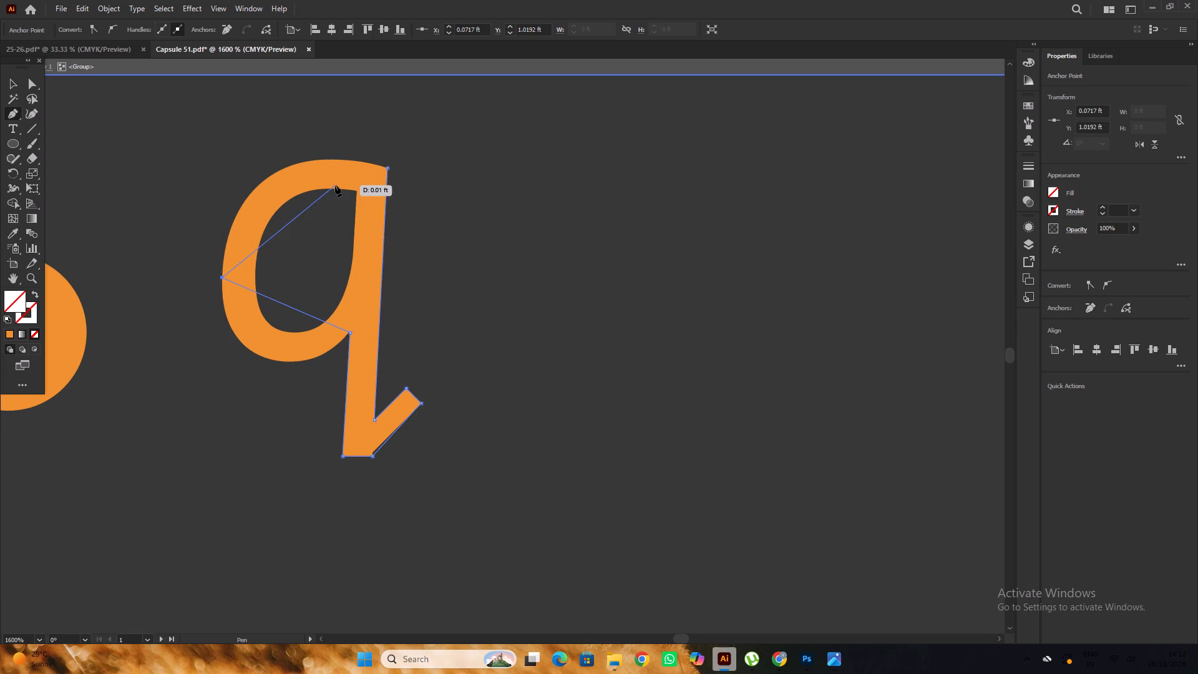
left_click(385, 169)
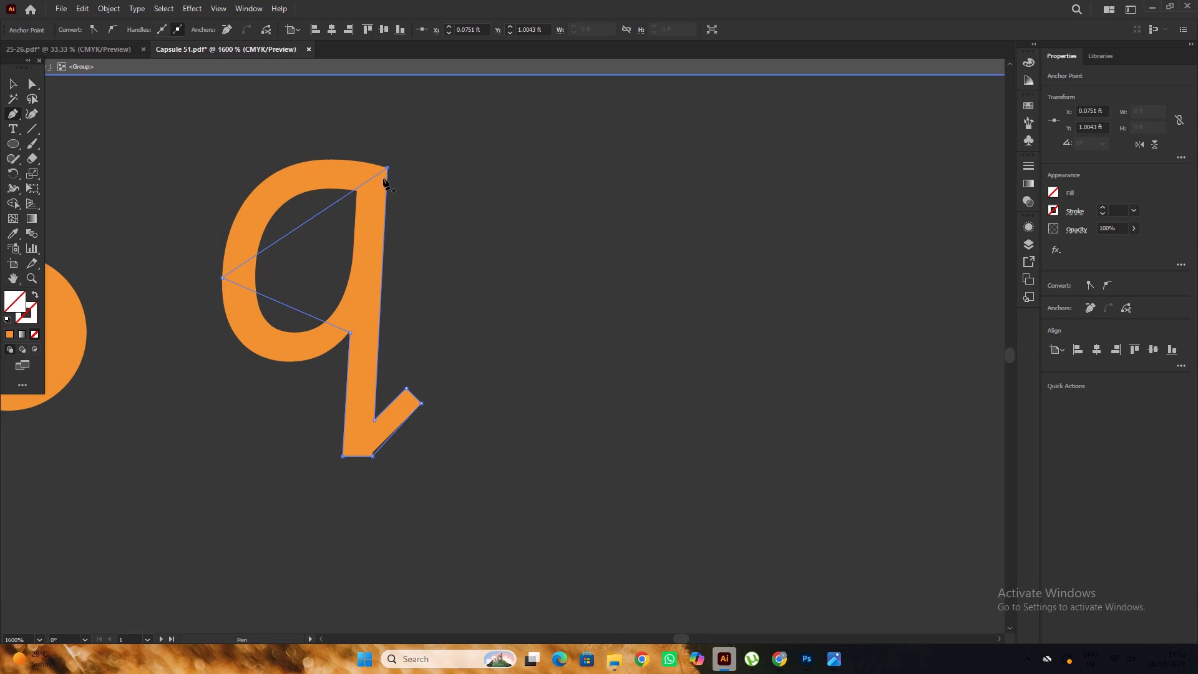
Bend the path's upper segment to follow the bowl's upper outer edge with the Curvature tool, using two added points.
left_click(30, 114)
scroll(189, 171, "up", 3)
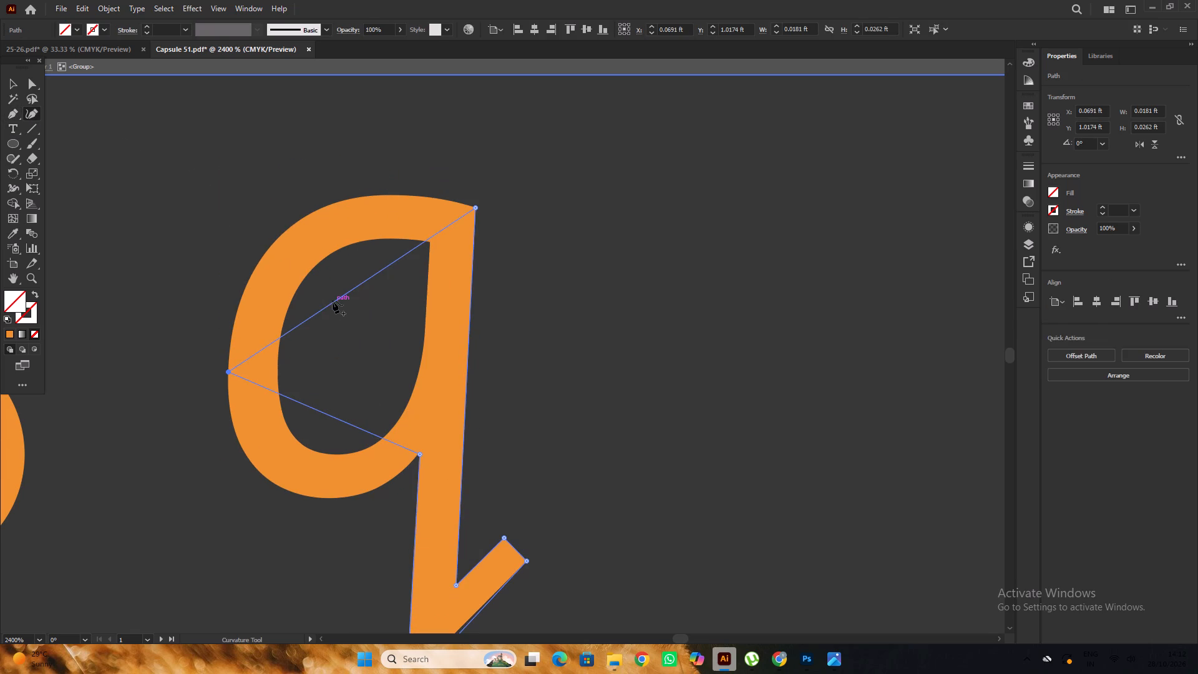
left_click_drag(333, 301, 290, 226)
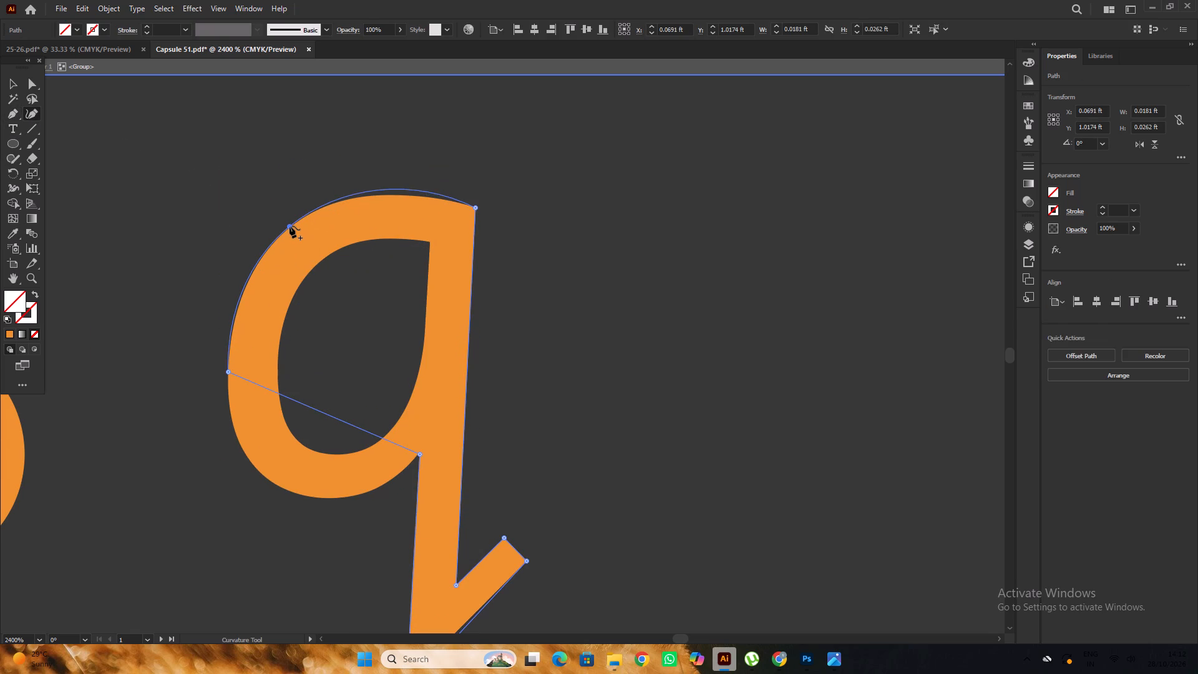
left_click_drag(290, 226, 290, 228)
scroll(290, 228, "up", 3)
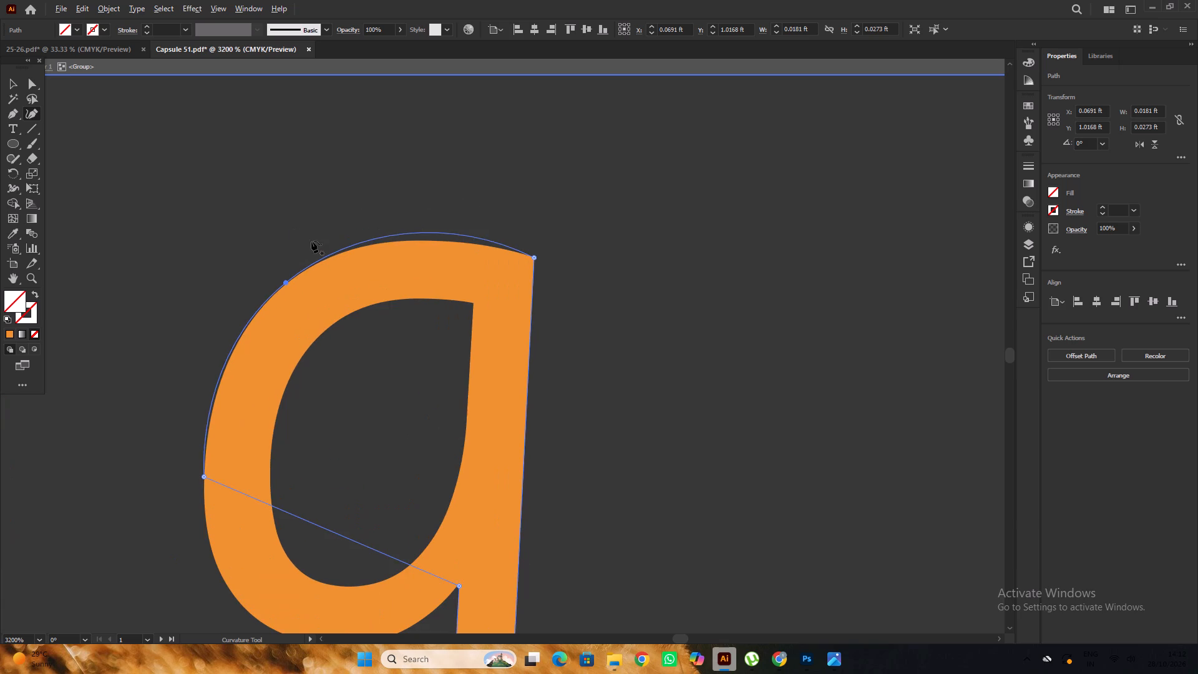
scroll(332, 264, "up", 2, "alt")
left_click(253, 306)
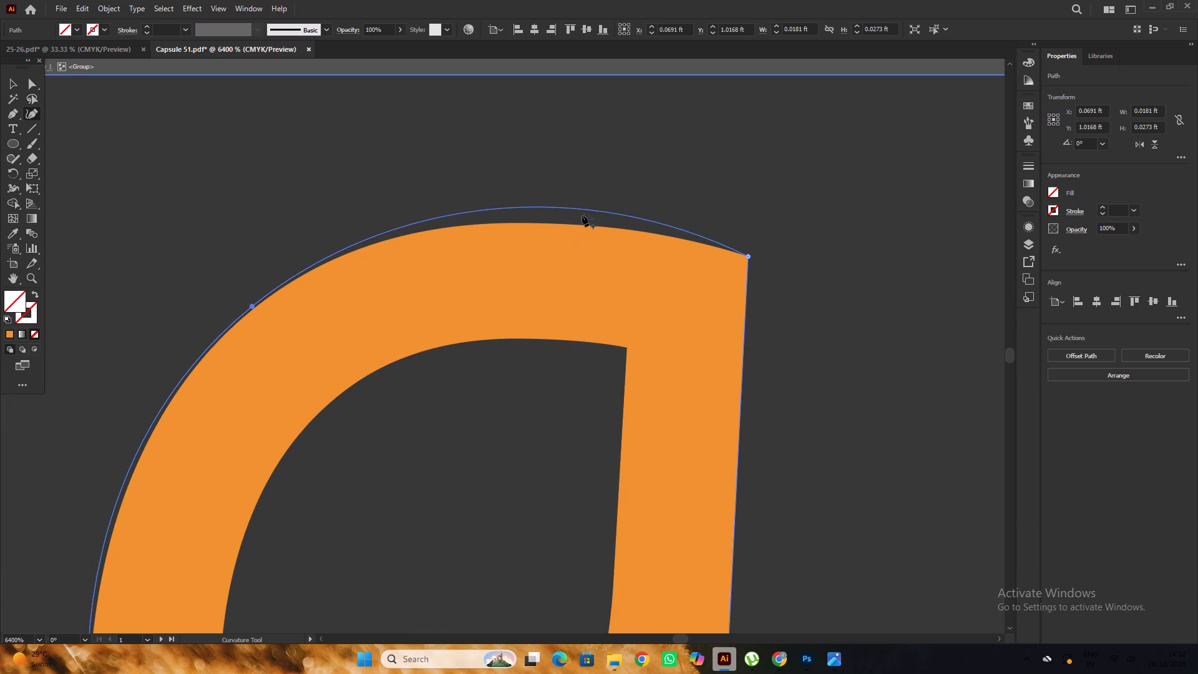
left_click_drag(583, 210, 587, 226)
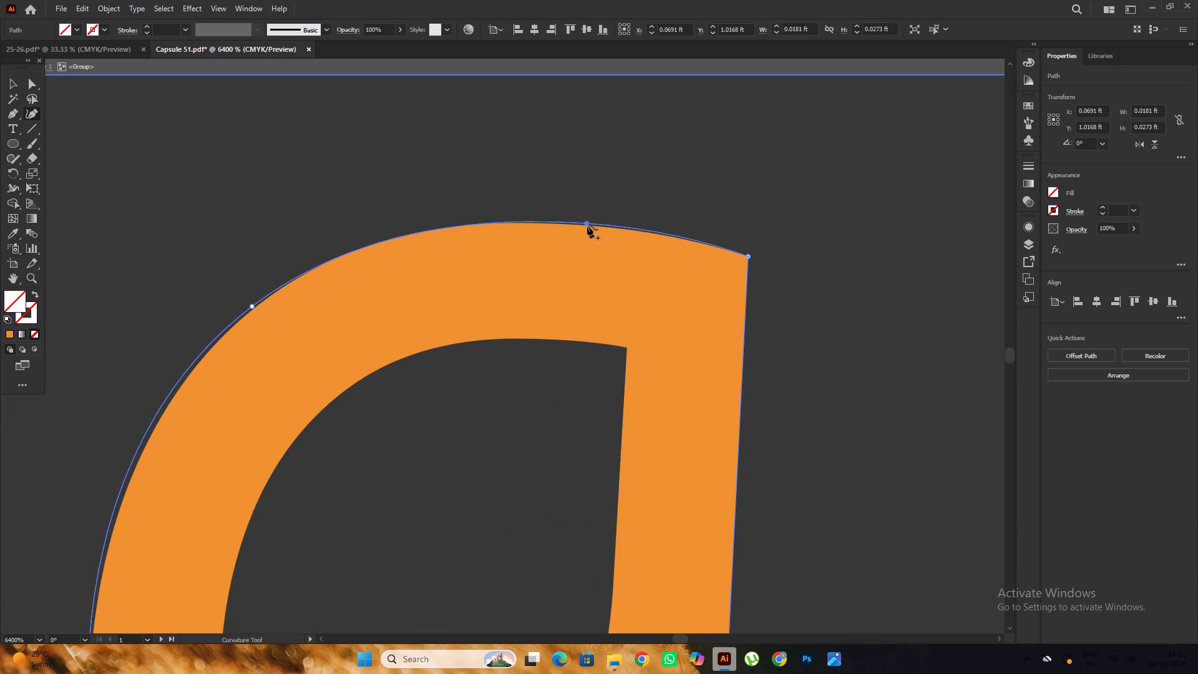
left_click_drag(587, 226, 587, 227)
Bend the path's lower segment to follow the bowl's lower outer edge, using two added points fitted to the curve.
scroll(585, 227, "down", 4, "alt")
scroll(554, 266, "down", 1)
scroll(539, 354, "up", 2, "alt")
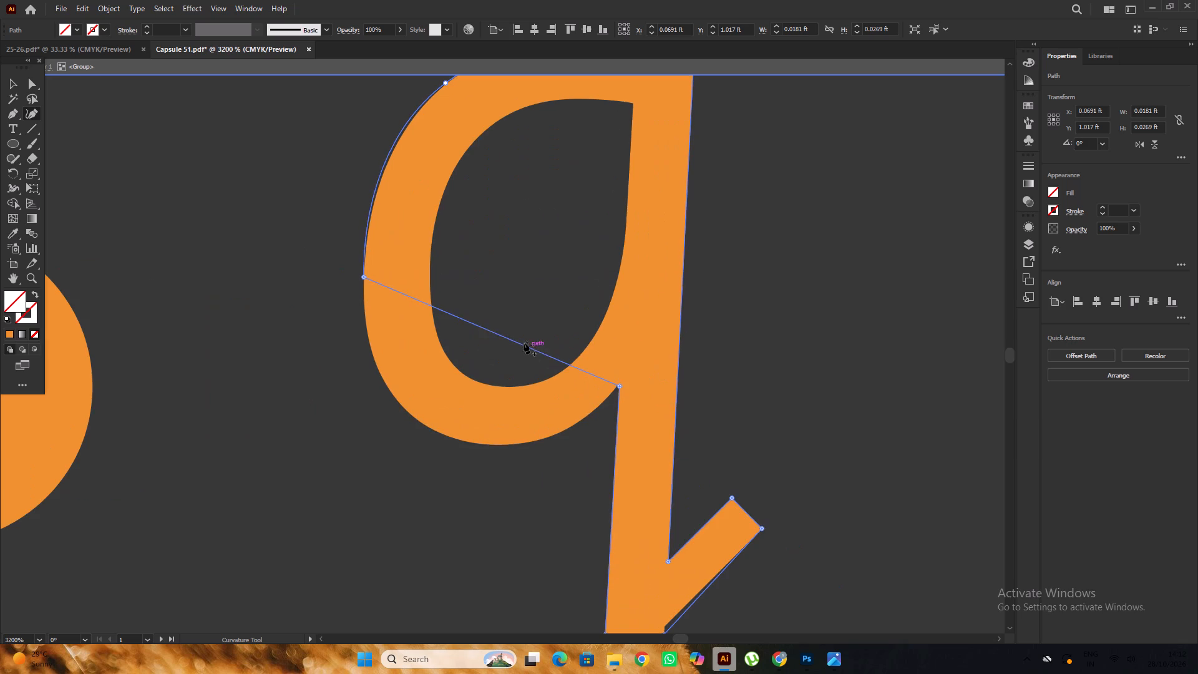
left_click_drag(517, 341, 495, 444)
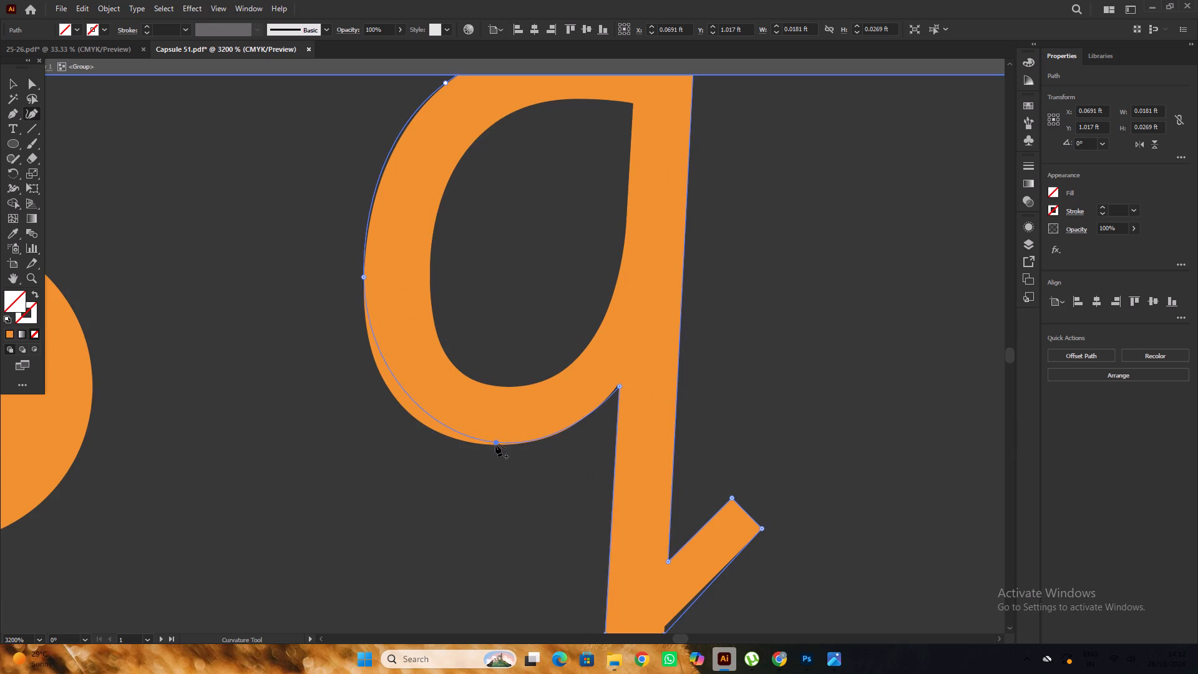
left_click_drag(495, 444, 493, 442)
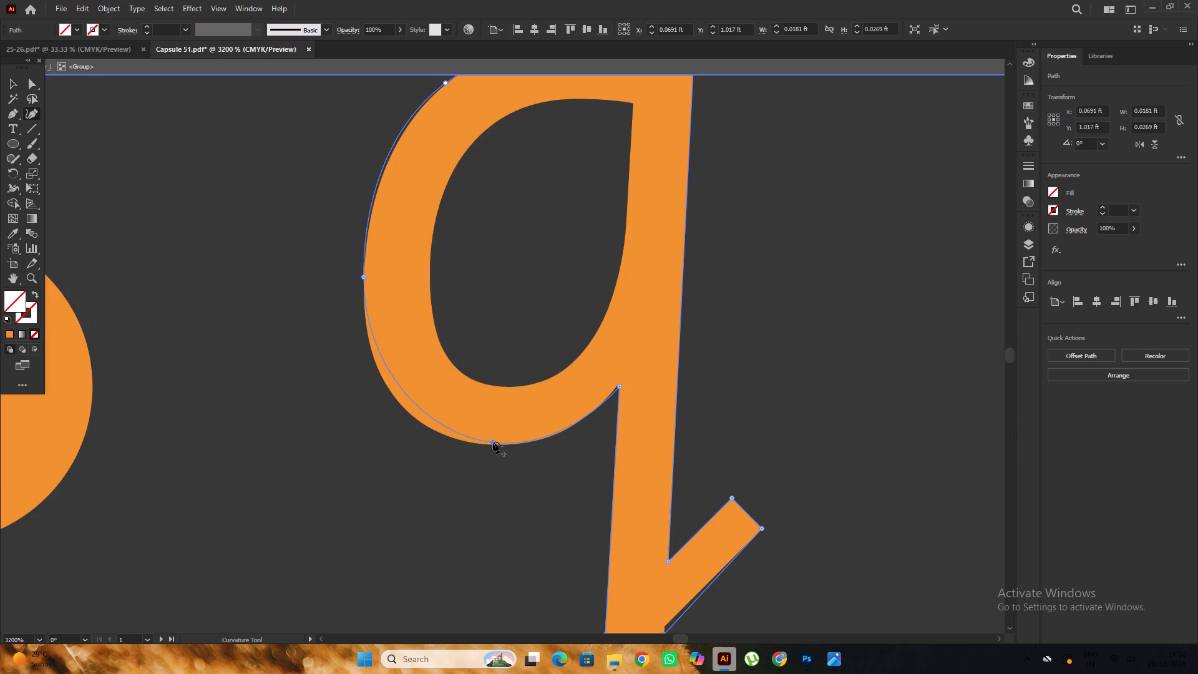
left_click_drag(493, 442, 494, 446)
scroll(405, 382, "up", 2, "alt")
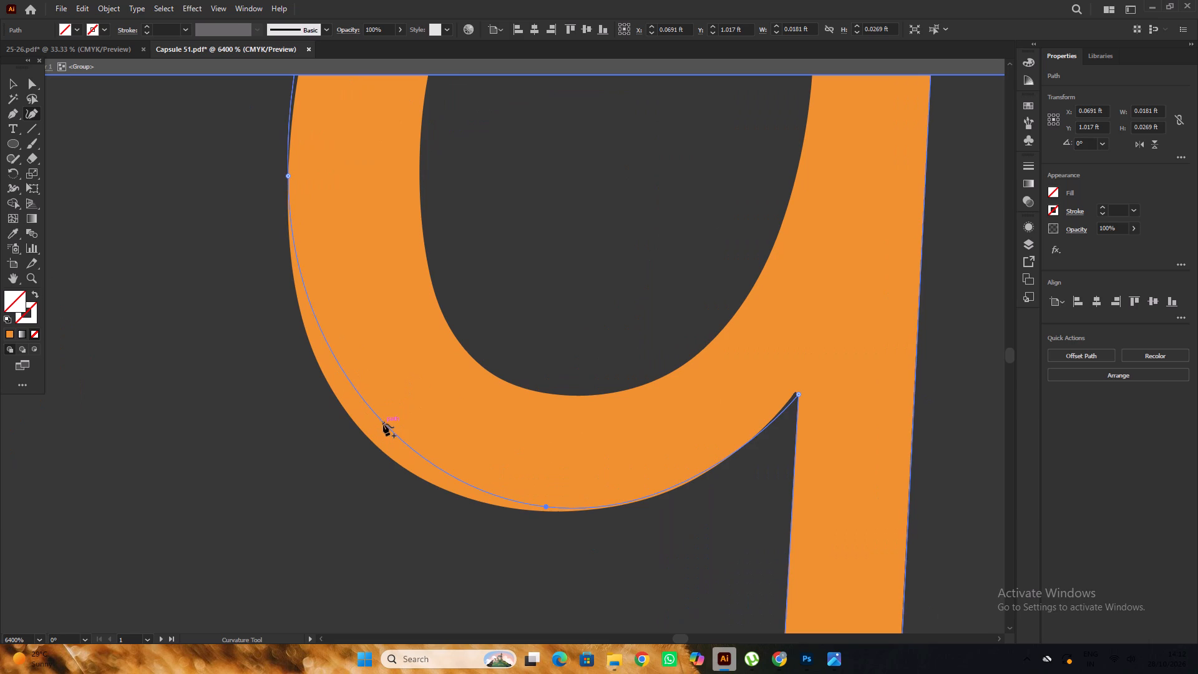
left_click_drag(383, 424, 376, 439)
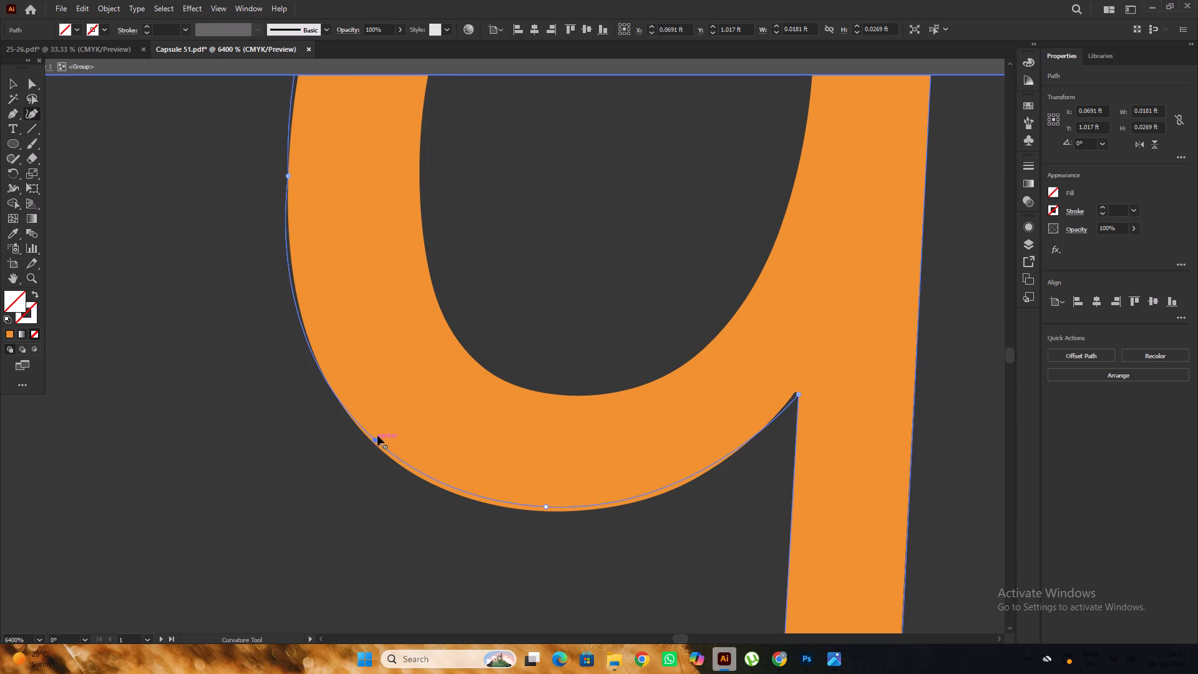
scroll(386, 402, "down", 5)
scroll(507, 283, "up", 3)
scroll(535, 351, "up", 1, "alt")
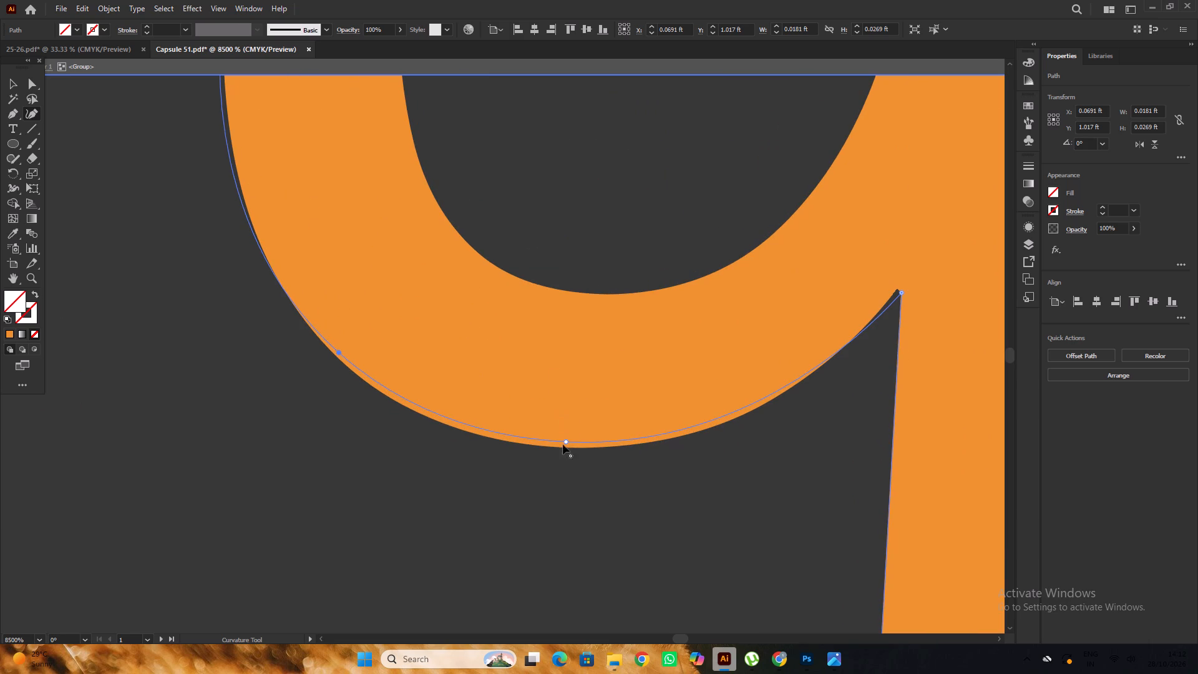
left_click_drag(565, 442, 563, 447)
Move the outline's anchor at the bowl-stem junction into the tip of the notch beneath the bowl.
scroll(555, 417, "down", 1, "alt")
scroll(804, 357, "up", 1, "alt")
scroll(797, 357, "up", 1)
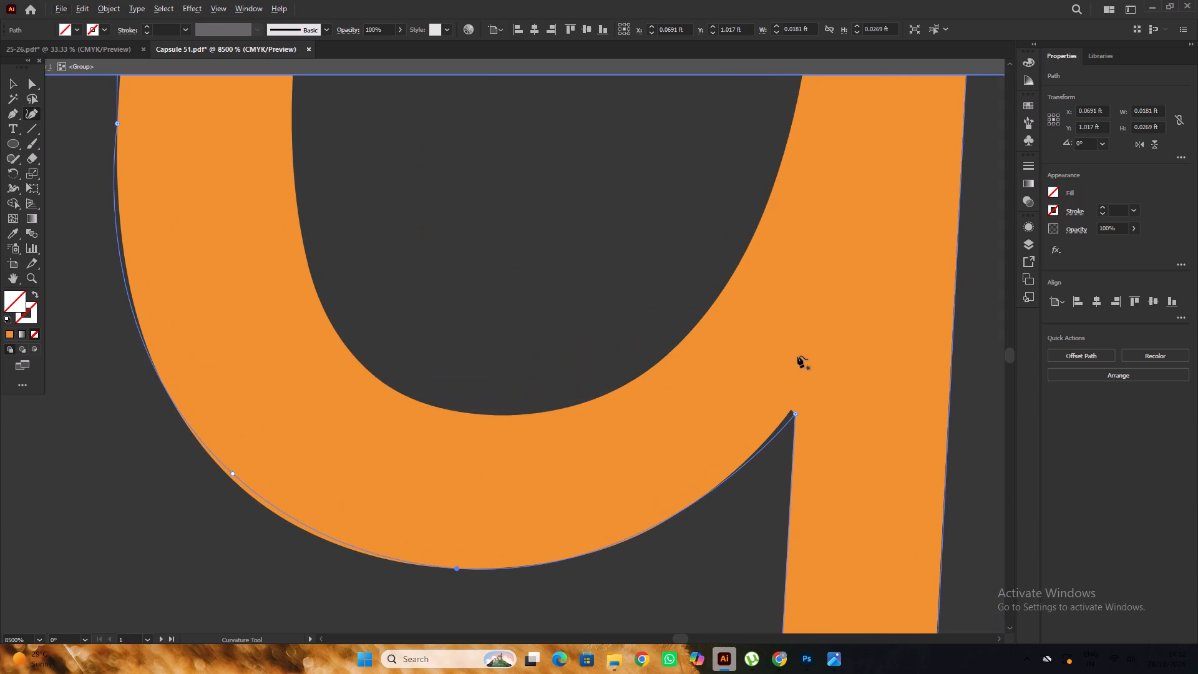
left_click(795, 414)
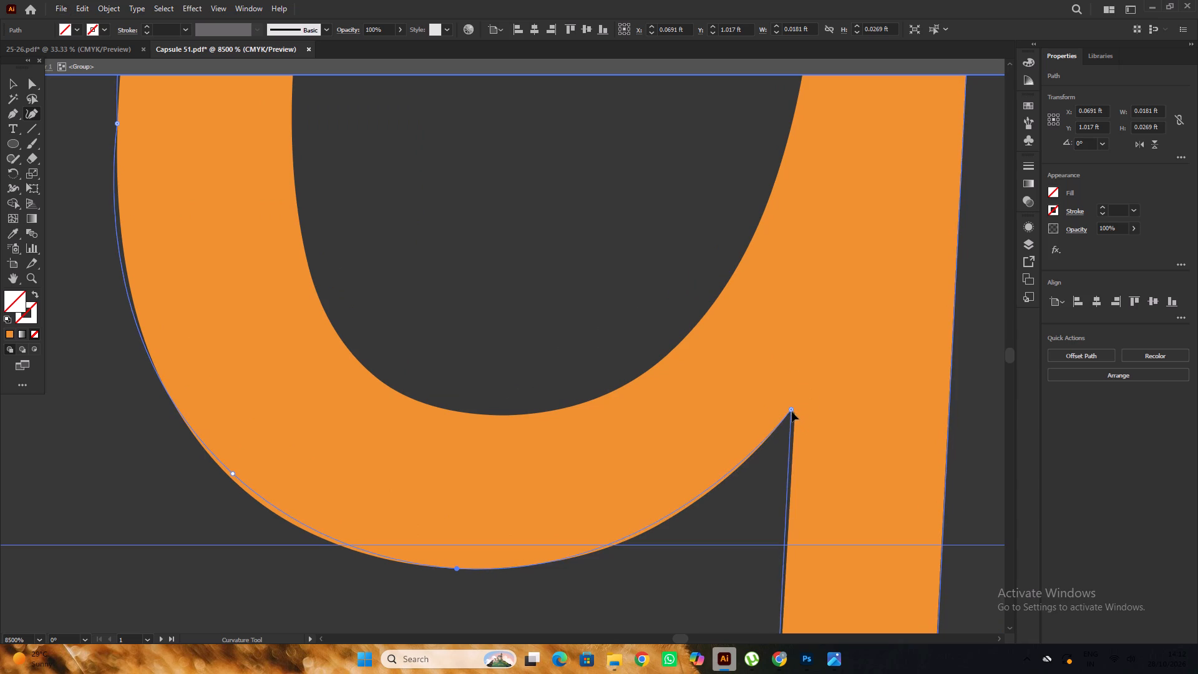
scroll(798, 419, "up", 2, "alt")
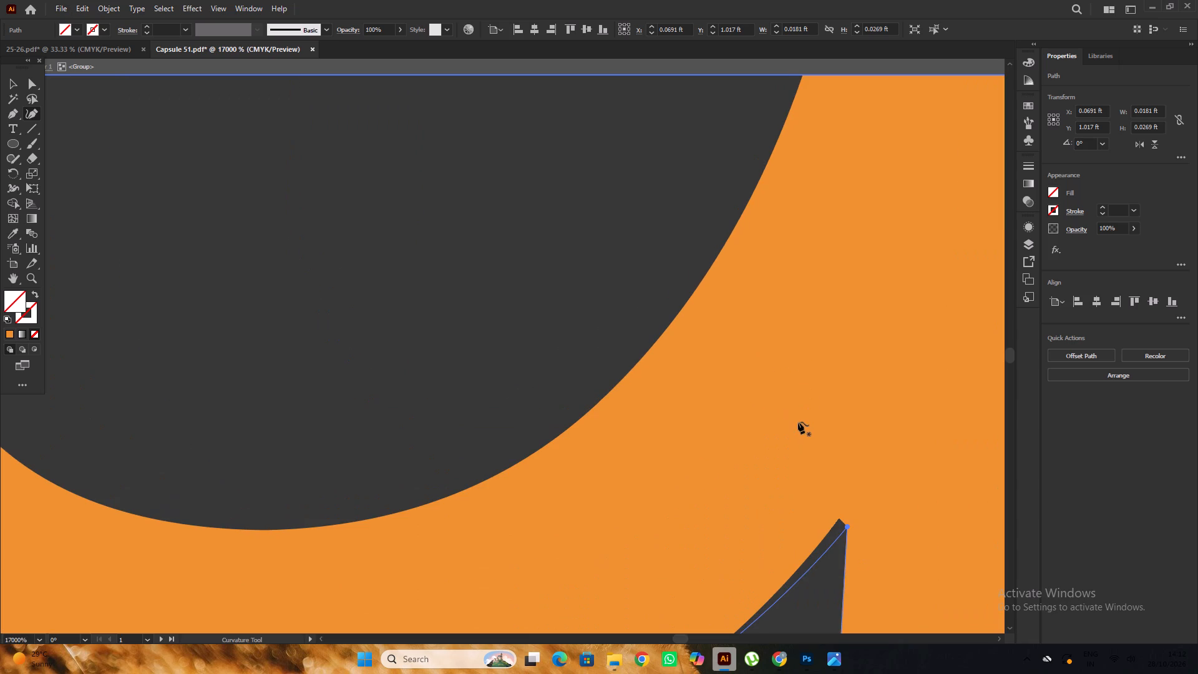
scroll(761, 398, "down", 4, "alt")
scroll(781, 366, "up", 1)
scroll(791, 295, "up", 2, "alt")
left_click(794, 444)
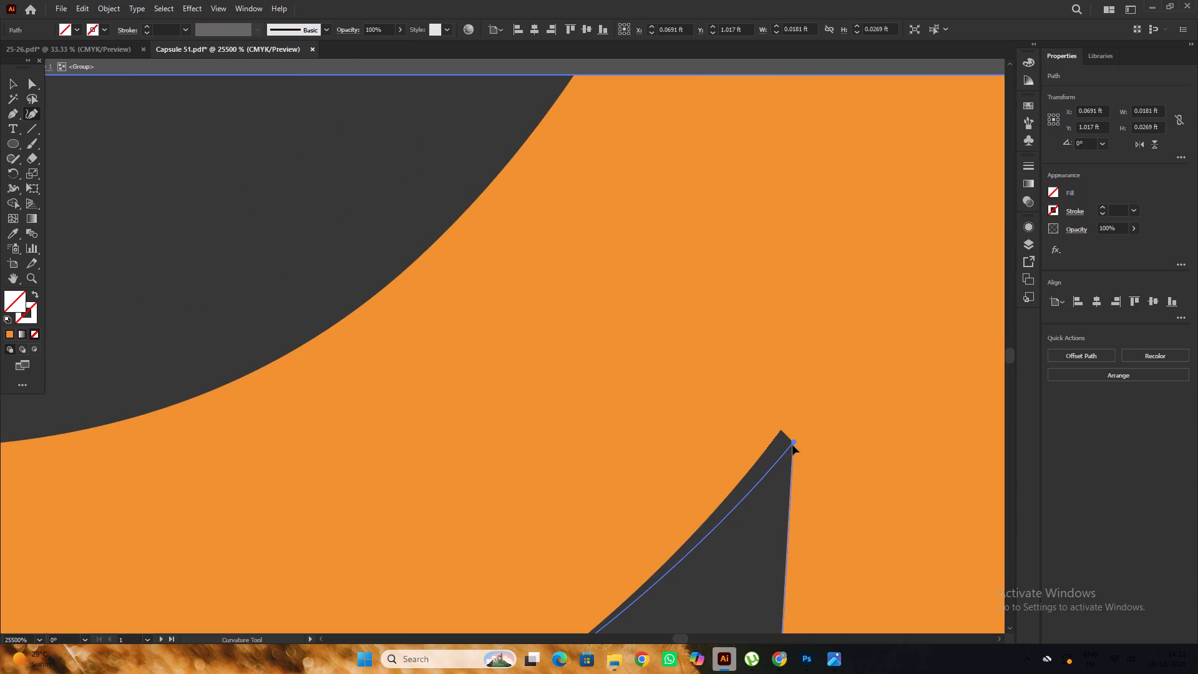
scroll(789, 440, "down", 2, "alt")
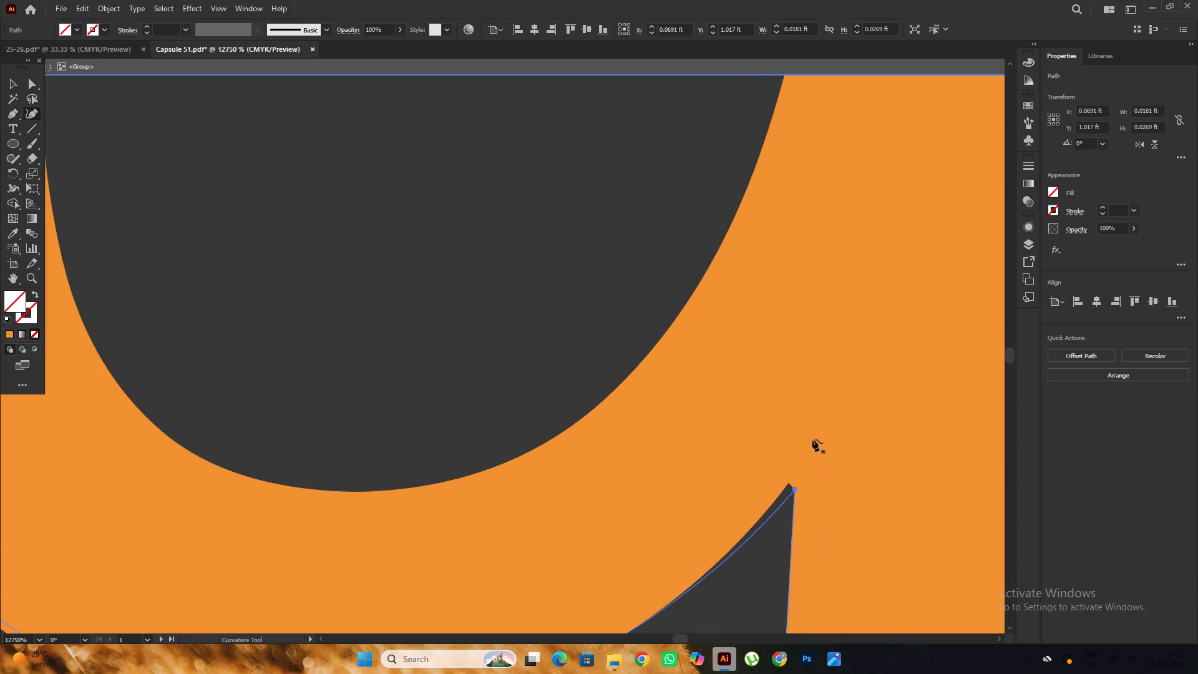
scroll(829, 461, "up", 1, "alt")
left_click(848, 526)
left_click_drag(848, 526, 848, 525)
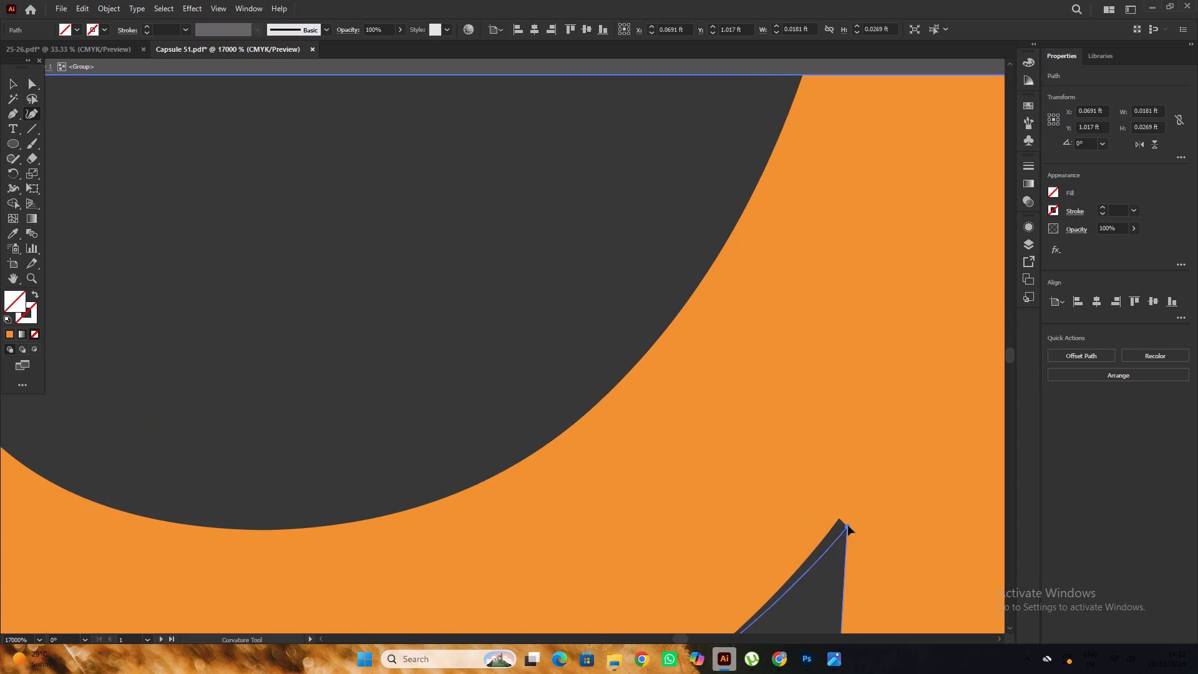
left_click_drag(848, 525, 842, 520)
scroll(595, 408, "down", 6, "alt")
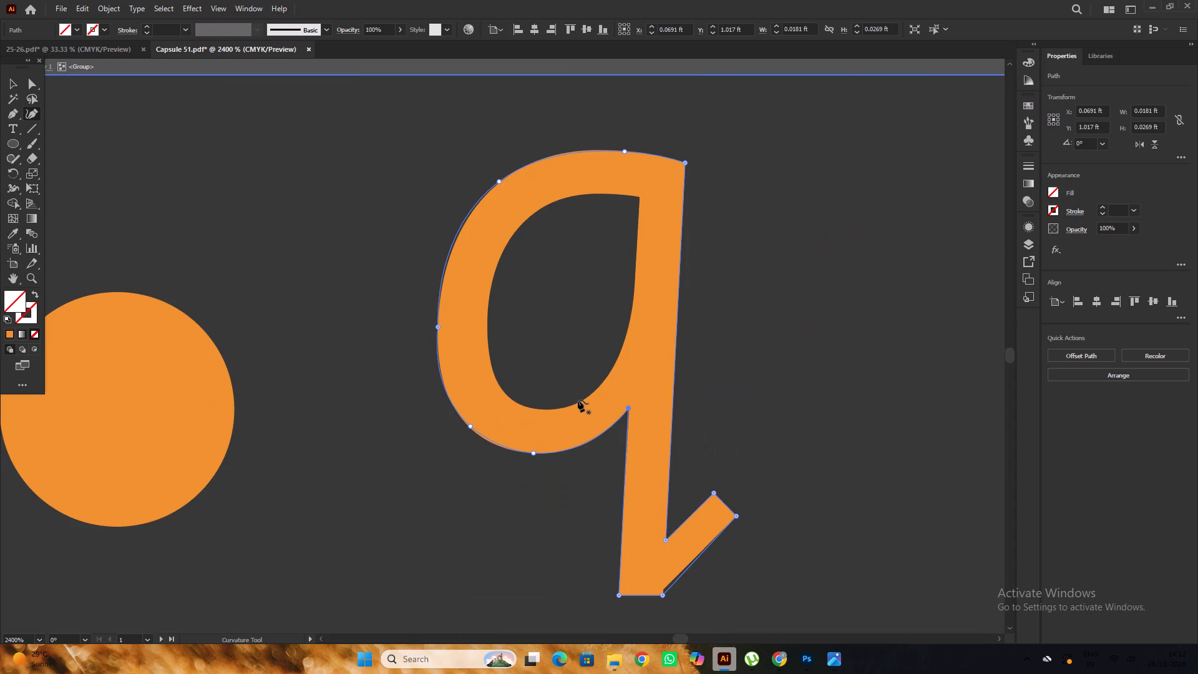
scroll(632, 426, "up", 3, "alt")
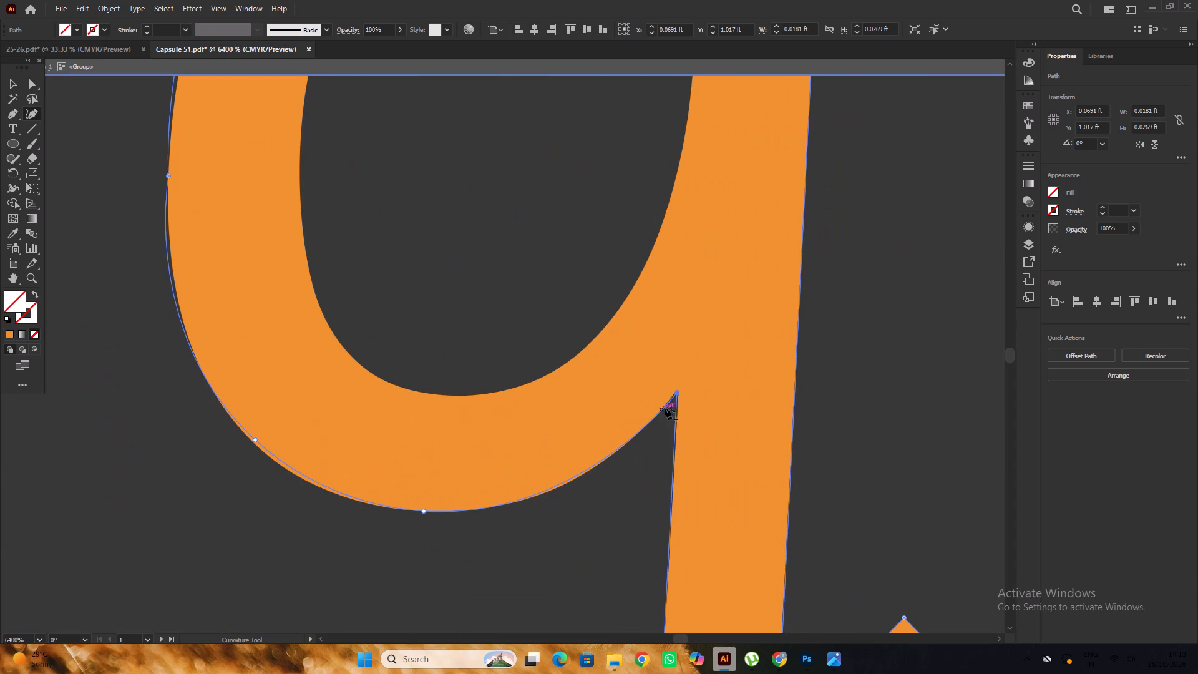
scroll(675, 398, "up", 2, "alt")
left_click(631, 325)
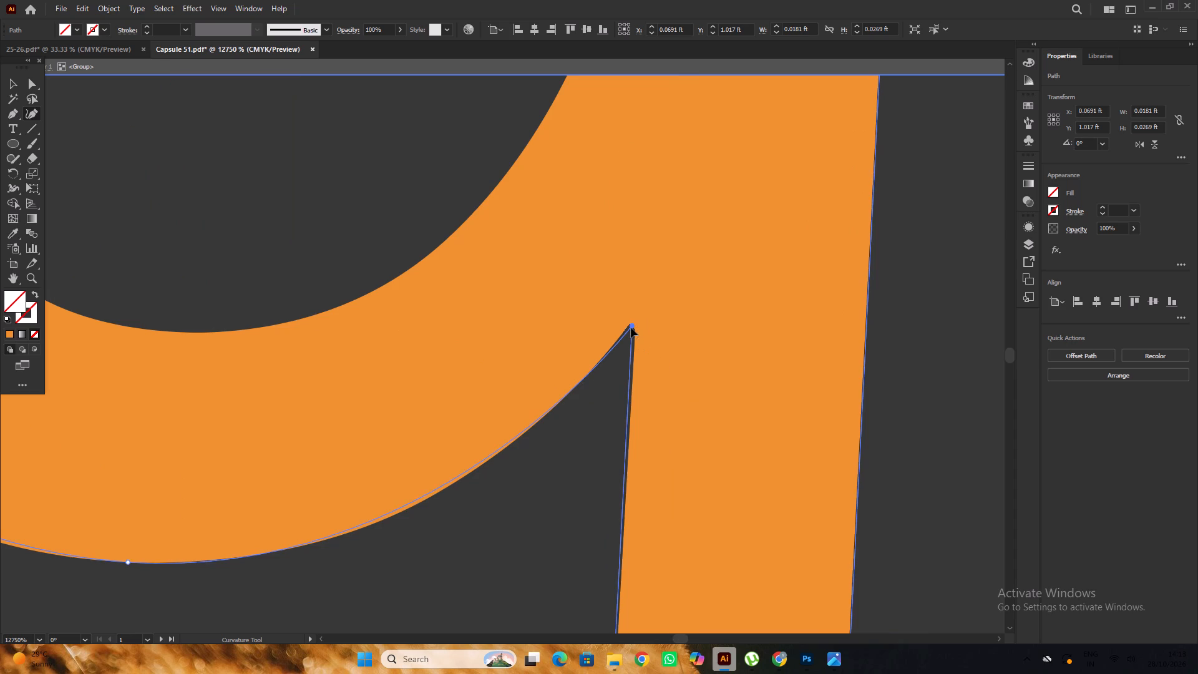
Slide the two curve points on the bowl's lower outer edge along it toward the stem to tighten the fit.
scroll(633, 328, "down", 2, "alt")
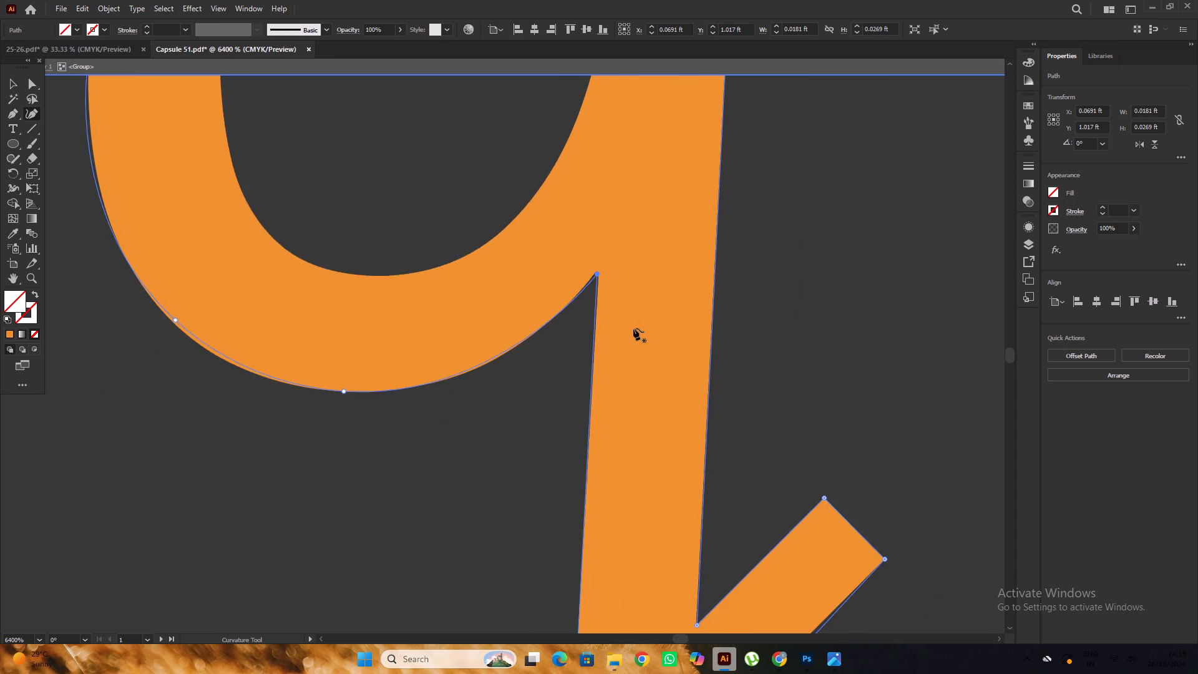
scroll(633, 328, "down", 2)
scroll(293, 274, "up", 2, "alt")
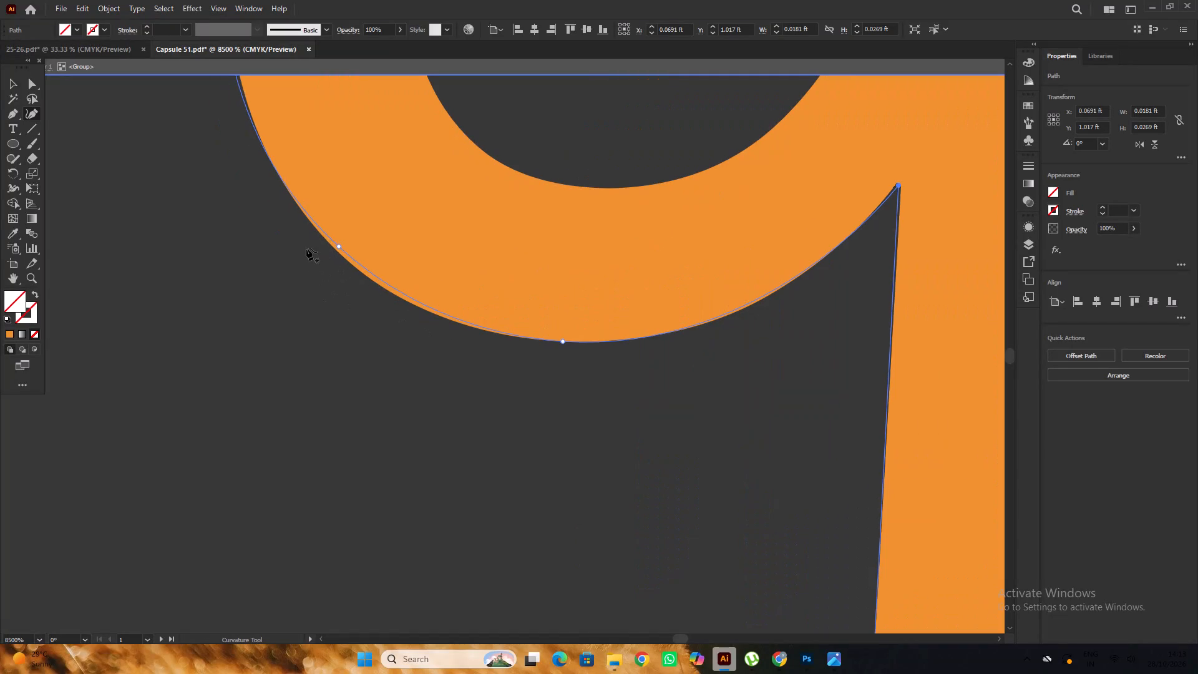
left_click_drag(339, 245, 358, 270)
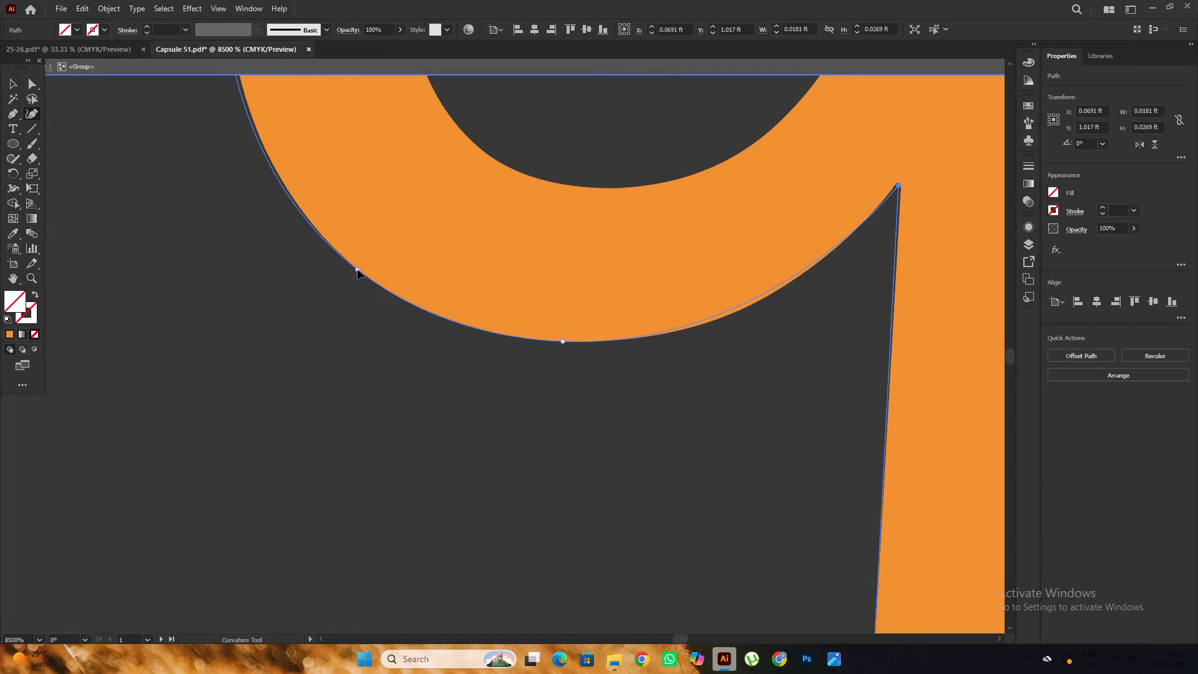
left_click_drag(358, 270, 358, 268)
scroll(458, 310, "down", 2, "alt")
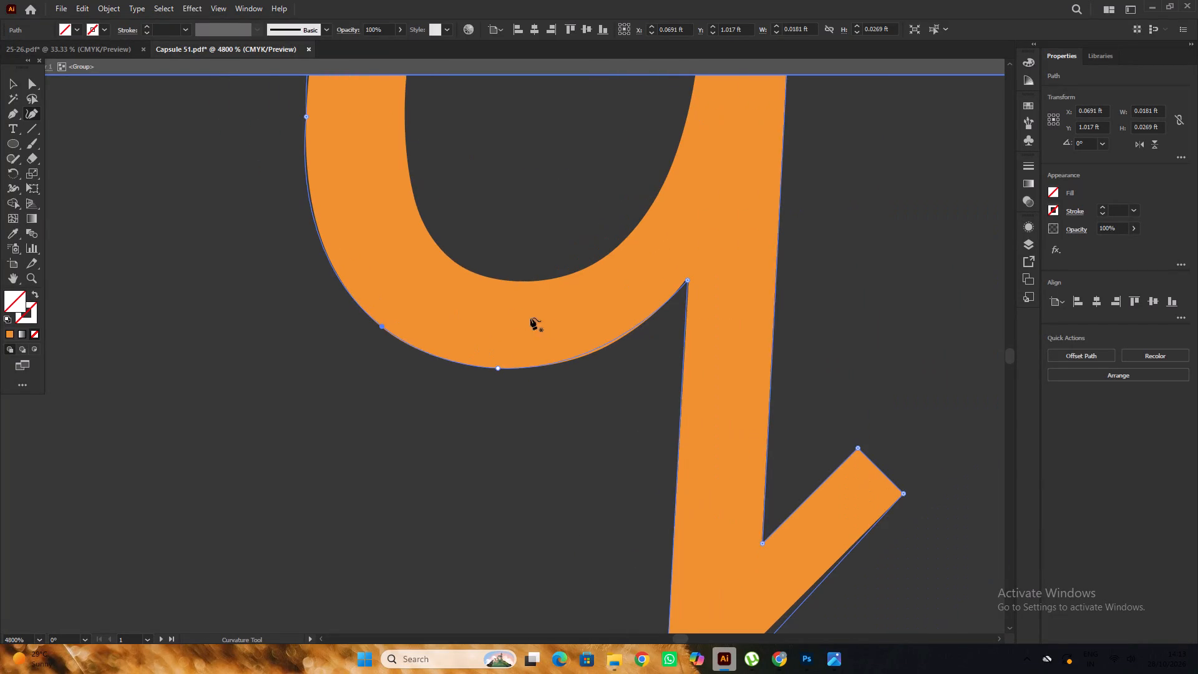
scroll(595, 353, "up", 2, "alt")
left_click_drag(405, 343, 444, 341)
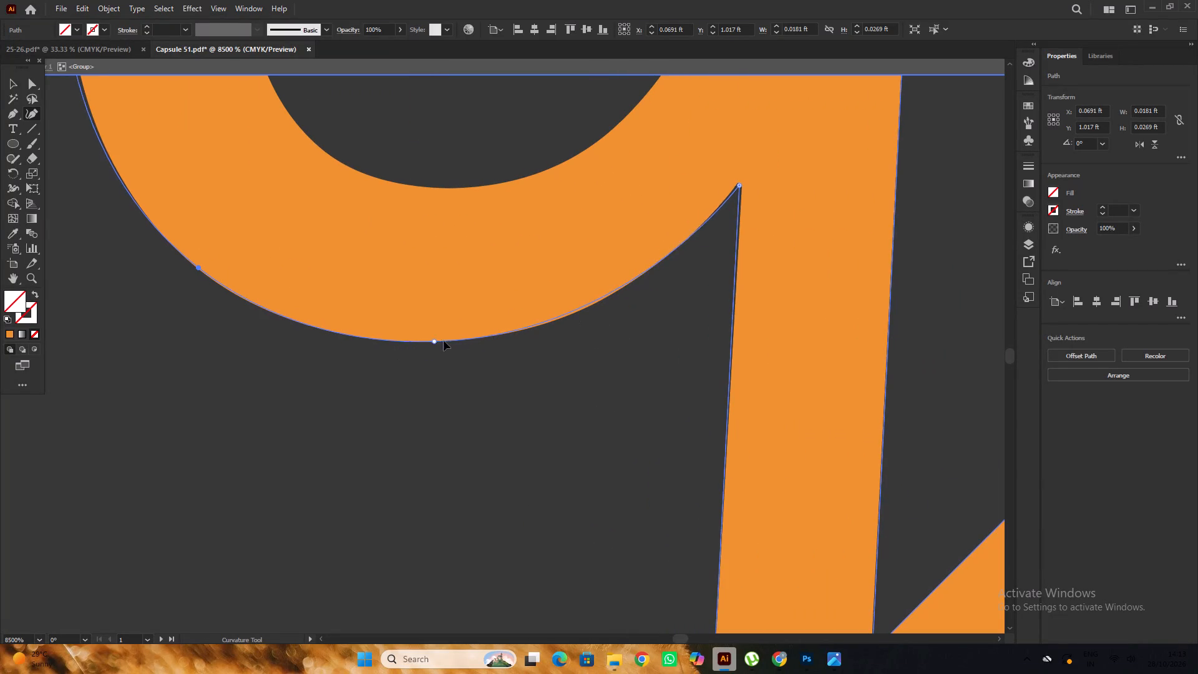
left_click_drag(444, 341, 531, 330)
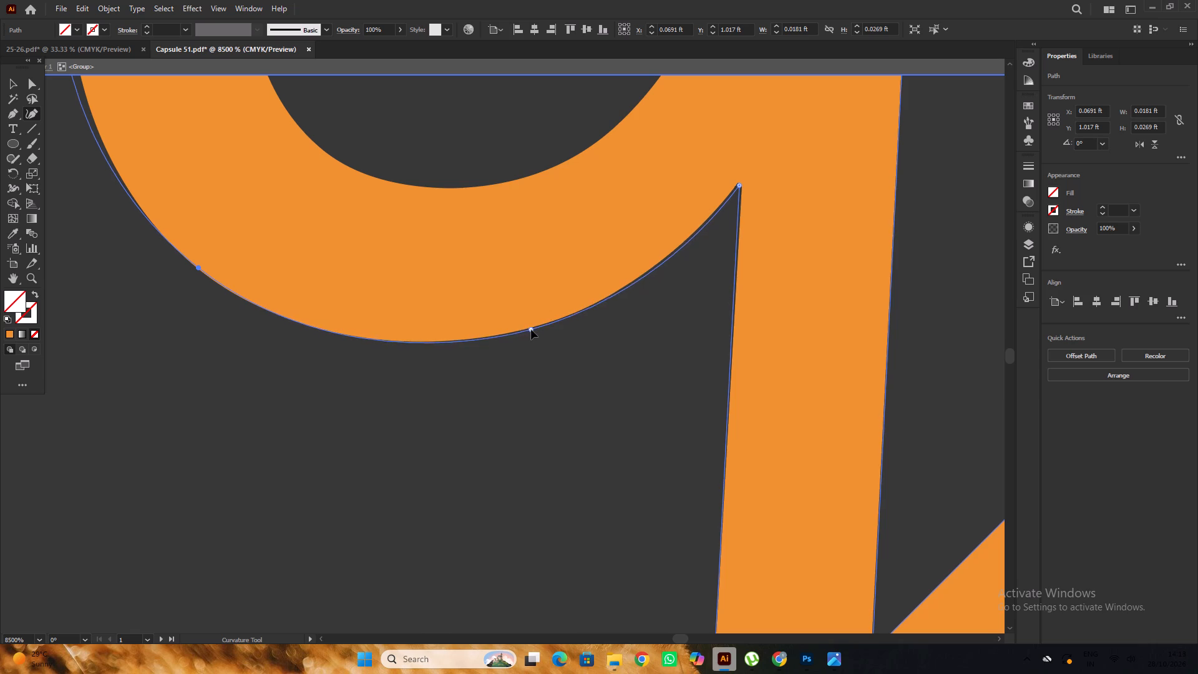
left_click_drag(531, 330, 530, 329)
Shift the anchor on the bowl's outermost side edge slightly lower so the outline hugs the side.
scroll(590, 344, "down", 1, "alt")
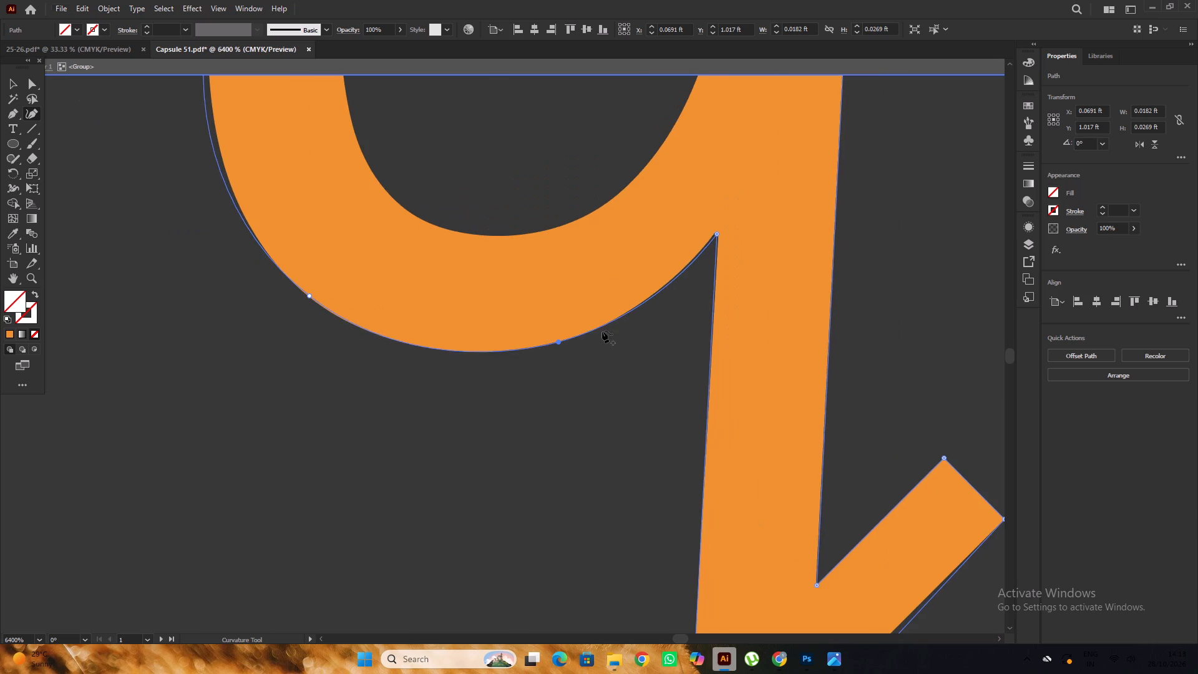
scroll(602, 331, "down", 2, "alt")
scroll(602, 331, "up", 3)
scroll(409, 290, "up", 2, "alt")
scroll(403, 353, "up", 1, "alt")
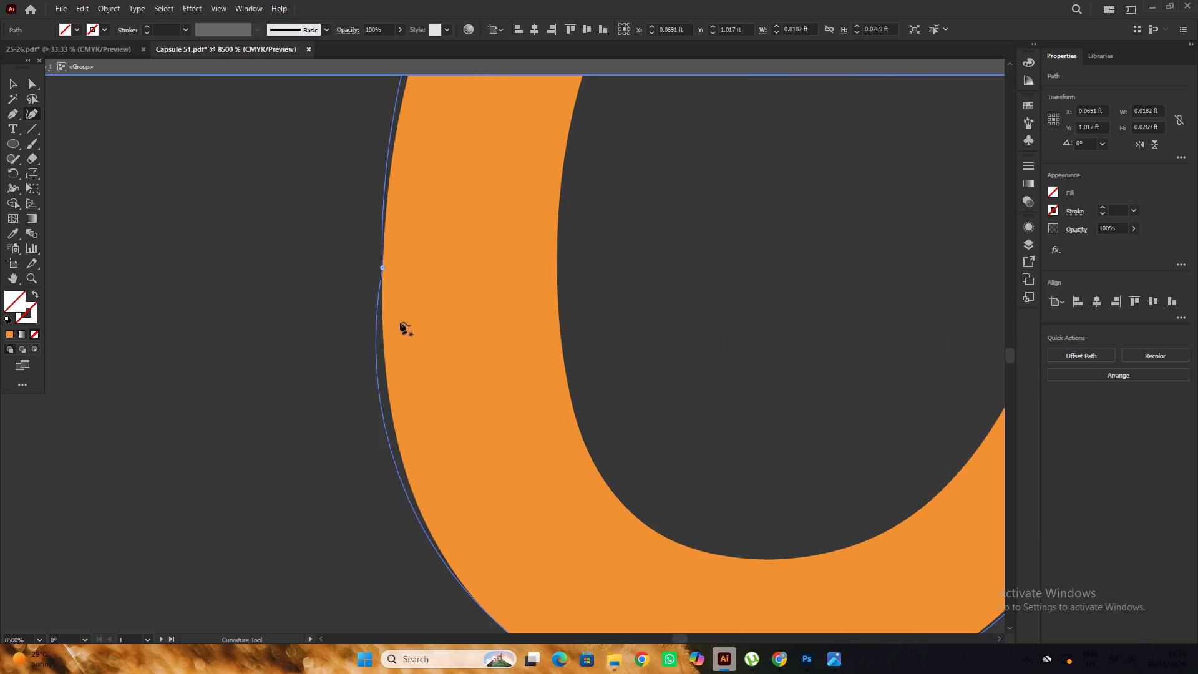
left_click_drag(382, 270, 382, 267)
left_click_drag(382, 267, 384, 342)
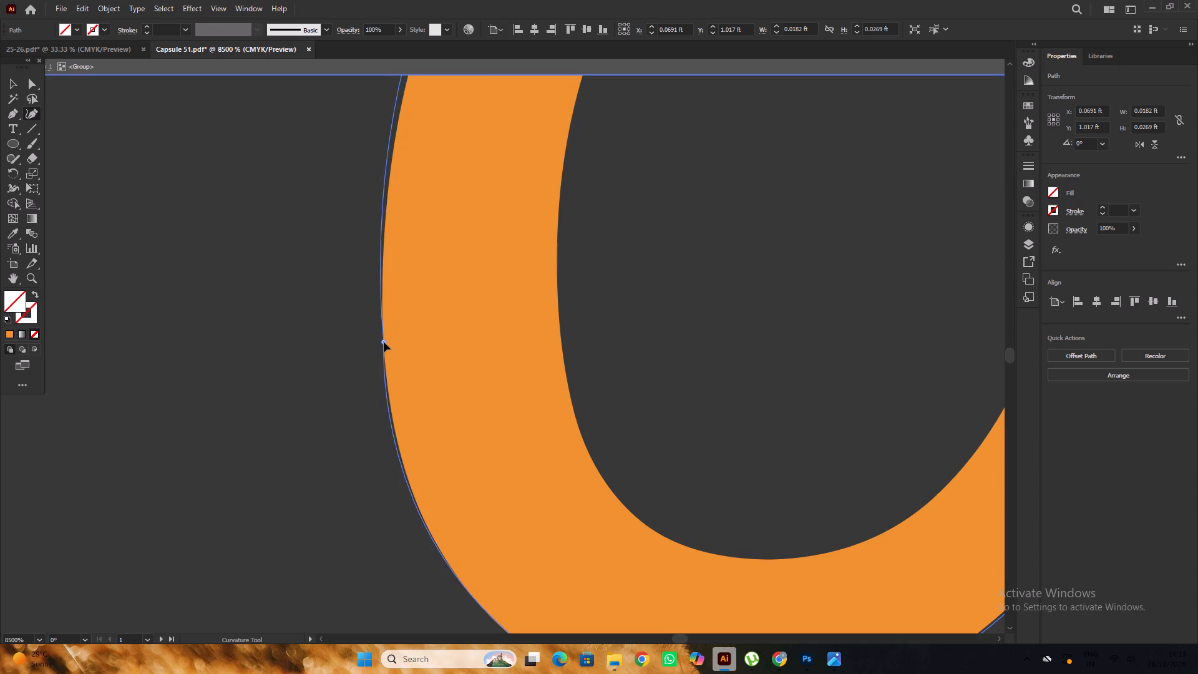
left_click_drag(384, 342, 386, 338)
Refit the outline to the bowl's upper outer edge by adding a point near the top and repositioning the shoulder point.
scroll(386, 338, "down", 2, "alt")
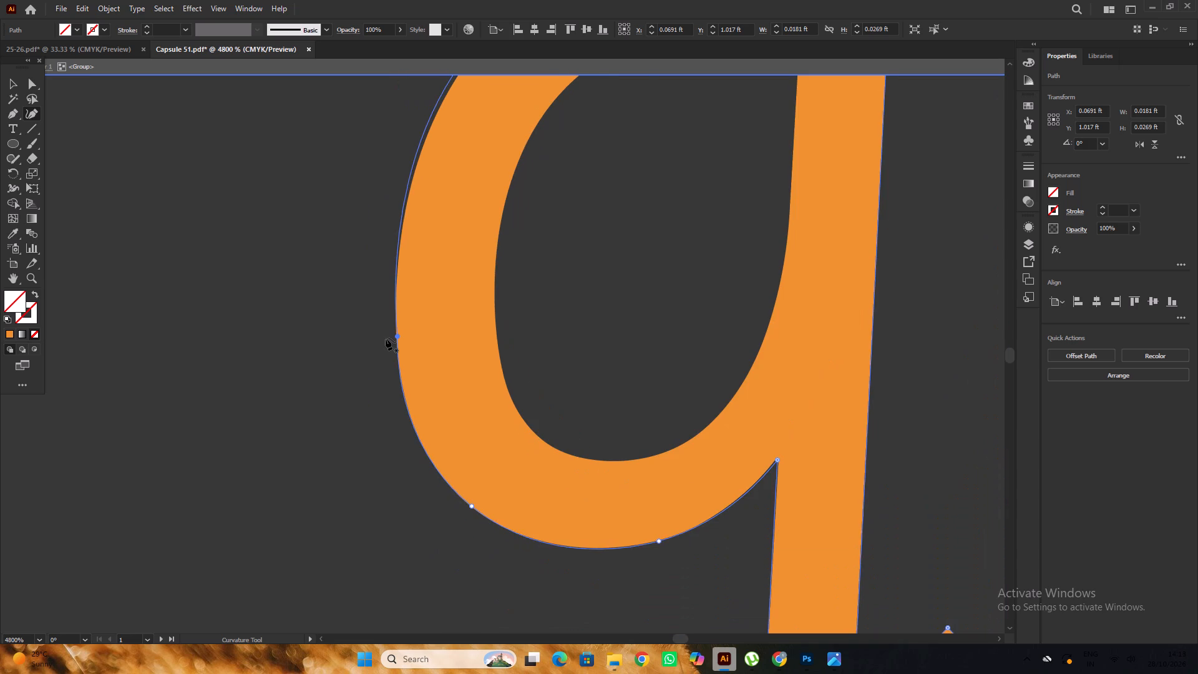
scroll(386, 338, "up", 5)
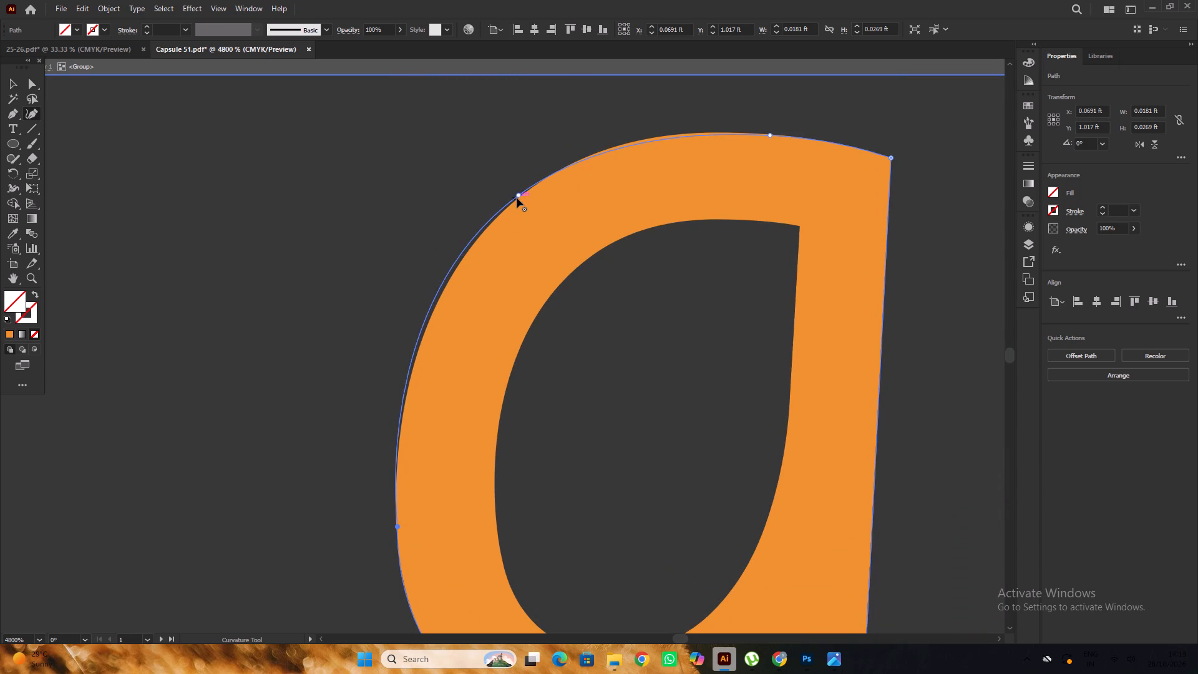
left_click_drag(517, 198, 505, 218)
scroll(502, 217, "down", 4)
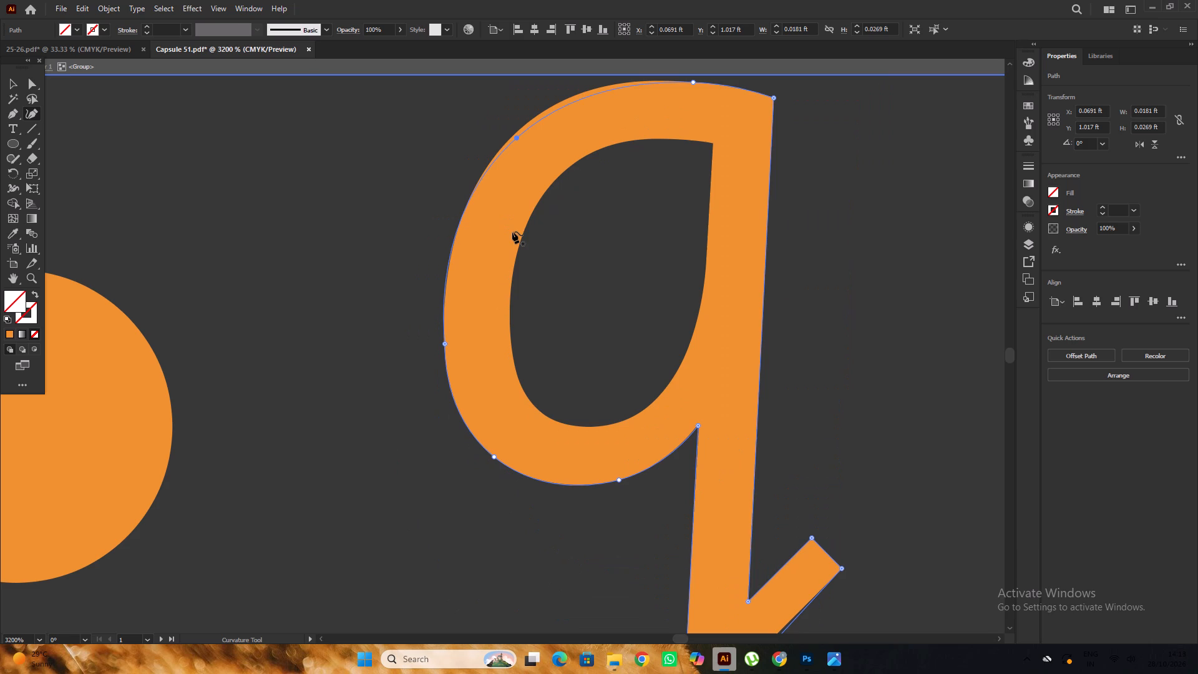
scroll(529, 232, "up", 4)
scroll(604, 195, "up", 1, "alt")
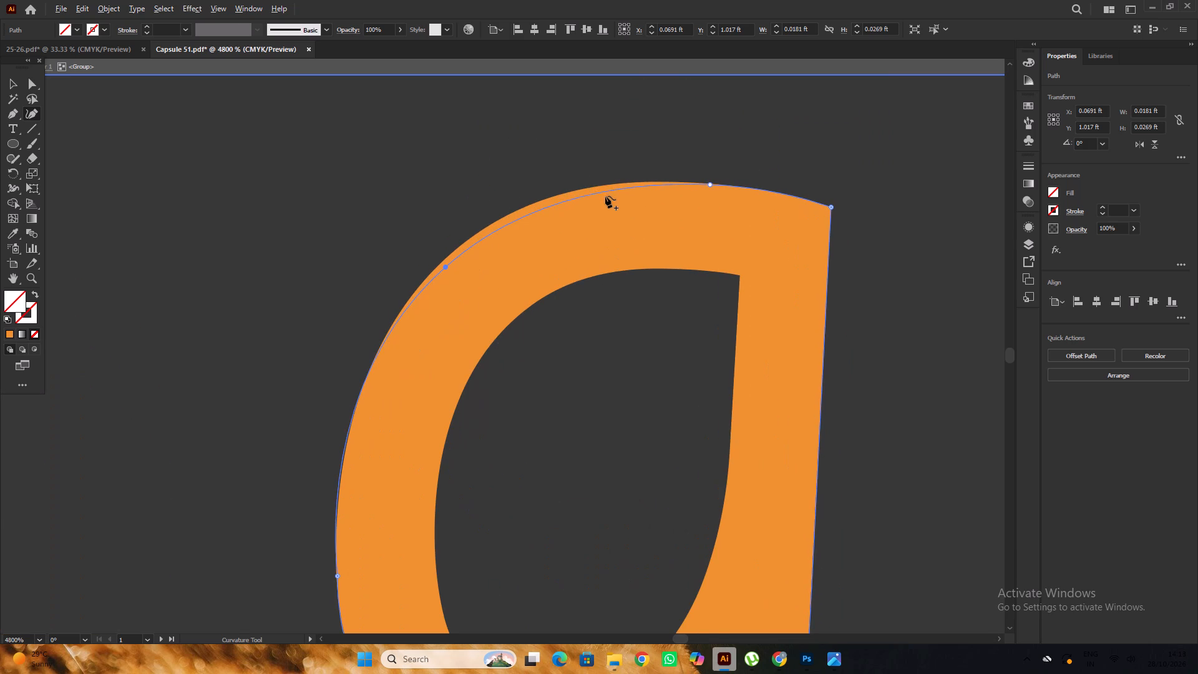
left_click_drag(577, 197, 574, 190)
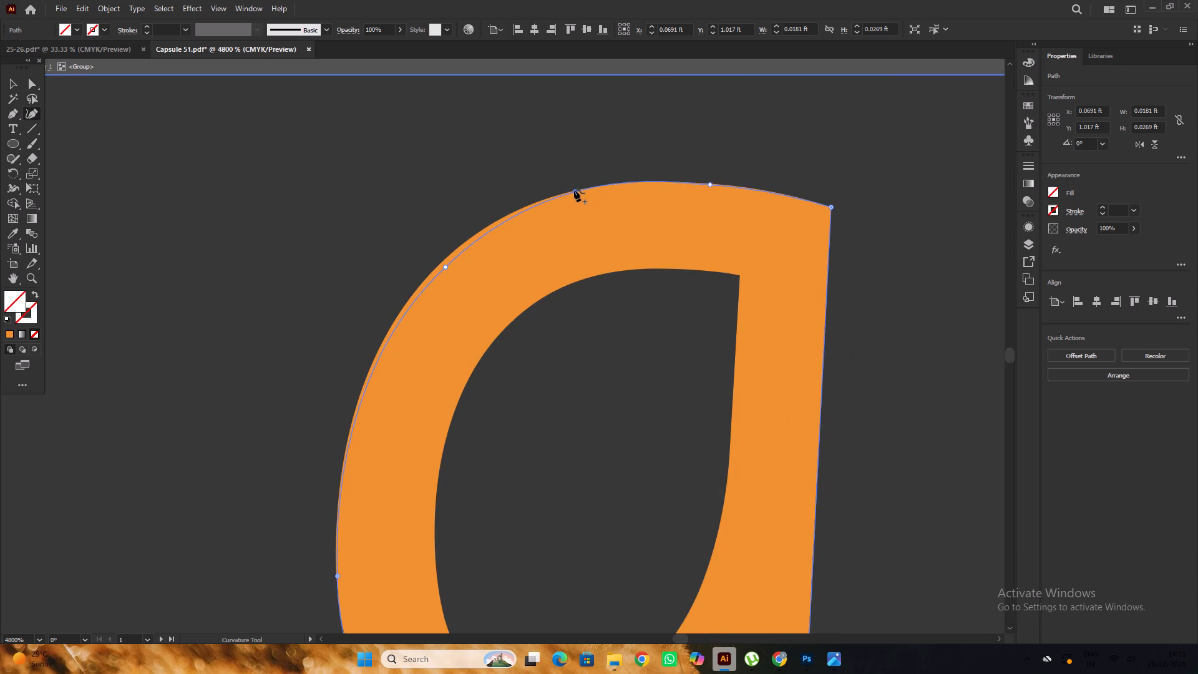
left_click_drag(574, 190, 573, 189)
scroll(468, 248, "up", 2, "alt")
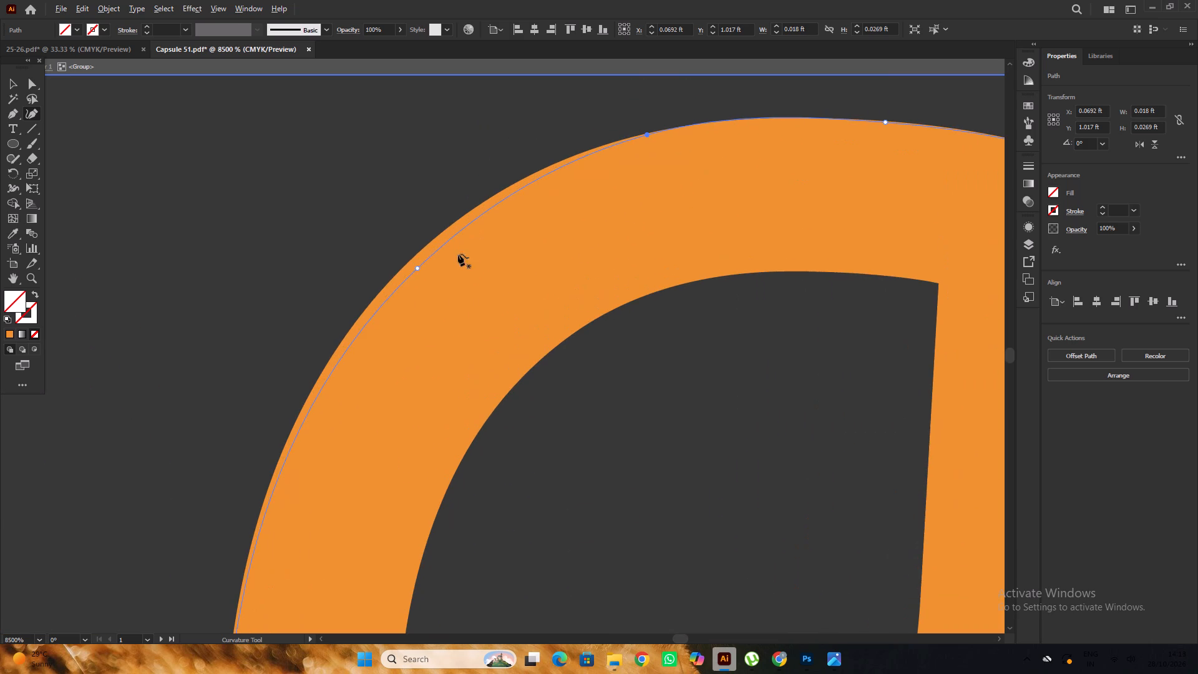
left_click_drag(417, 268, 411, 260)
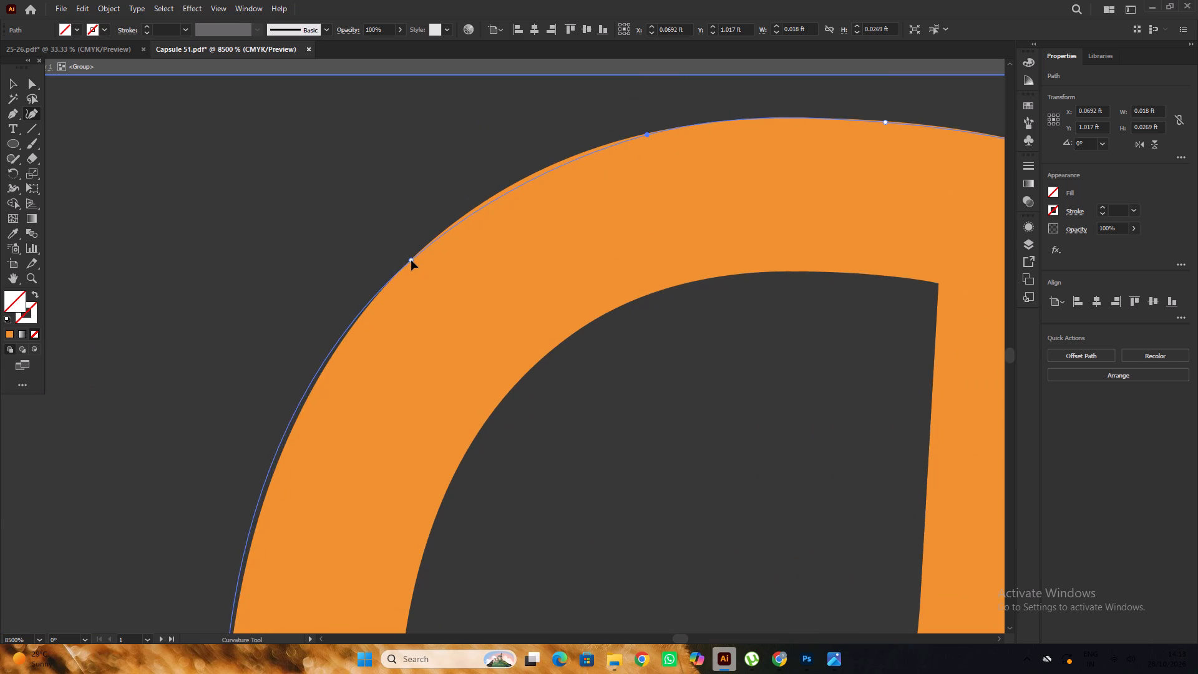
left_click_drag(411, 260, 411, 255)
Add a point between the bowl's shoulder and side anchors, pulling the outline inward onto the letter's edge.
scroll(411, 255, "down", 2, "alt")
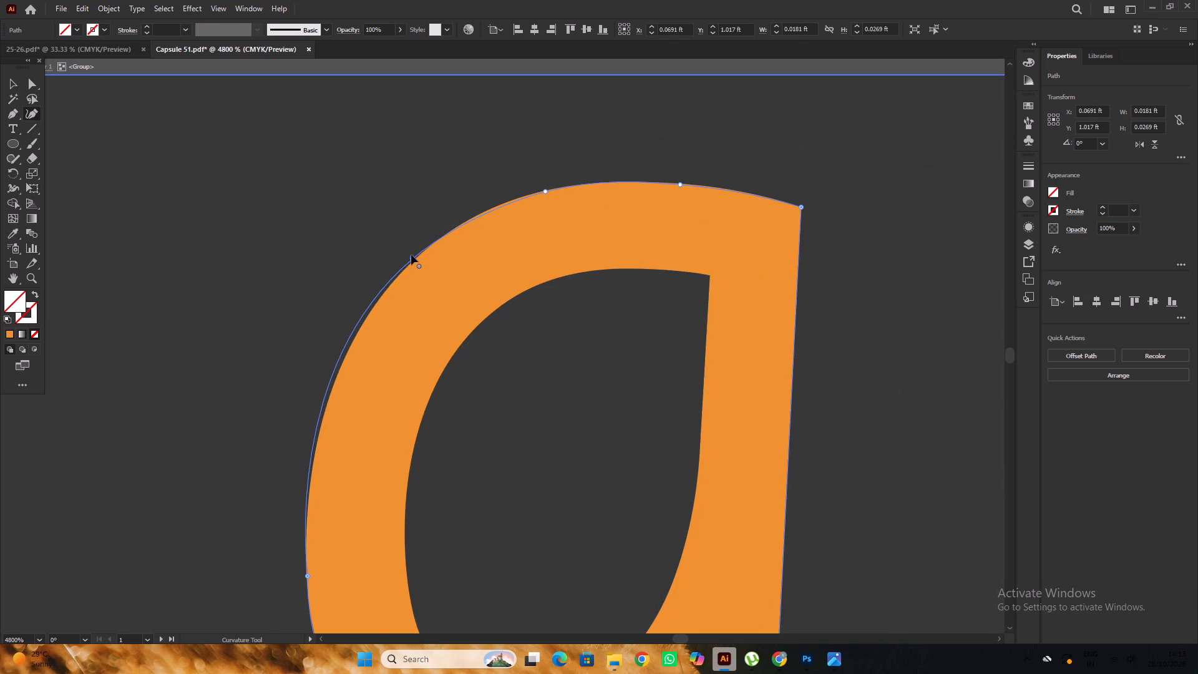
scroll(349, 361, "down", 7)
scroll(324, 339, "up", 2, "alt")
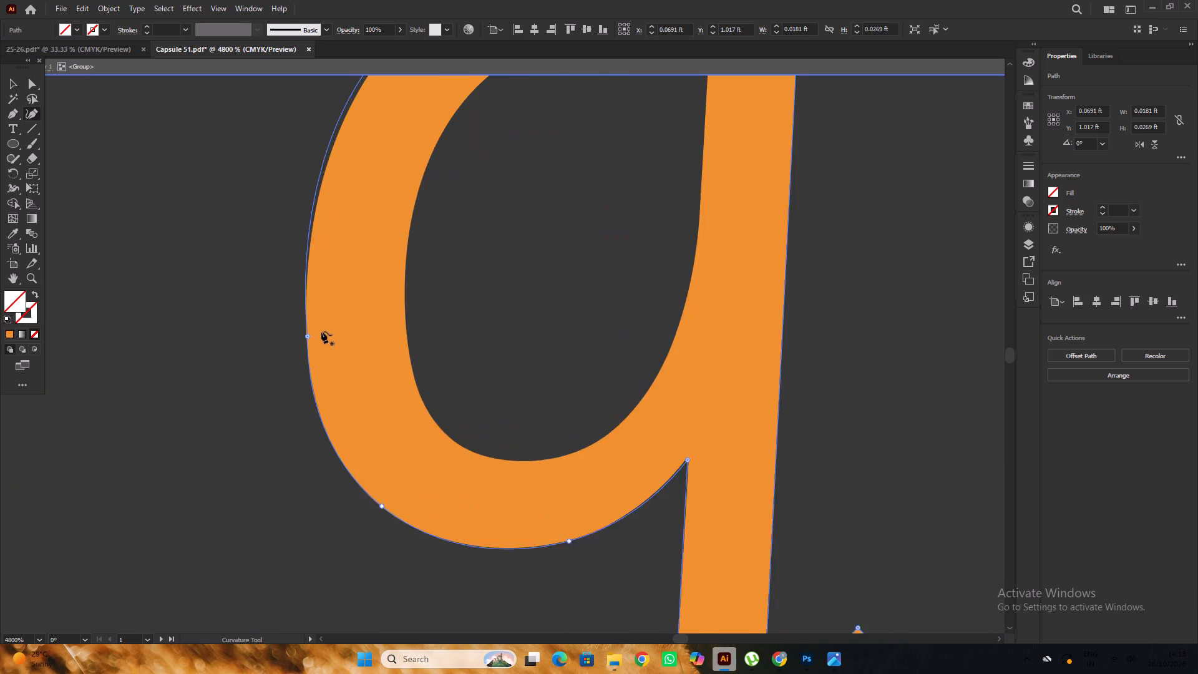
scroll(321, 331, "up", 2, "alt")
scroll(333, 237, "up", 1, "alt")
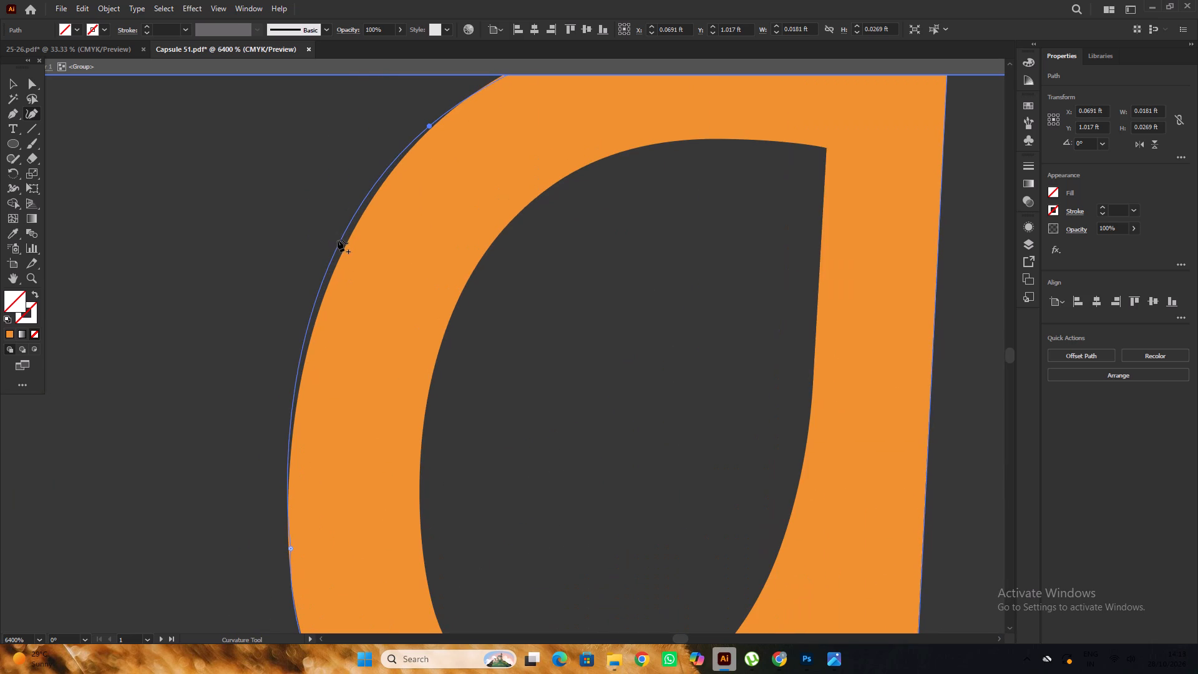
left_click_drag(338, 241, 347, 241)
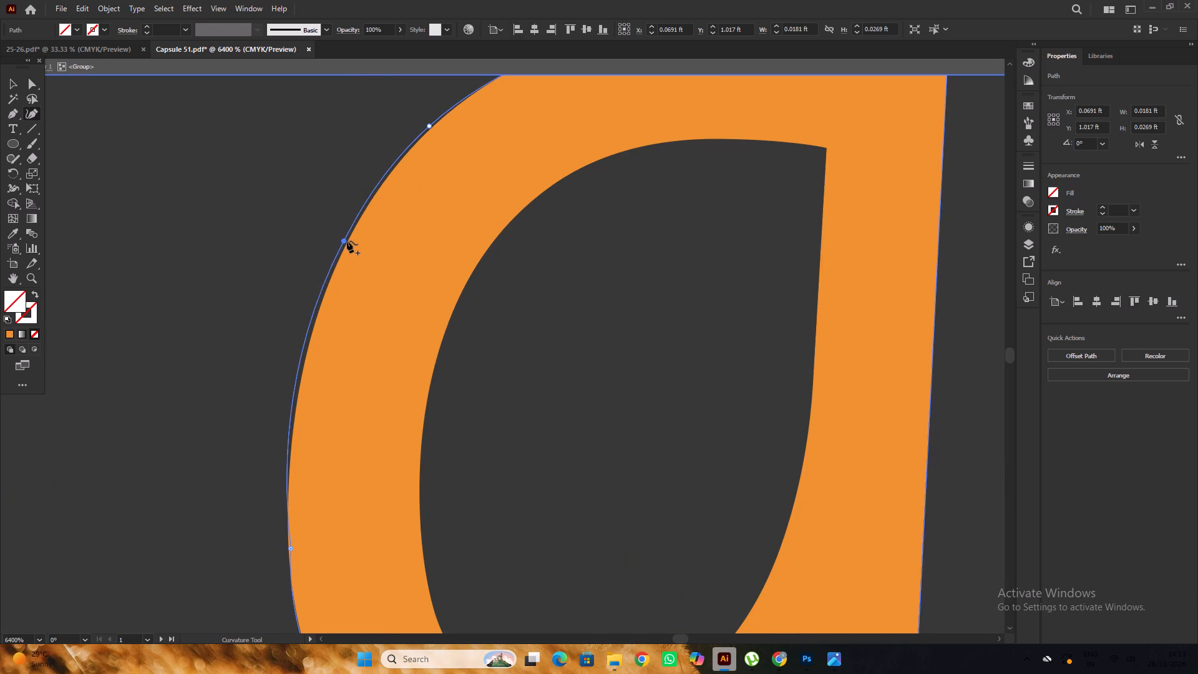
left_click_drag(347, 241, 349, 241)
Check the traced outline's fit around the whole q and at the tail's base corner, ending with the Selection tool active.
scroll(348, 241, "down", 1, "alt")
scroll(353, 236, "up", 3)
scroll(366, 229, "down", 1, "alt")
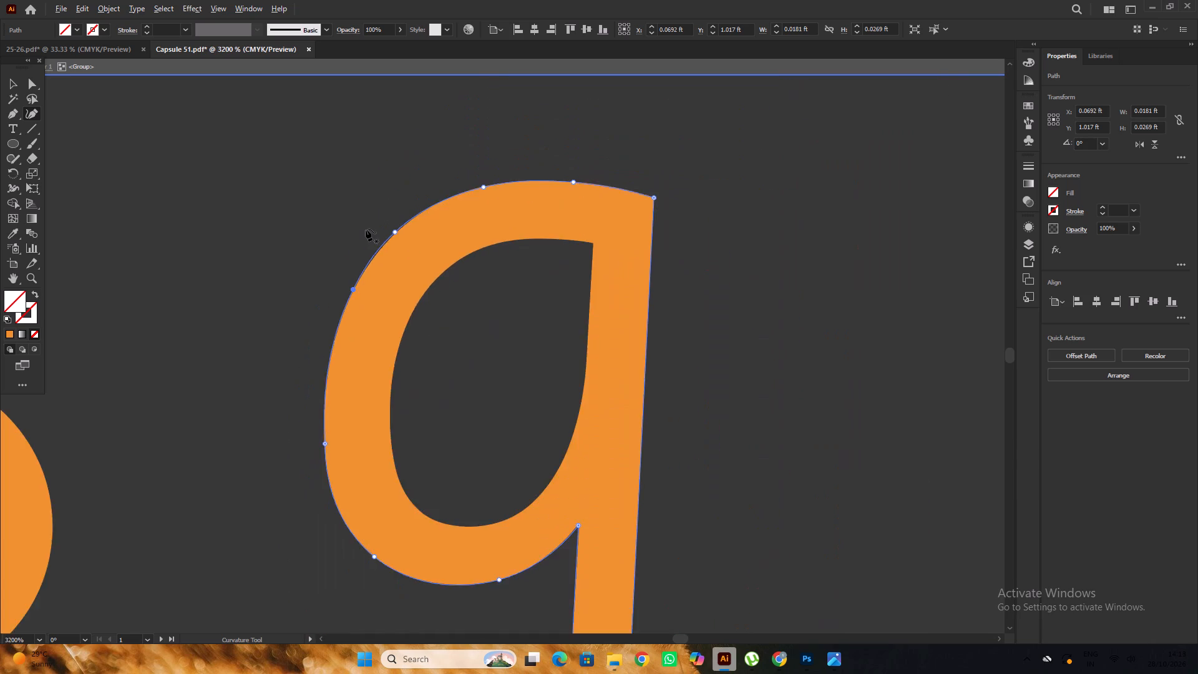
scroll(366, 229, "down", 2, "alt")
scroll(383, 229, "down", 5)
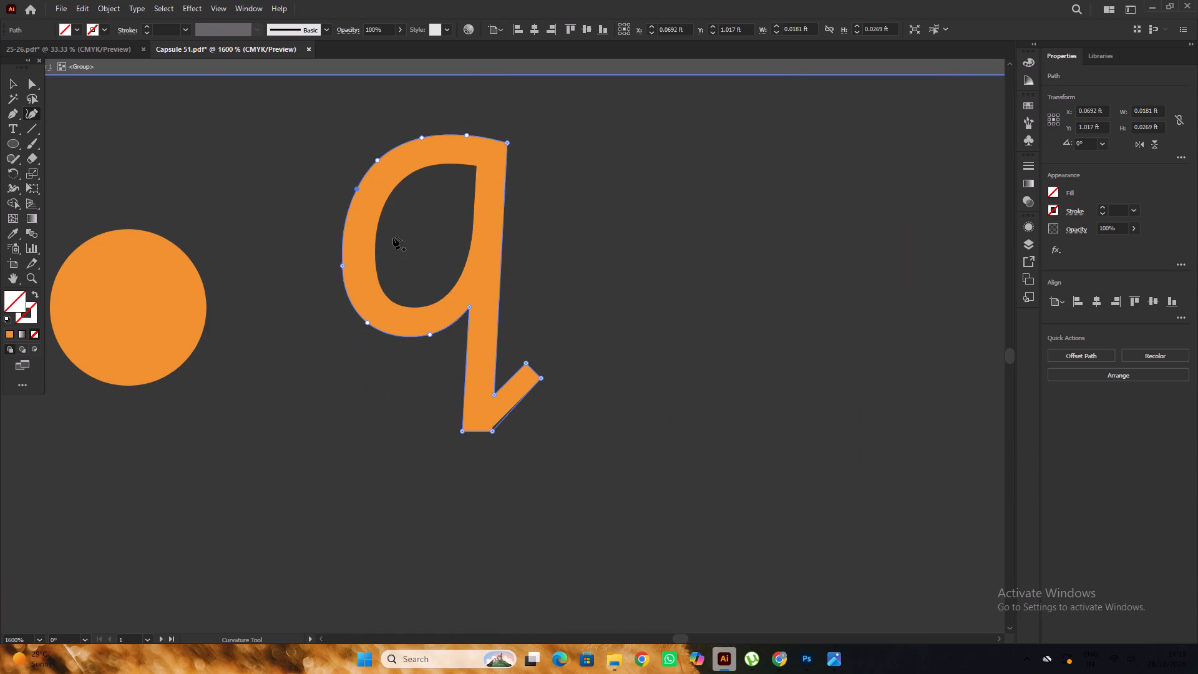
scroll(513, 417, "up", 2, "alt")
scroll(474, 386, "down", 2)
scroll(448, 406, "up", 1, "alt")
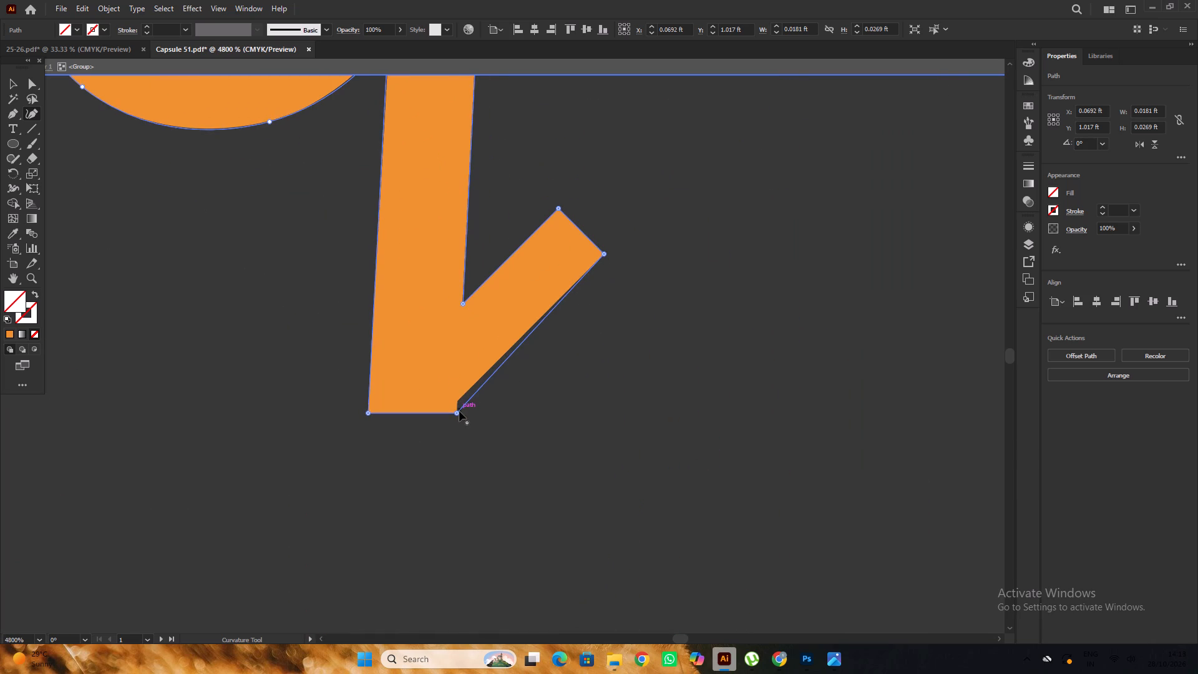
scroll(465, 399, "down", 2, "alt")
scroll(469, 394, "up", 2)
scroll(516, 379, "down", 1, "alt")
scroll(516, 379, "up", 1)
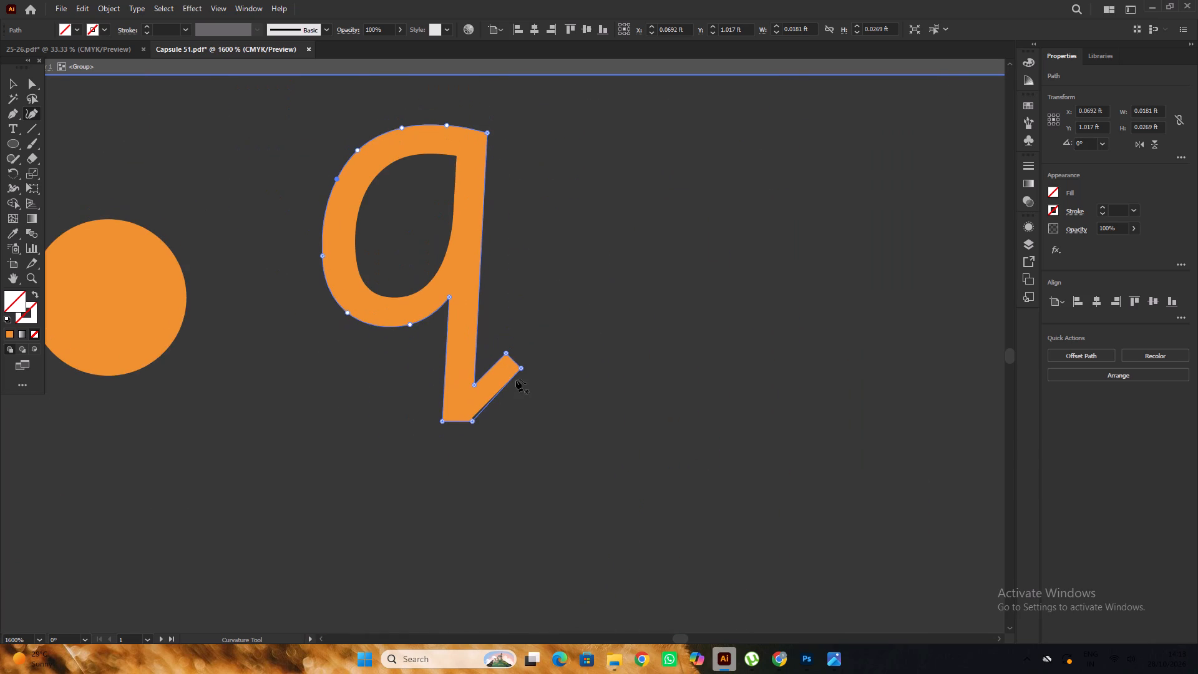
left_click(10, 84)
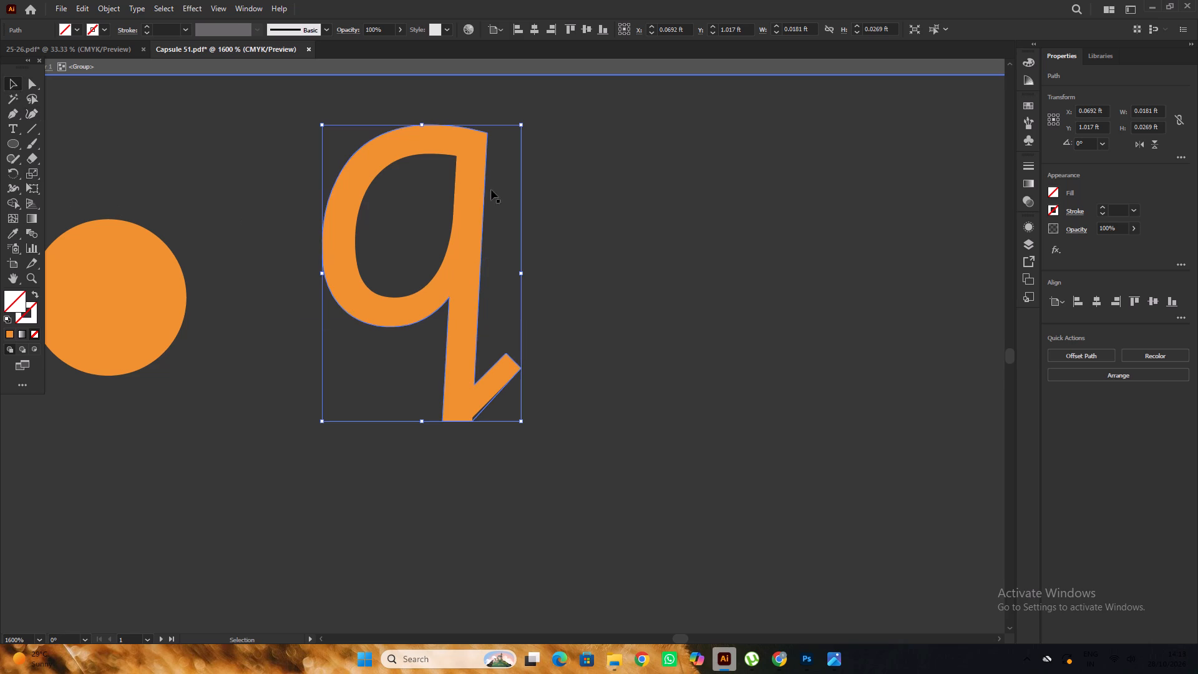
Give the traced q outline a 0.25 pt blue stroke and deselect it.
left_click(1102, 210)
double_click(1101, 214)
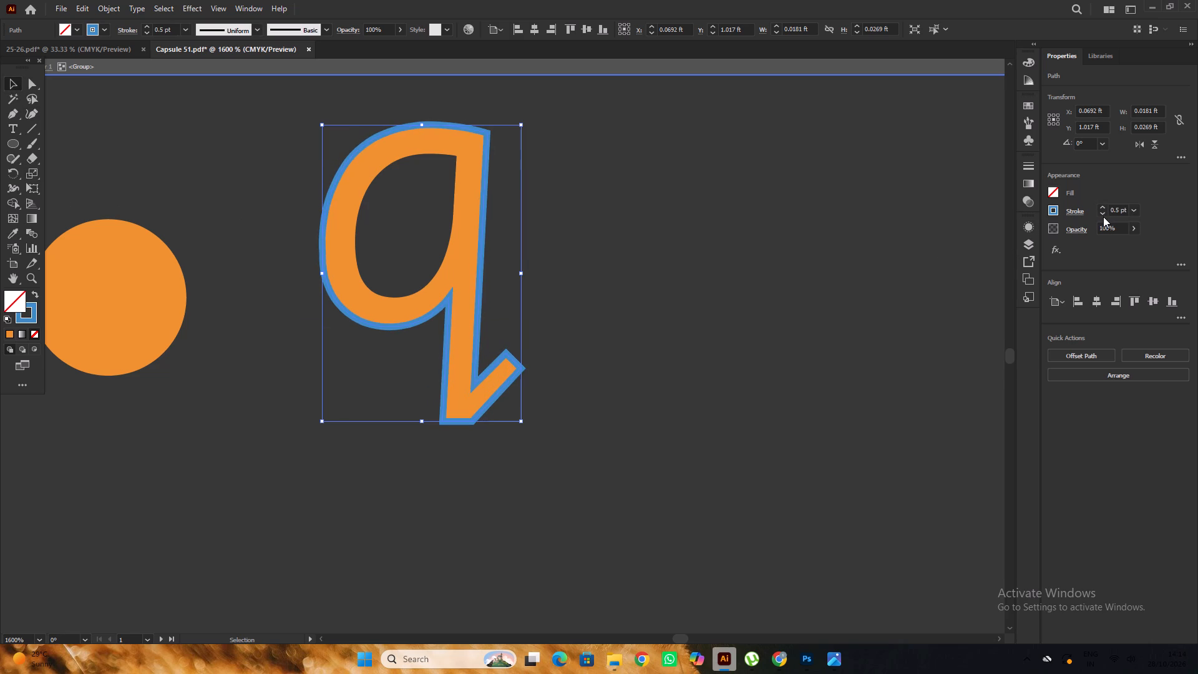
double_click(1103, 217)
triple_click(1101, 215)
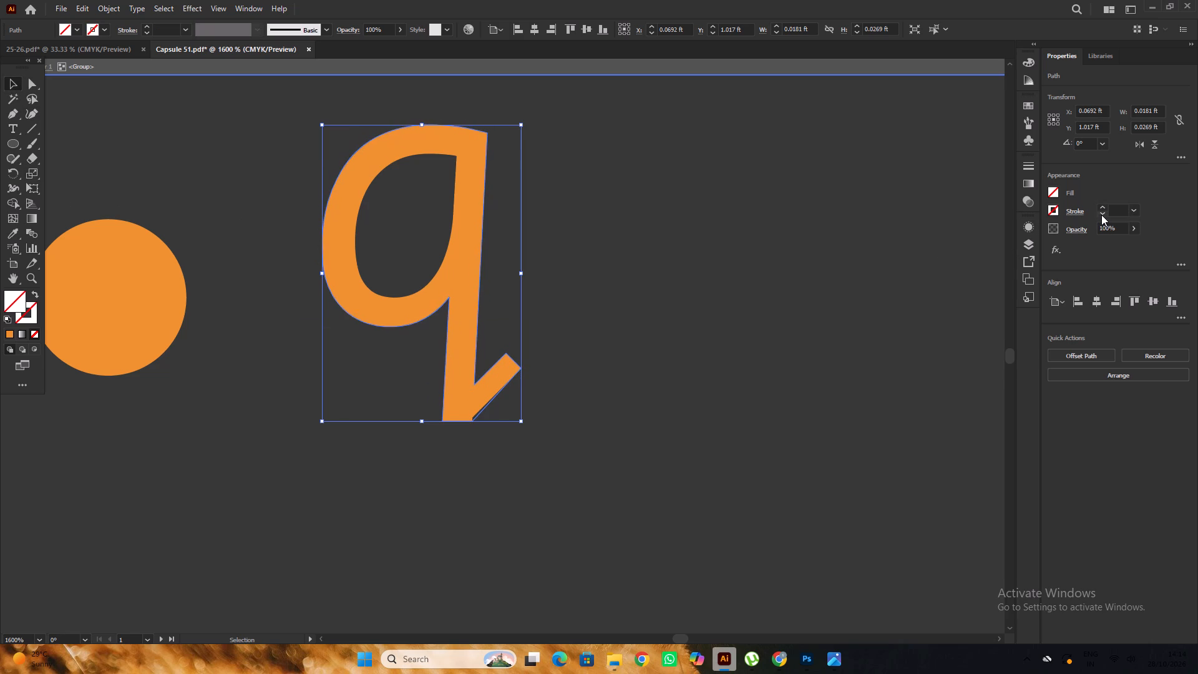
left_click(1100, 210)
left_click(688, 319)
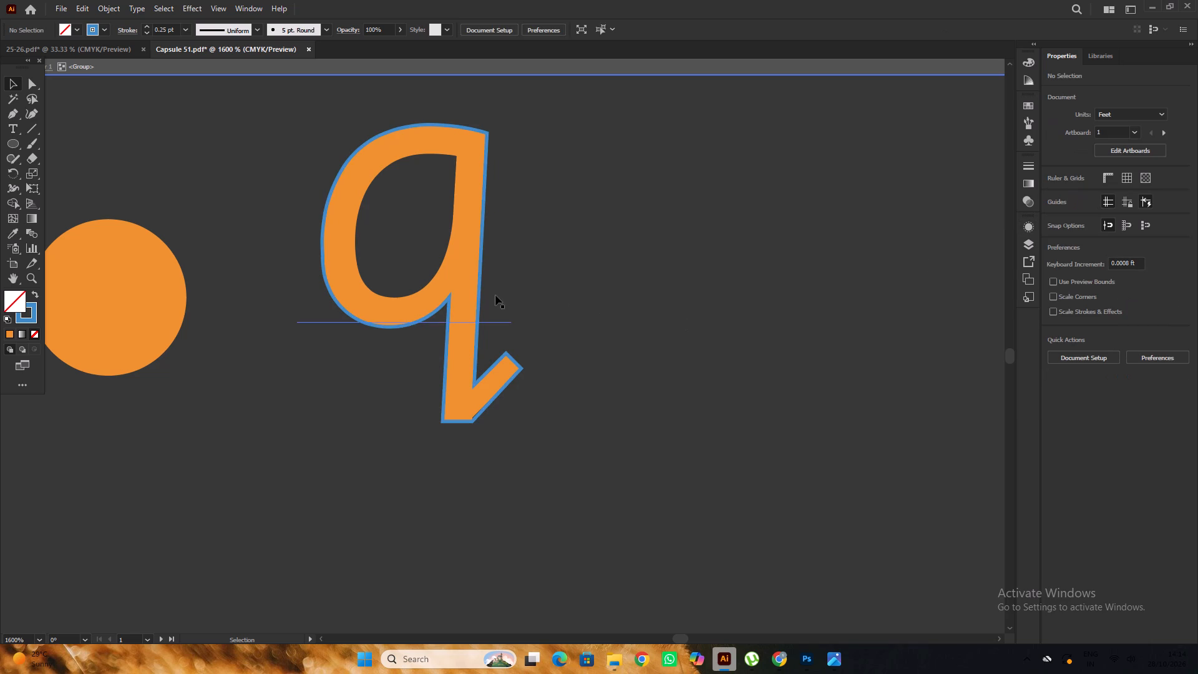
Move the traced outline off the orange q so it stands beside the letter on its tail side.
left_click_drag(479, 294, 686, 293)
left_click(735, 284)
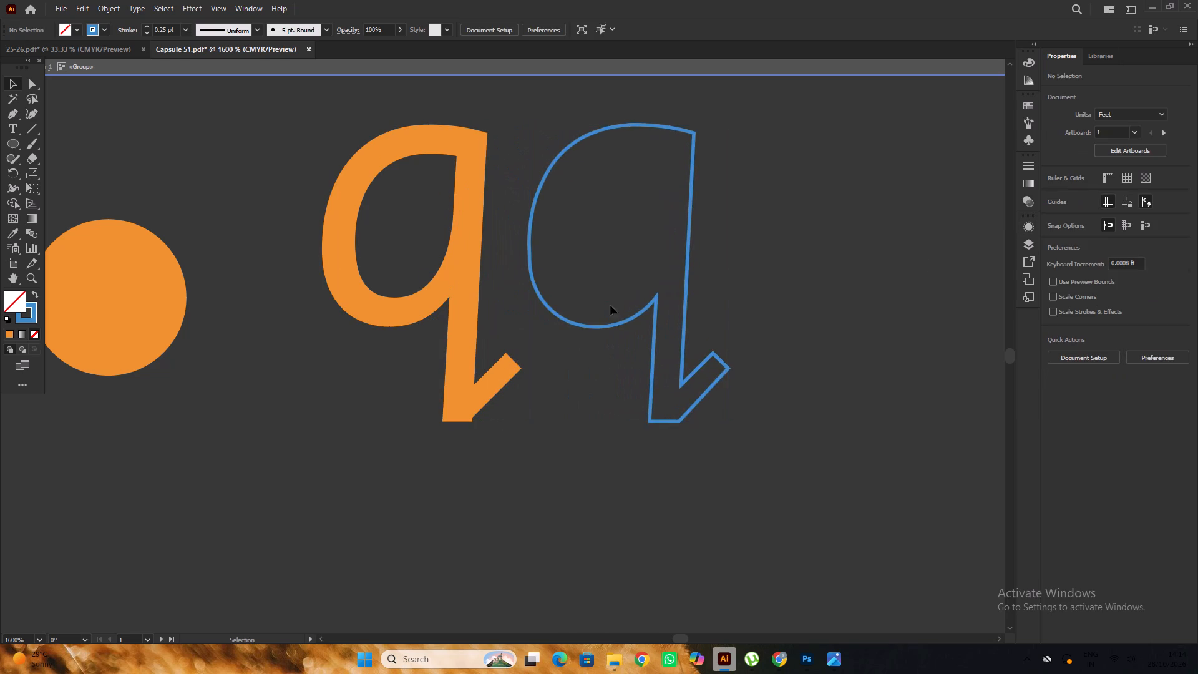
Draw a closed three-point Pen path inside the orange q's counter, through its upper stem corner, lowest point and upper bowl side.
scroll(548, 315, "up", 4)
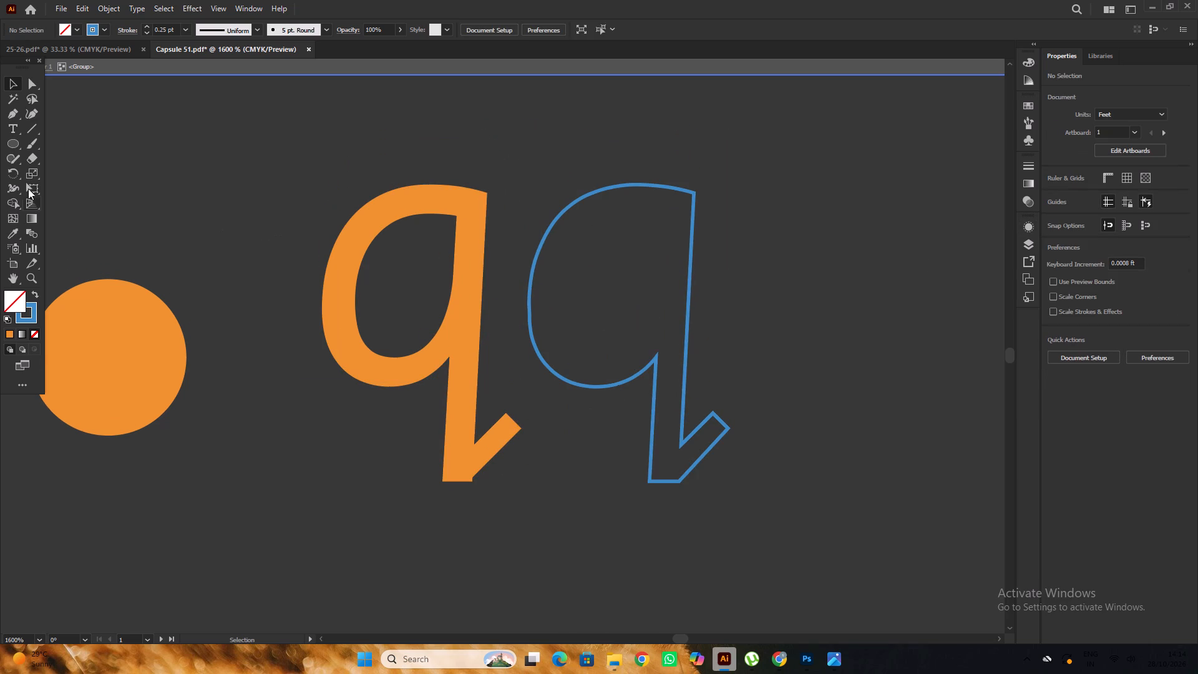
left_click(13, 120)
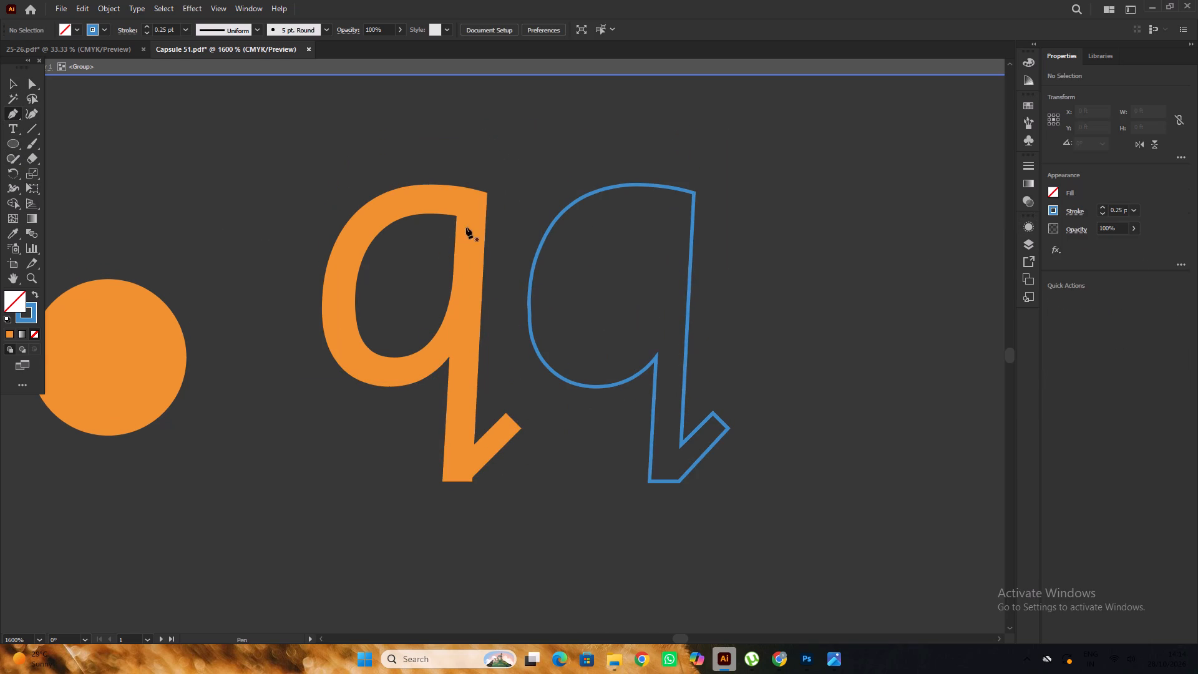
scroll(466, 227, "up", 2, "alt")
left_click(452, 205)
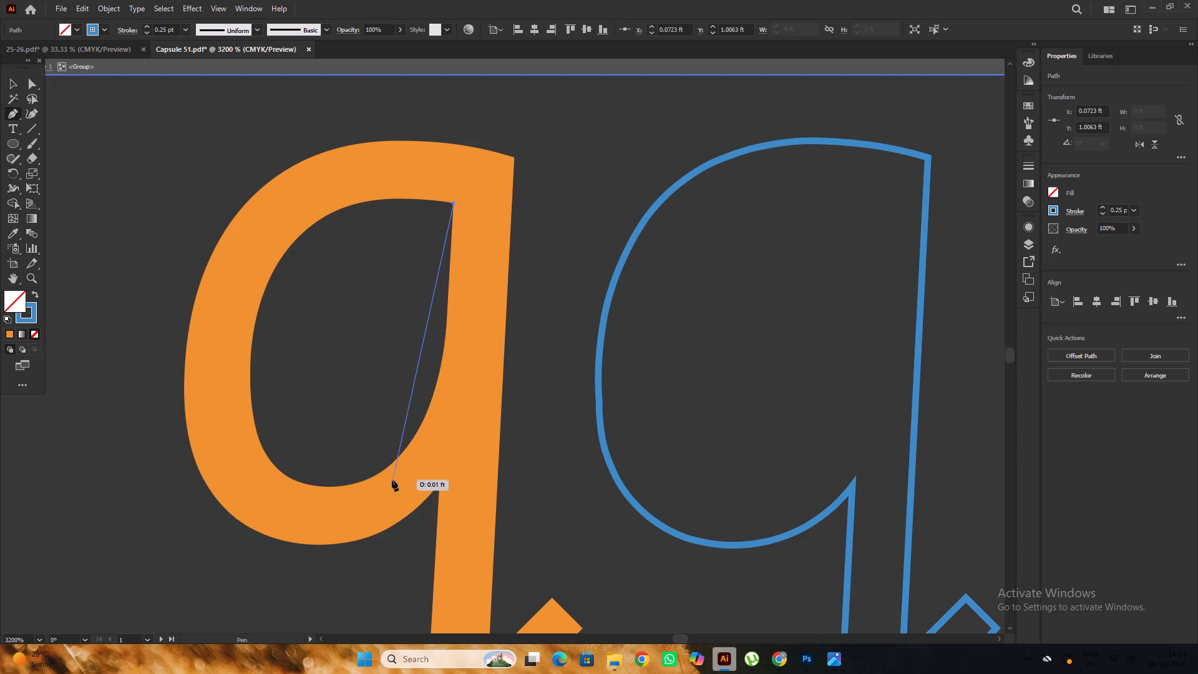
left_click(324, 486)
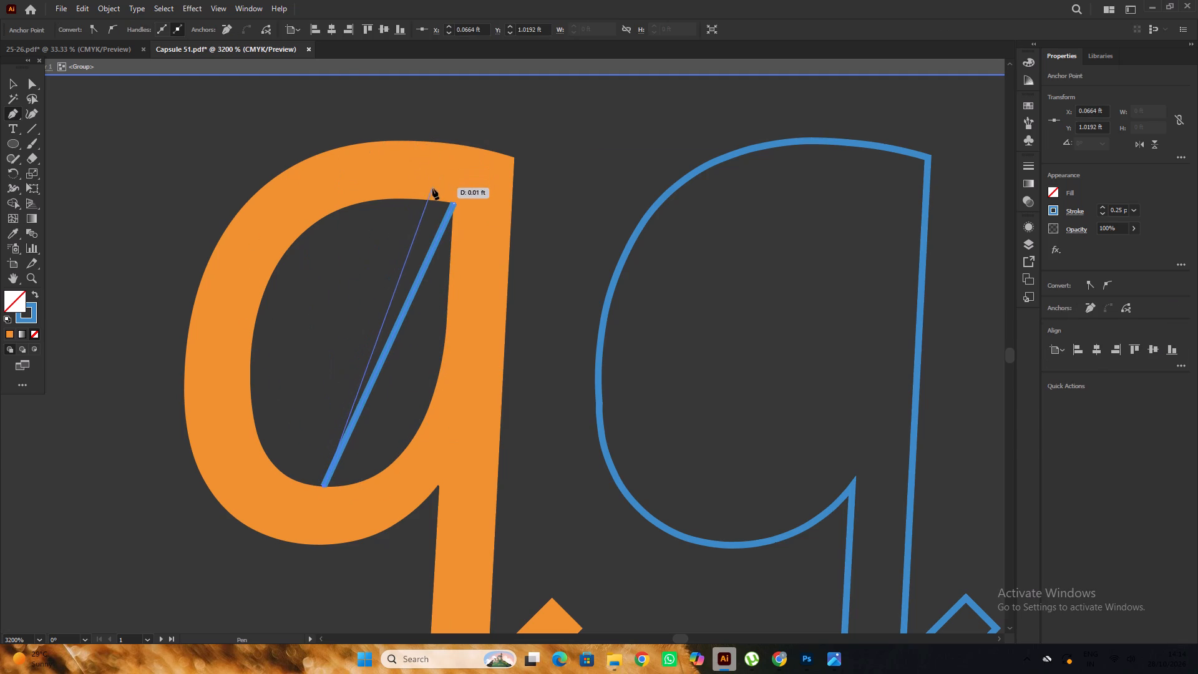
left_click(262, 295)
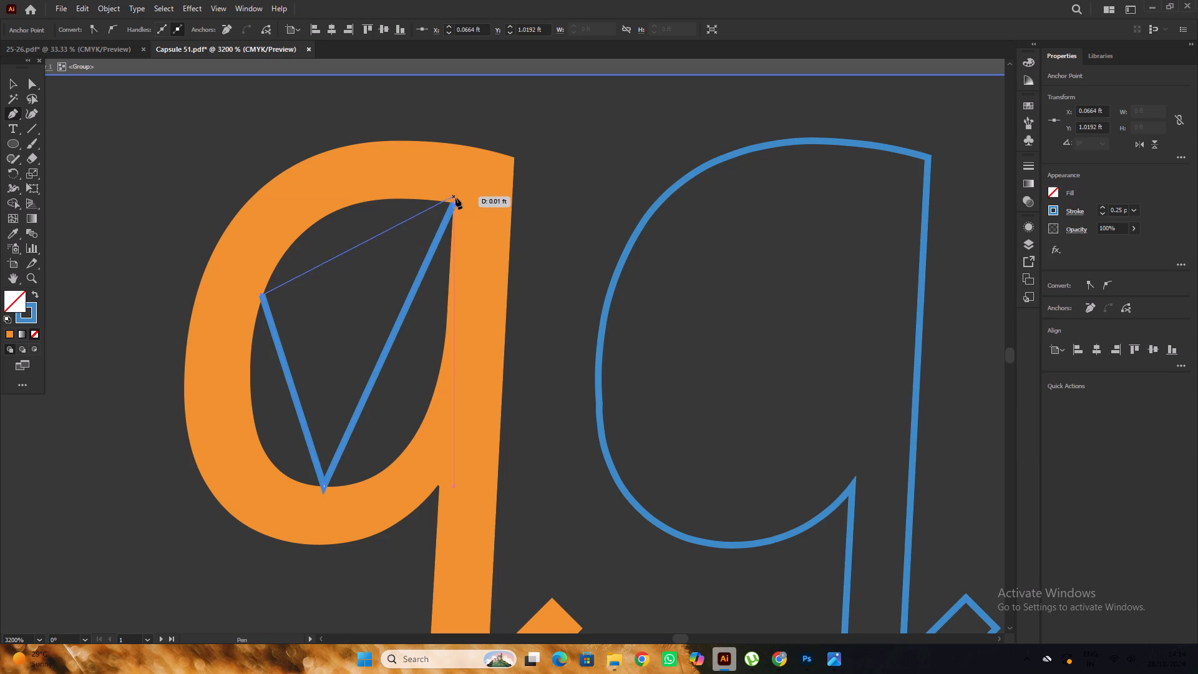
left_click(452, 205)
left_click(12, 84)
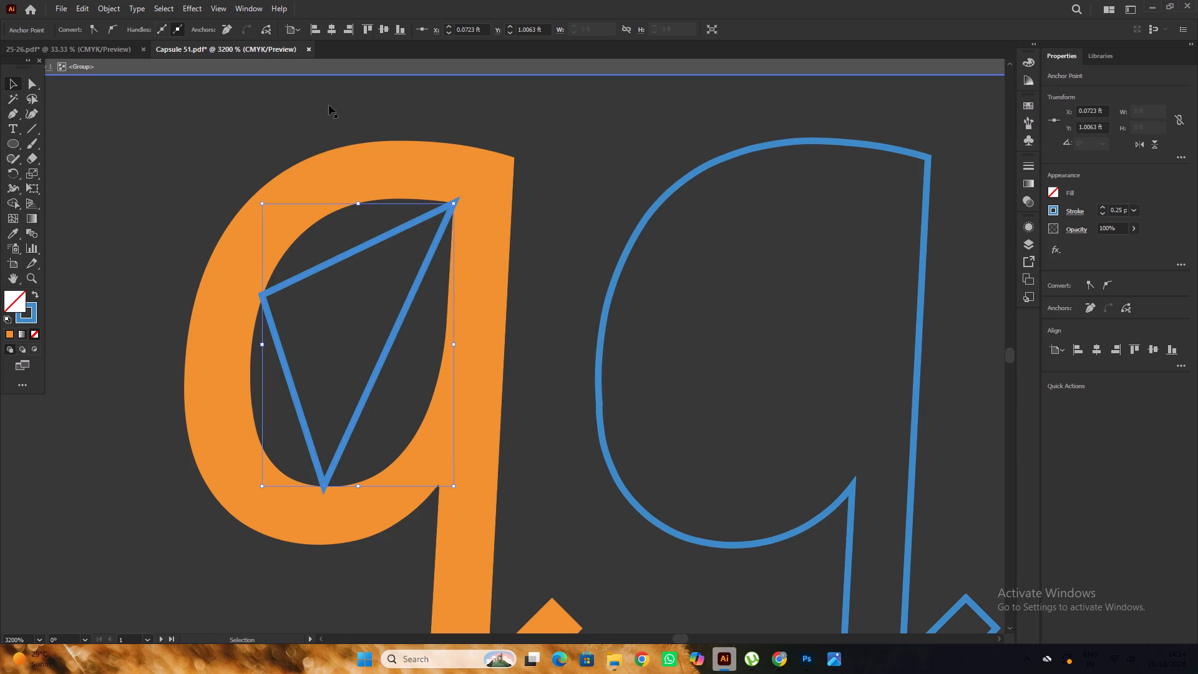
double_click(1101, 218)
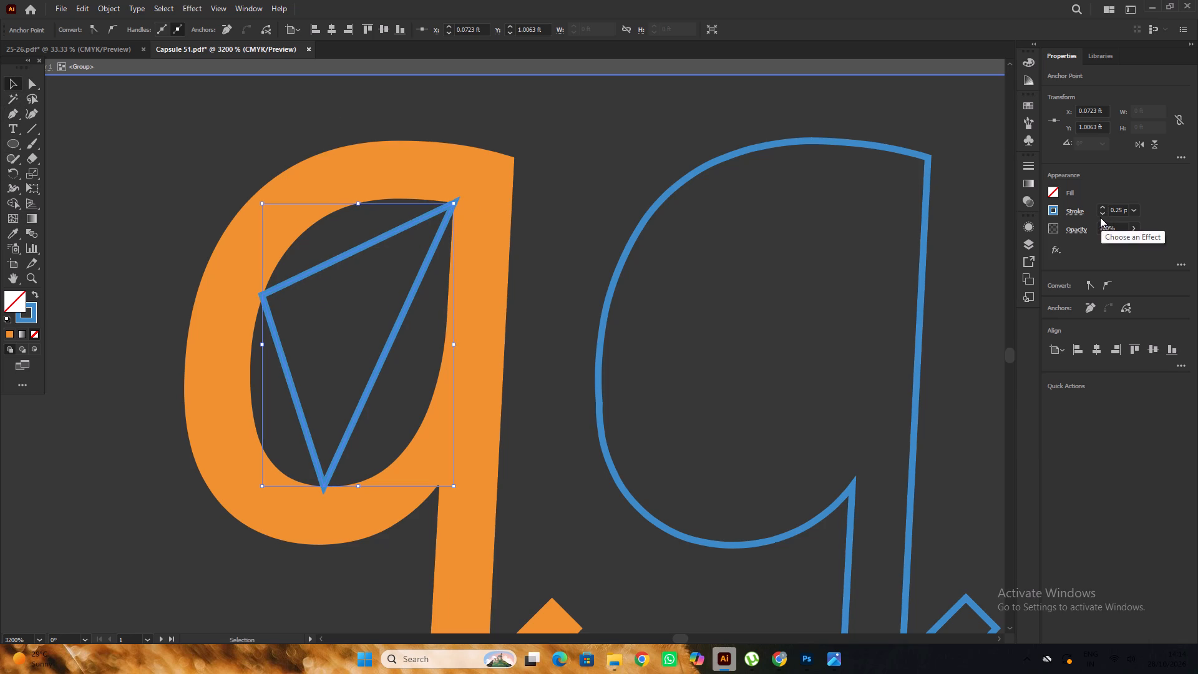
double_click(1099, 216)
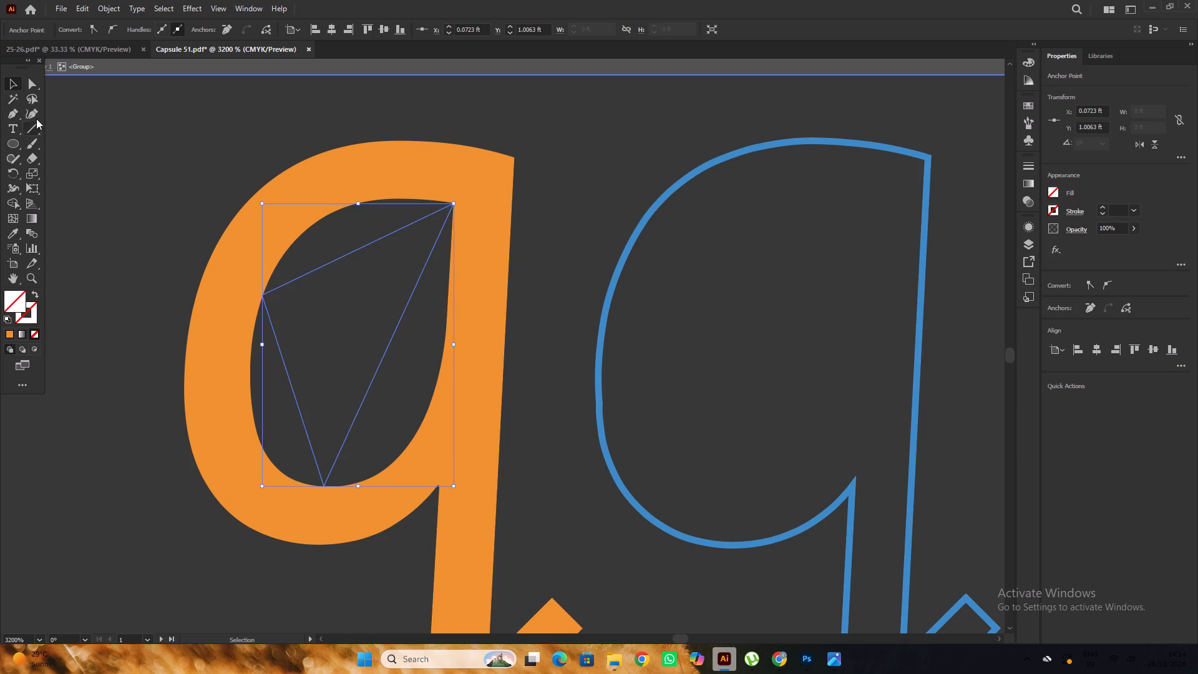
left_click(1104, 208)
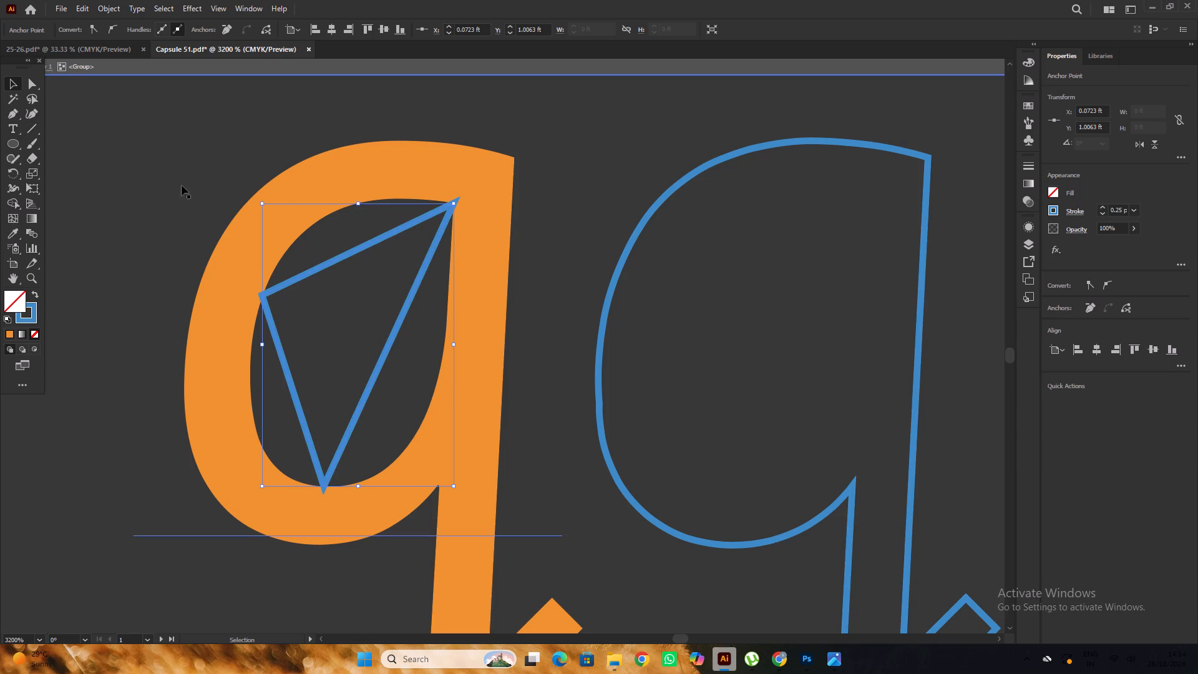
Curve the triangle's stem-side edge with the Curvature tool, placing its point on the stem just below the upper corner, and remove the stroke.
left_click(28, 119)
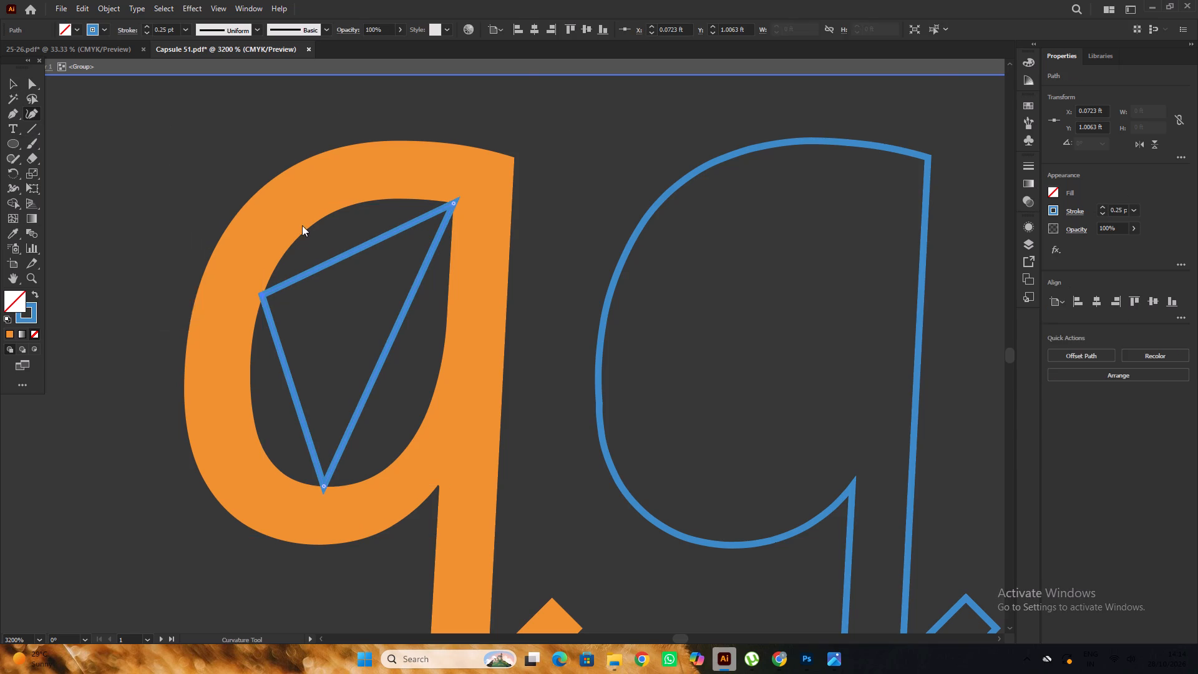
scroll(401, 291, "up", 1, "alt")
left_click_drag(394, 327, 453, 358)
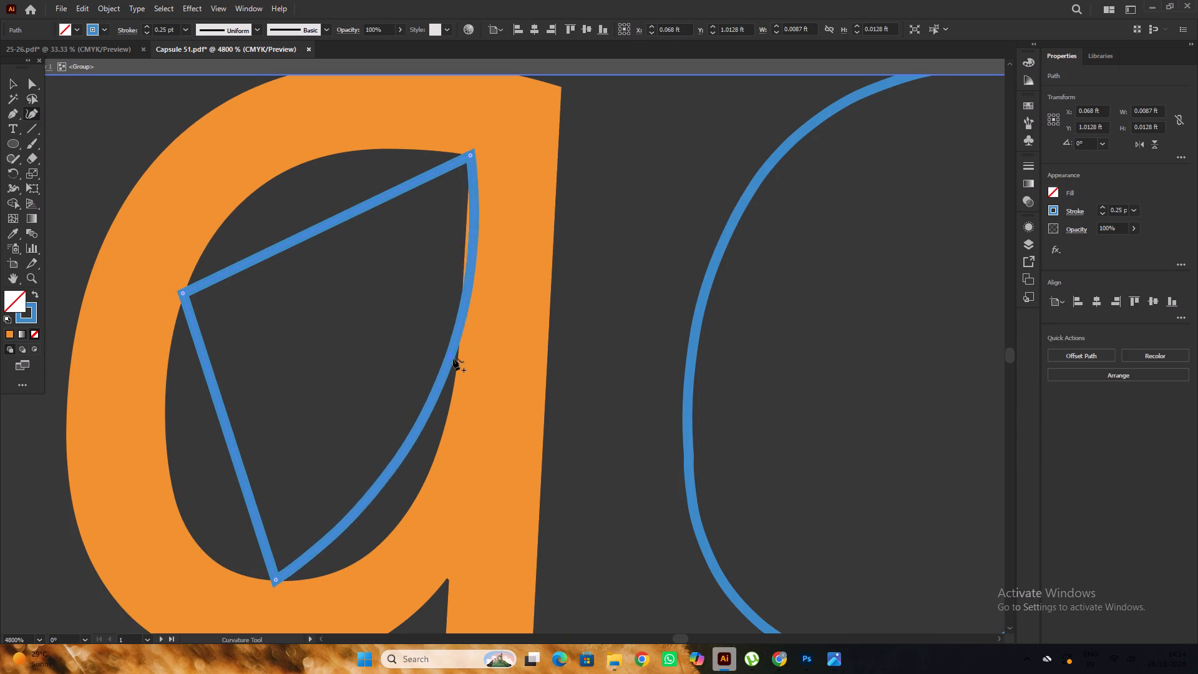
left_click_drag(453, 358, 444, 376)
double_click(1101, 215)
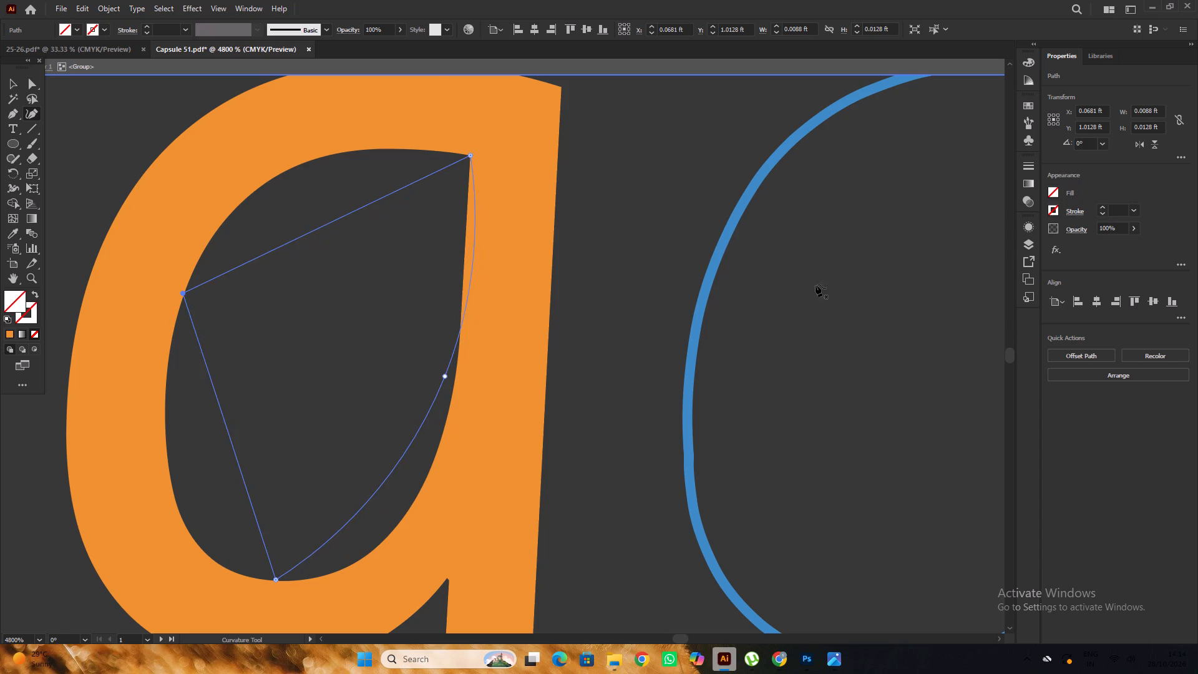
scroll(497, 363, "up", 1, "alt")
left_click_drag(394, 362, 407, 383)
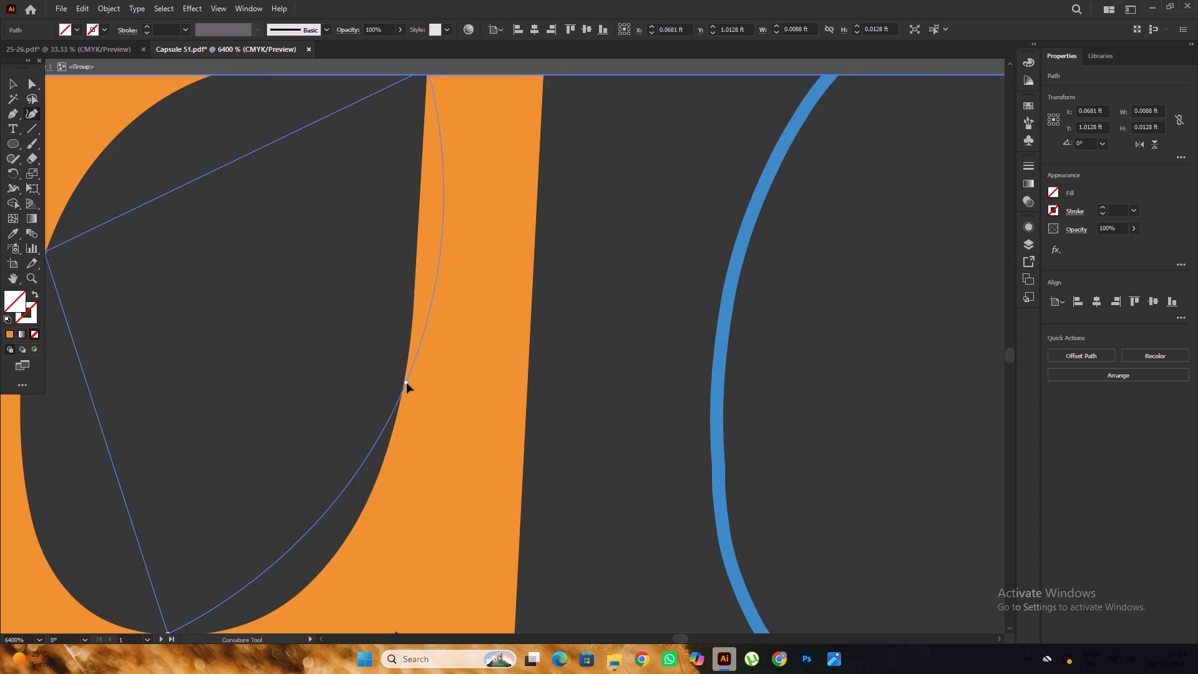
left_click_drag(407, 383, 422, 196)
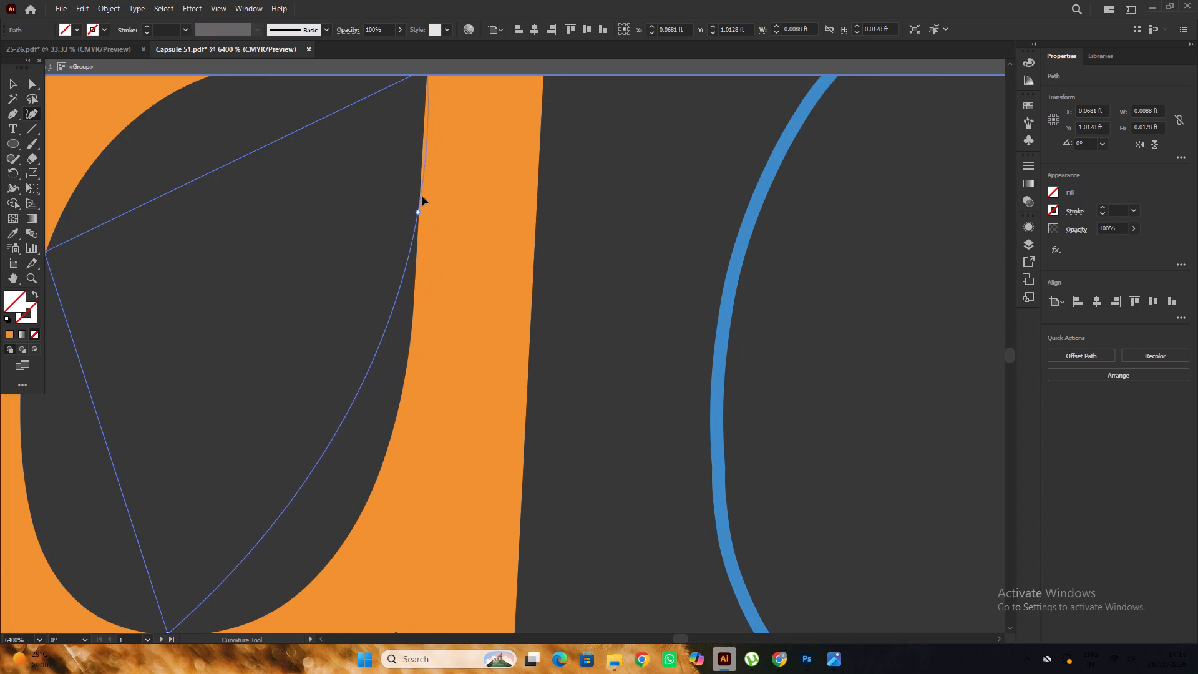
left_click_drag(422, 196, 422, 157)
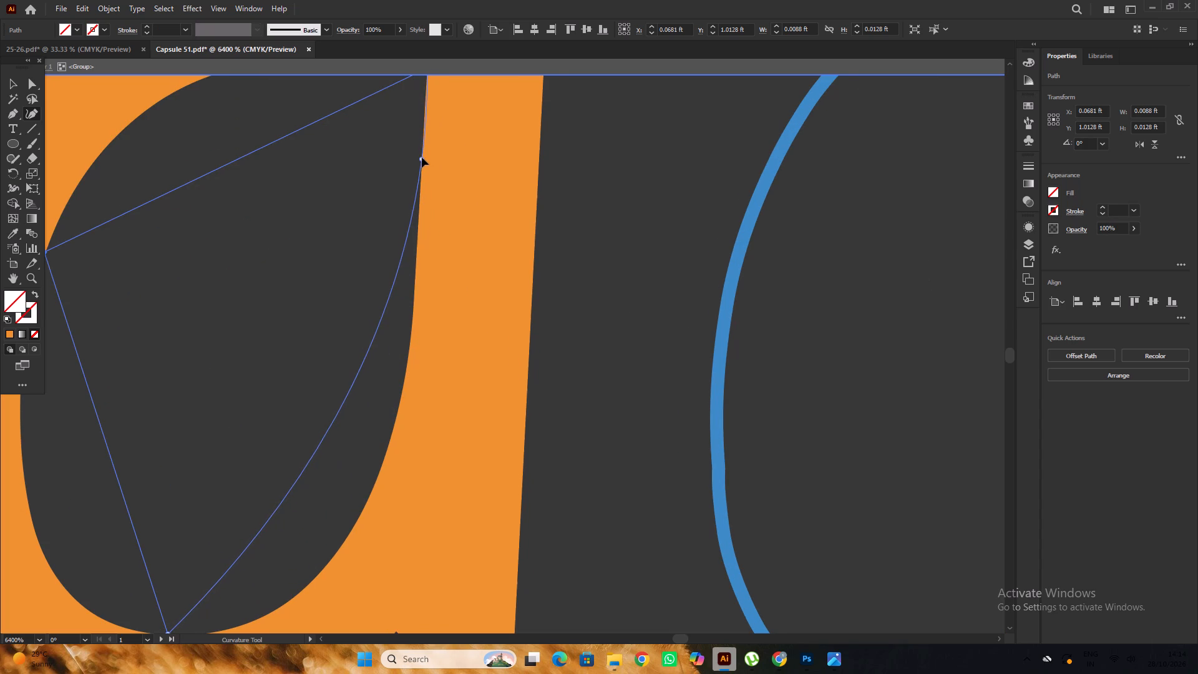
left_click_drag(422, 157, 421, 150)
Bend the triangle's bowl-side edge outward toward the counter's edge by adding a curve point on its lower half.
scroll(421, 150, "down", 1, "alt")
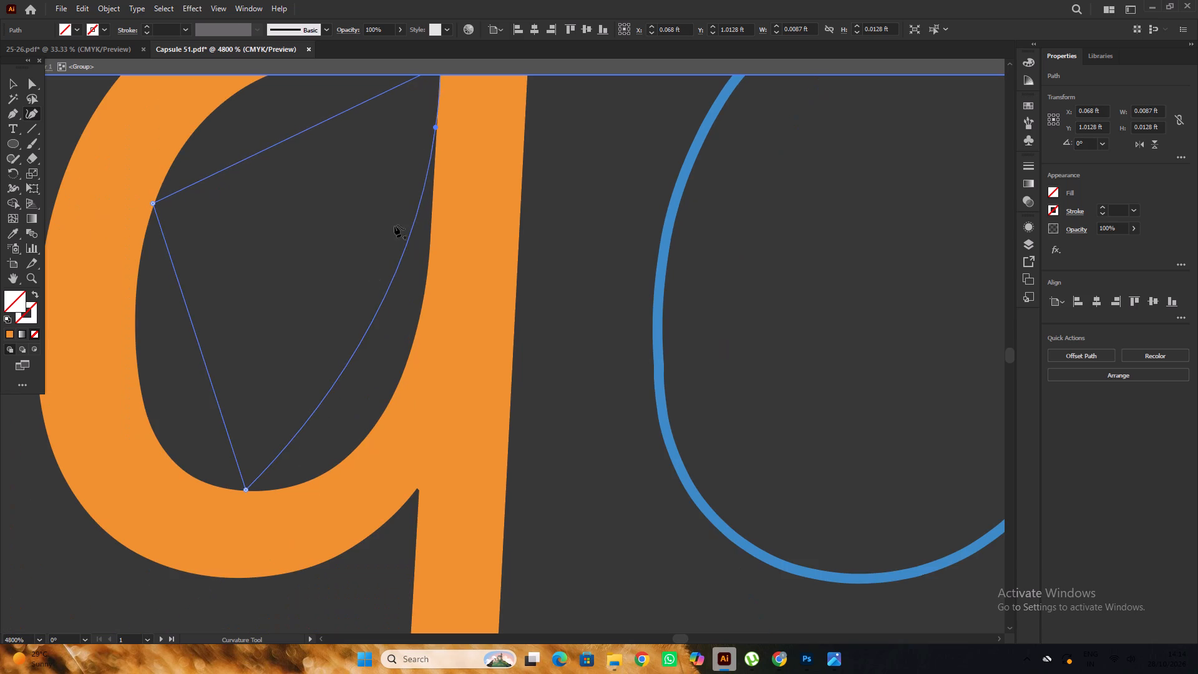
left_click_drag(198, 344, 149, 389)
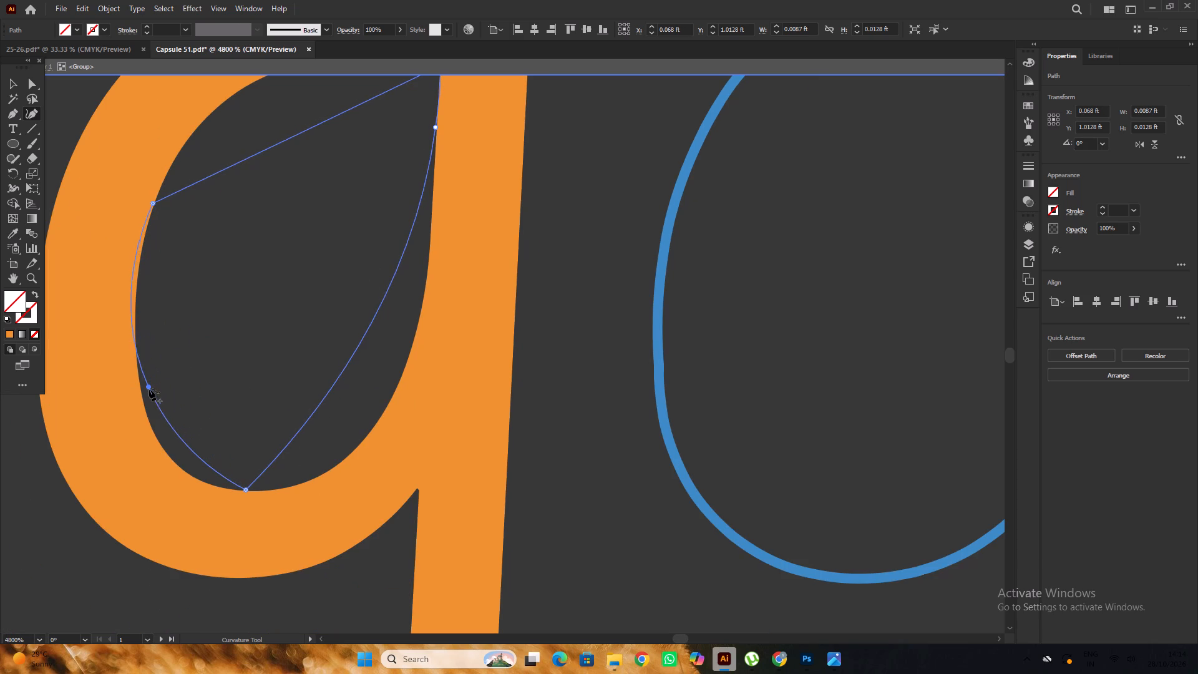
left_click_drag(149, 389, 158, 388)
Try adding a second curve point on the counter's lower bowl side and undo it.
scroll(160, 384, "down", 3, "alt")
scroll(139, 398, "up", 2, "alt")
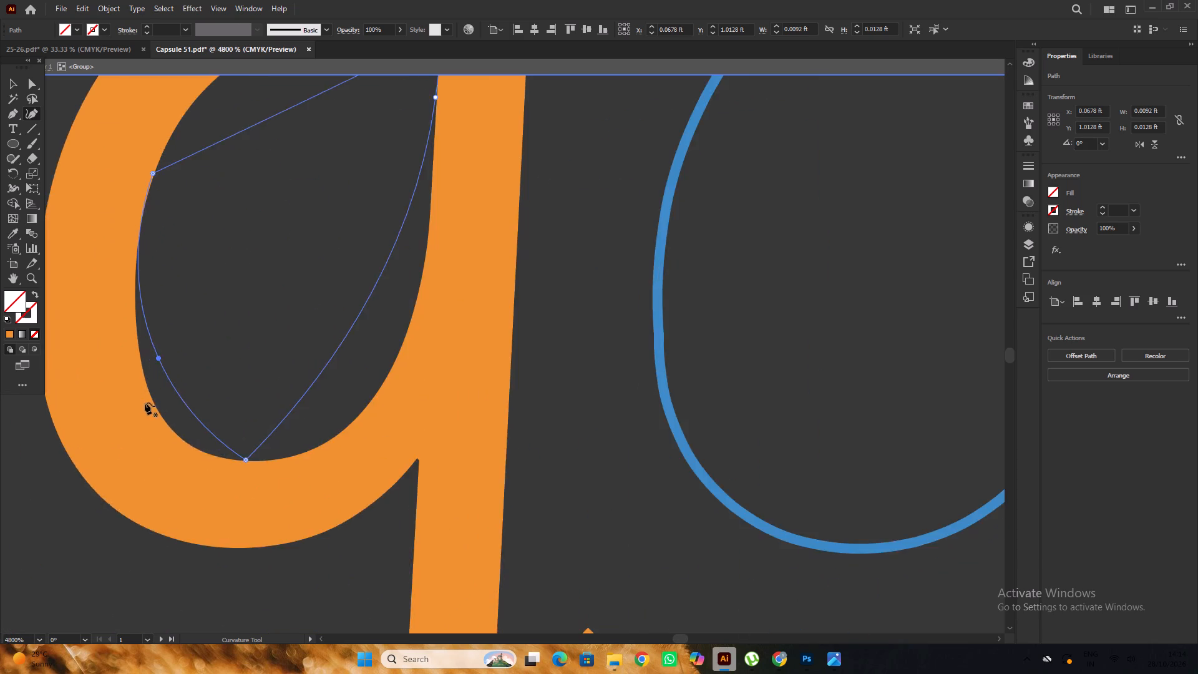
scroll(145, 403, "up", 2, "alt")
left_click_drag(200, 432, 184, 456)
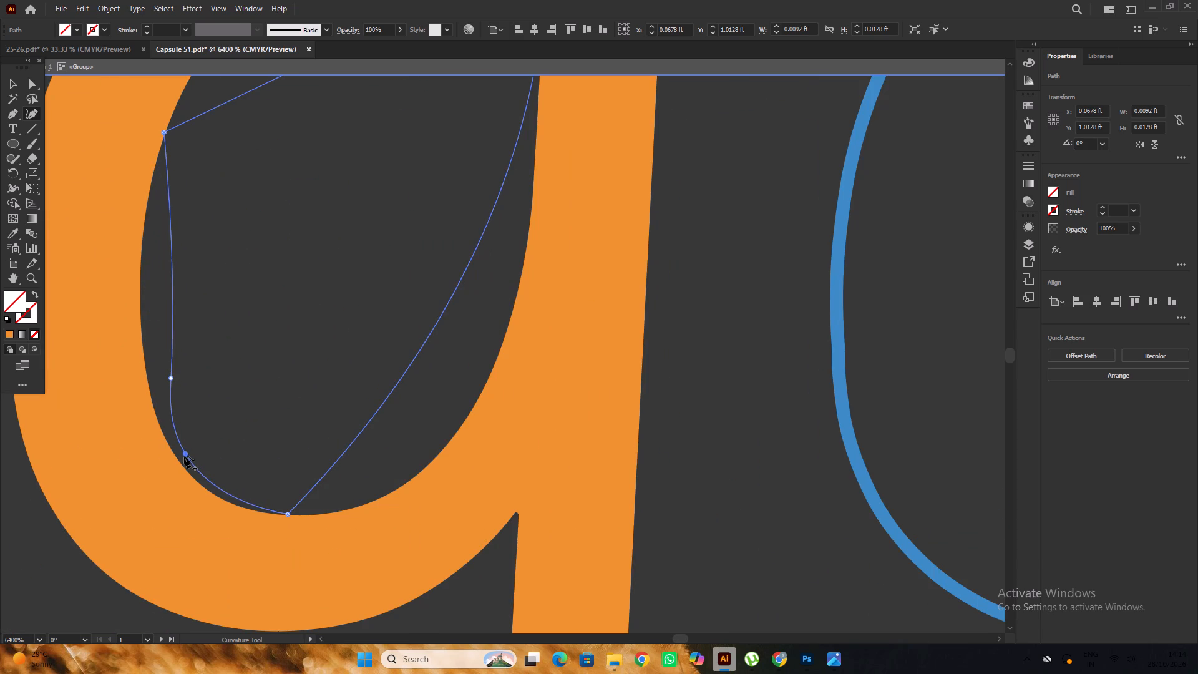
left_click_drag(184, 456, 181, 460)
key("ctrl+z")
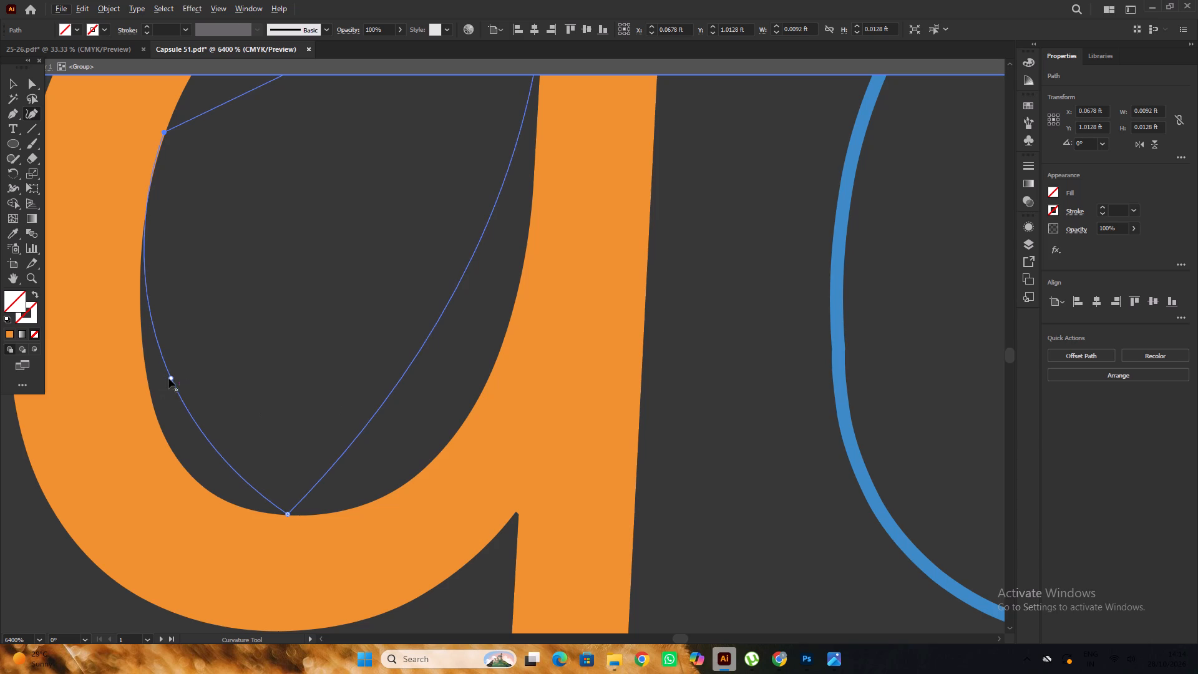
Move the bowl-side curve point down onto the counter's edge, close to its lowest point.
left_click_drag(171, 380, 202, 478)
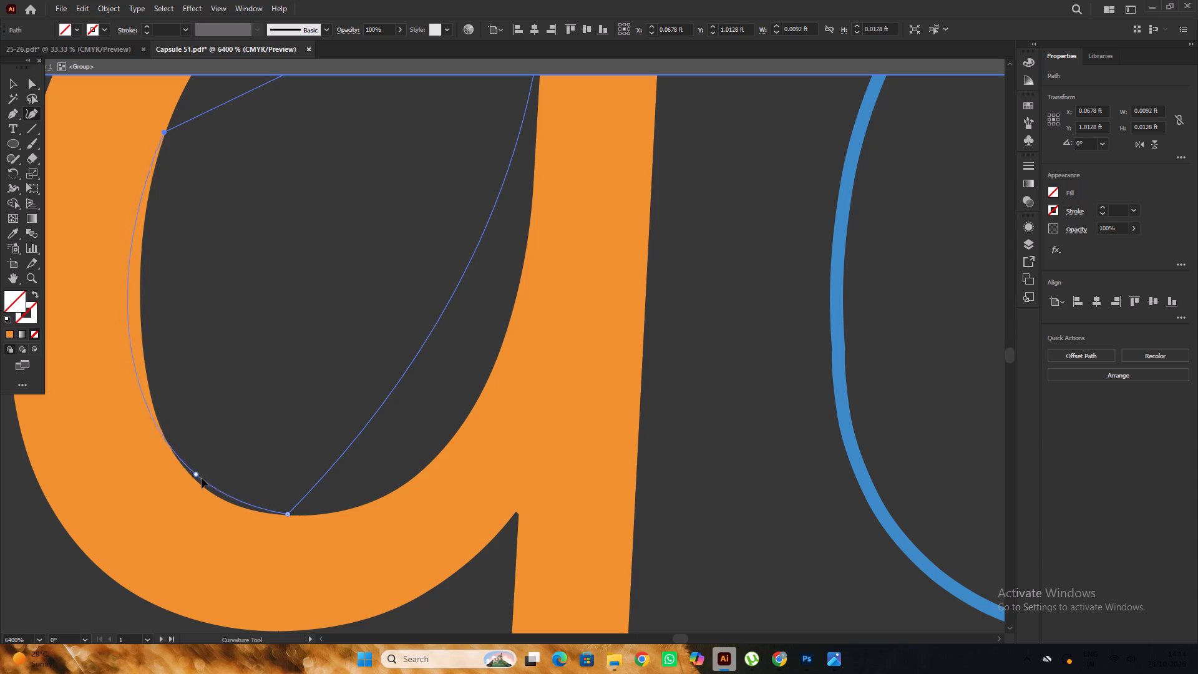
left_click_drag(202, 478, 214, 493)
Add a point midway up the counter's bowl side and shift it upward so the path hugs the inner edge.
scroll(255, 446, "down", 3, "alt")
scroll(175, 359, "up", 2, "alt")
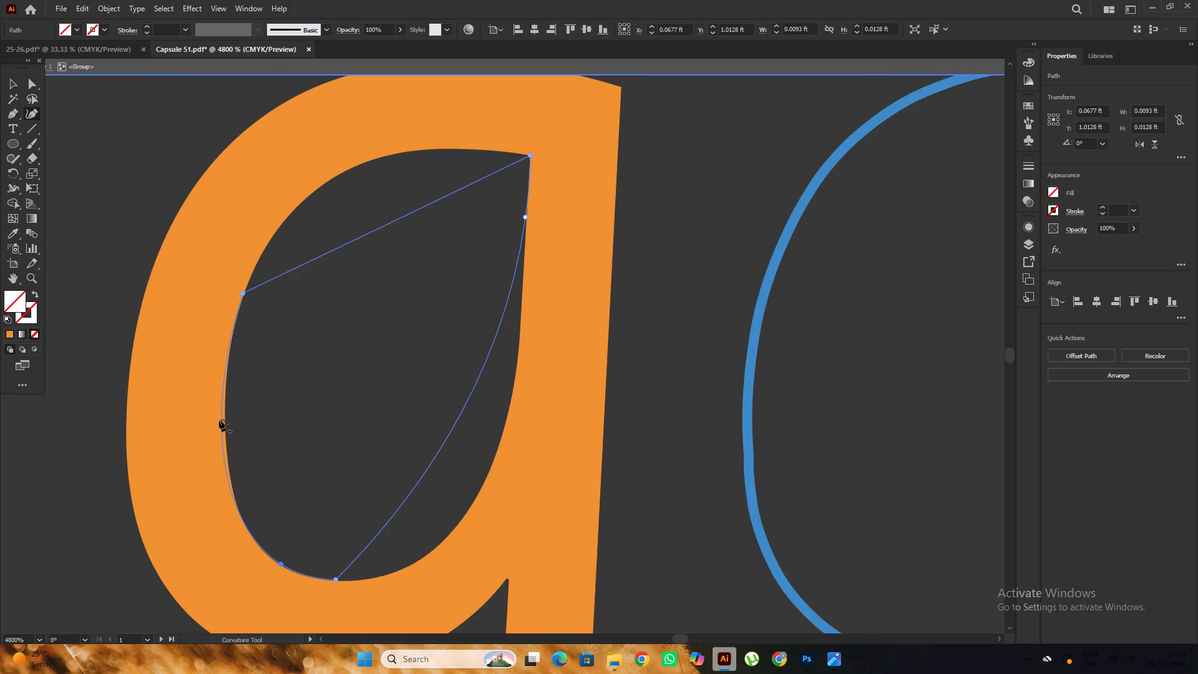
left_click(221, 416)
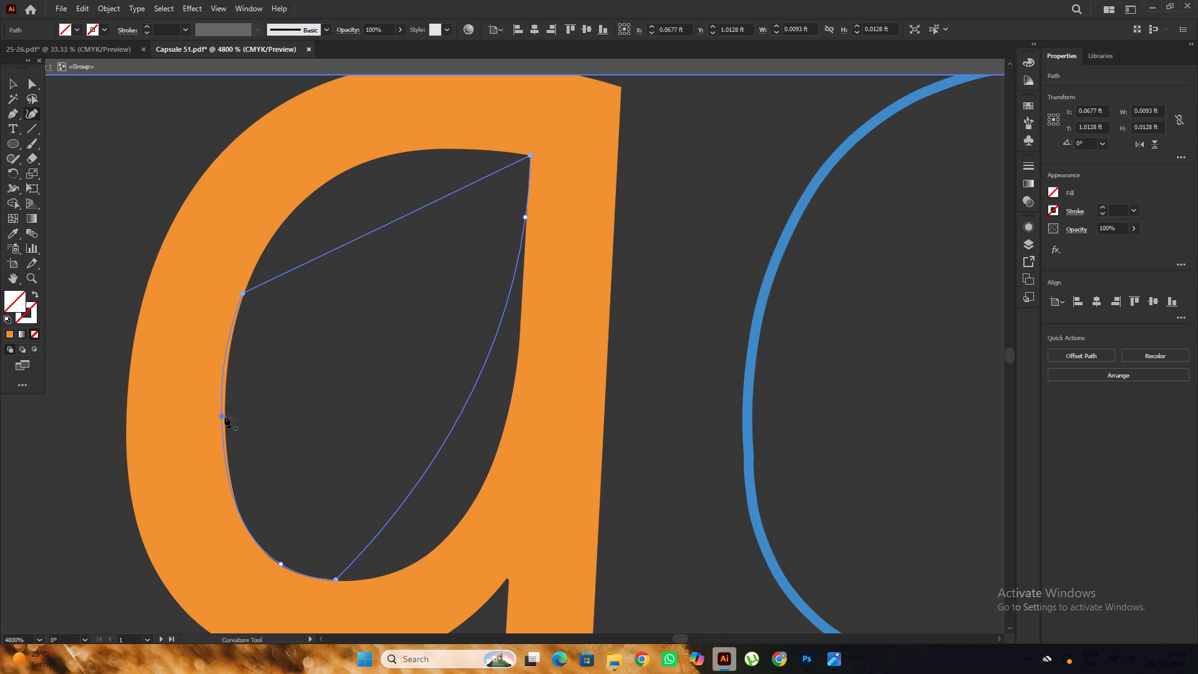
scroll(232, 364, "up", 2, "alt")
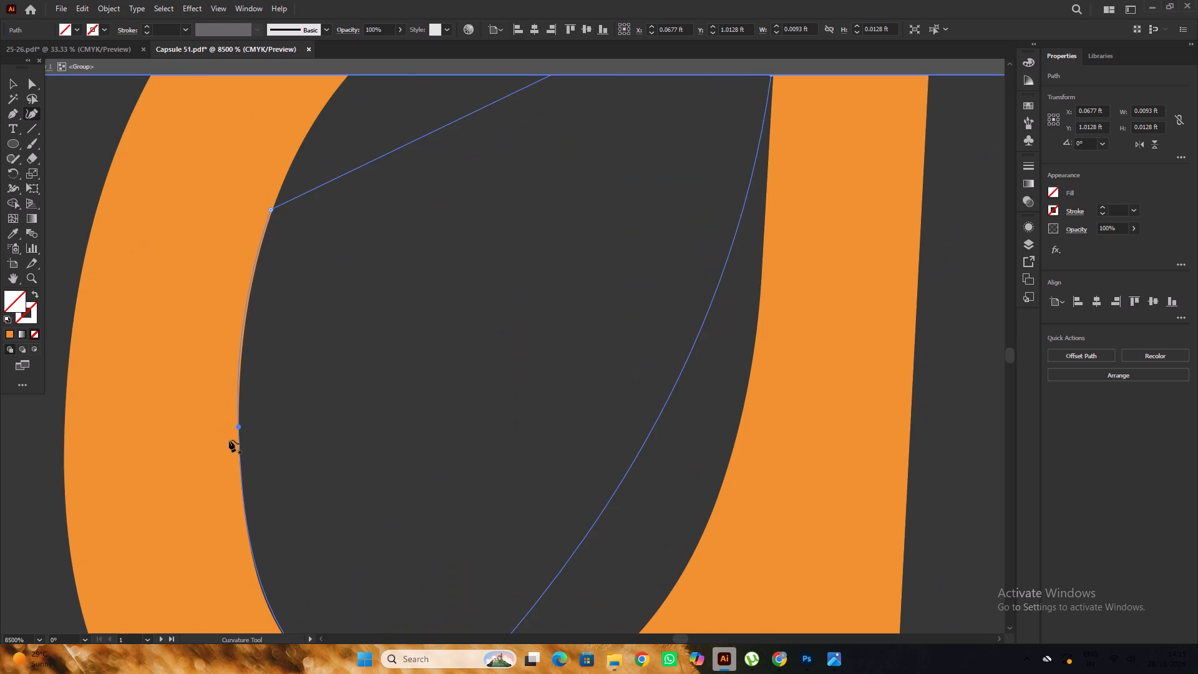
left_click_drag(238, 426, 243, 368)
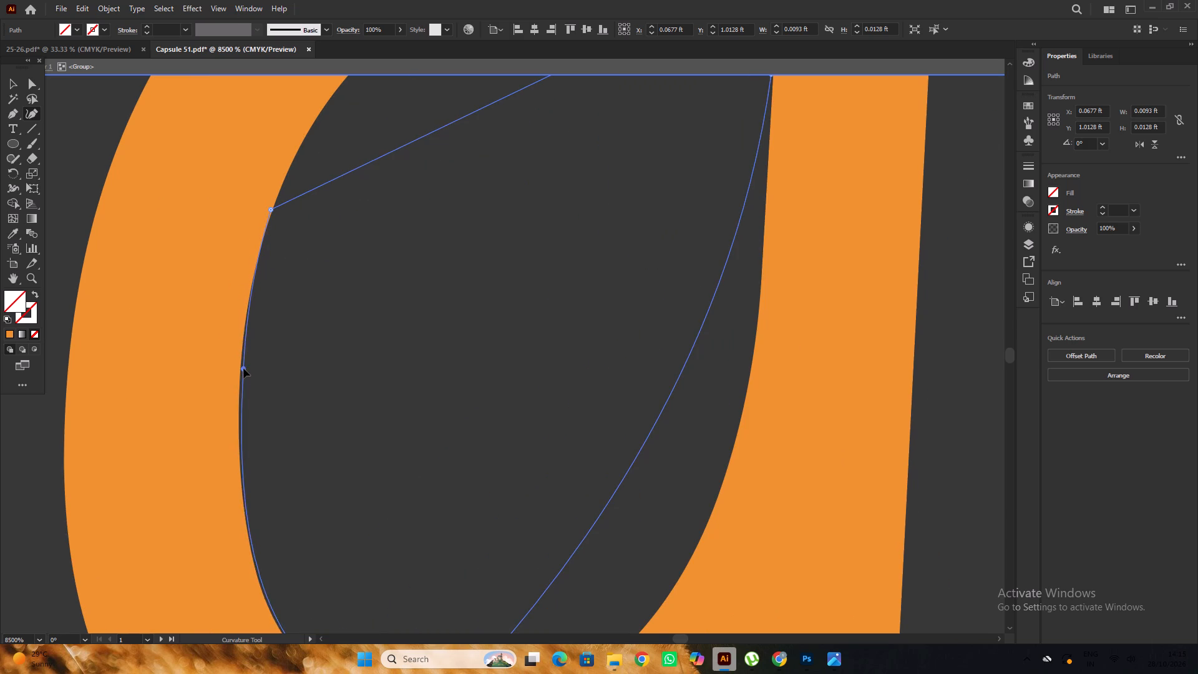
left_click_drag(243, 368, 241, 365)
scroll(241, 365, "down", 2, "alt")
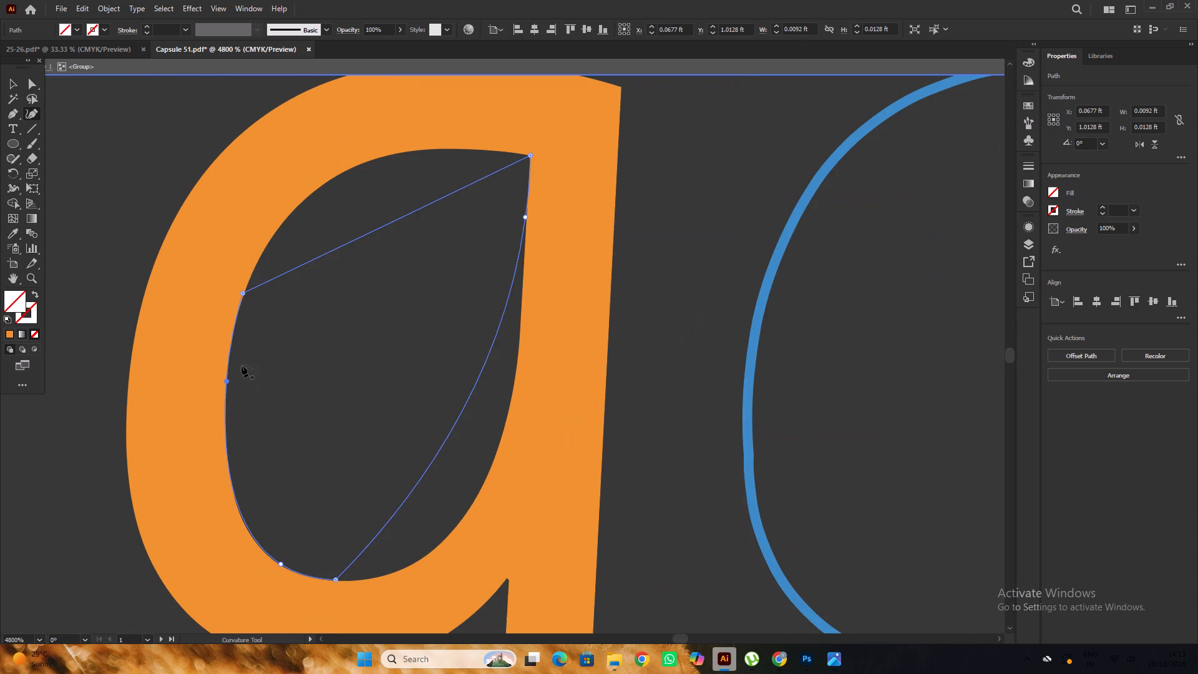
Add a point on the path's lower stem-side curve and pull it outward onto the counter's edge.
scroll(278, 358, "down", 3)
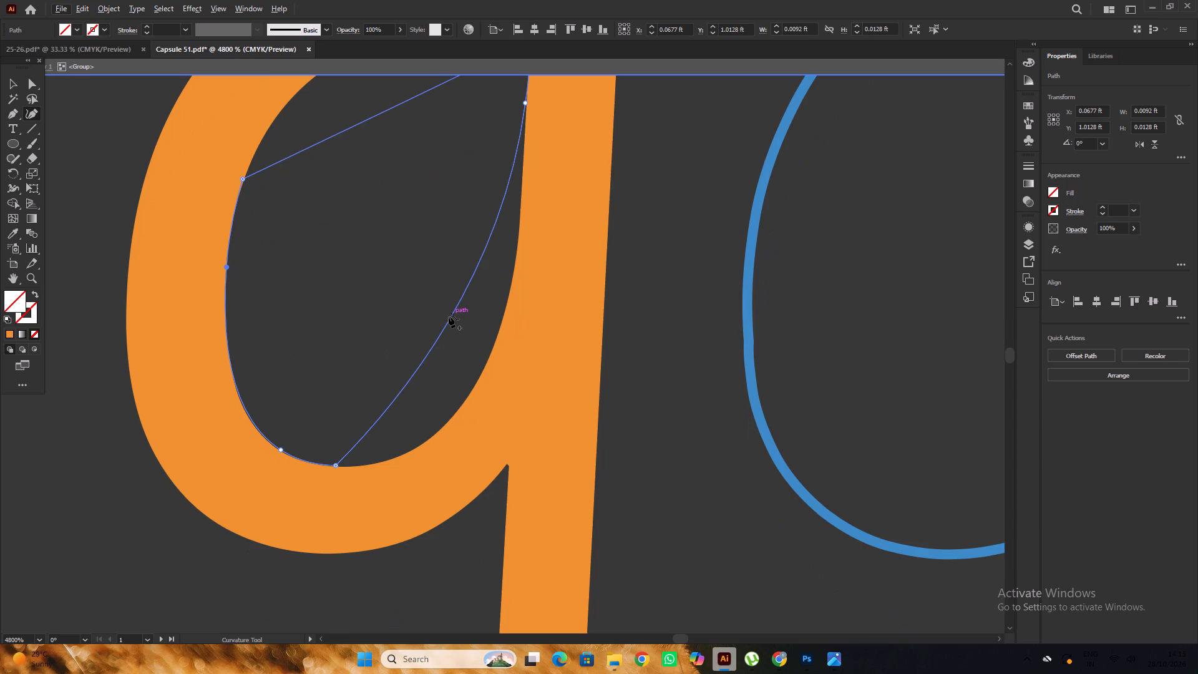
left_click_drag(436, 343, 448, 354)
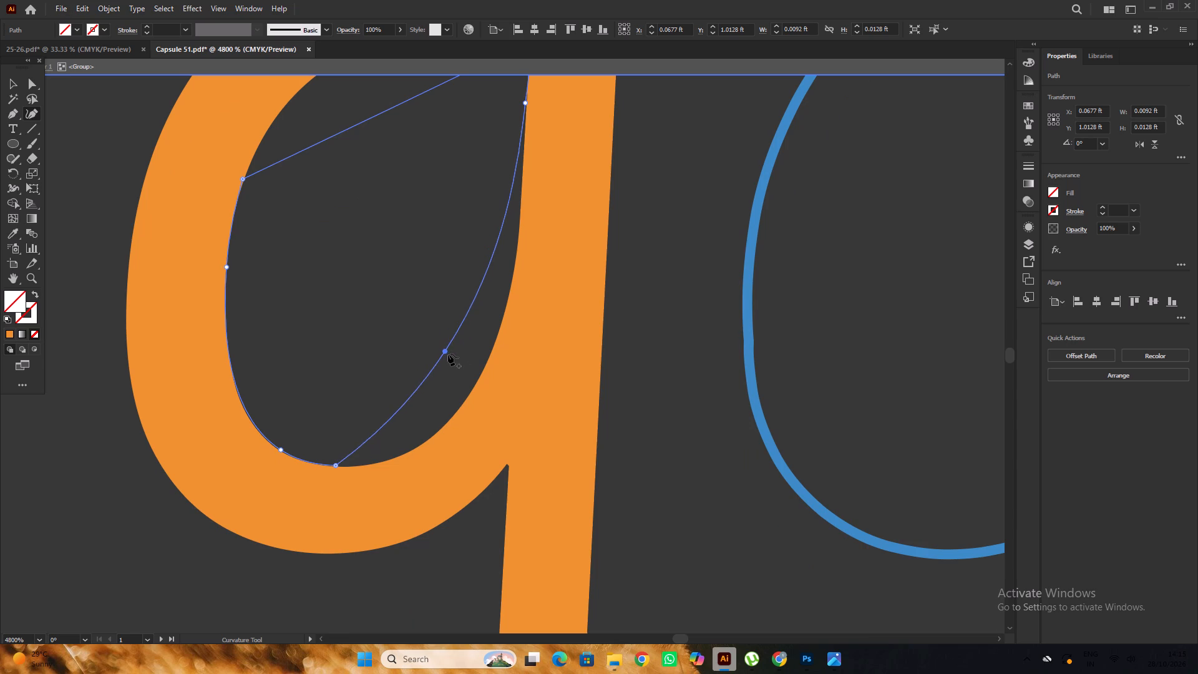
left_click_drag(448, 354, 476, 382)
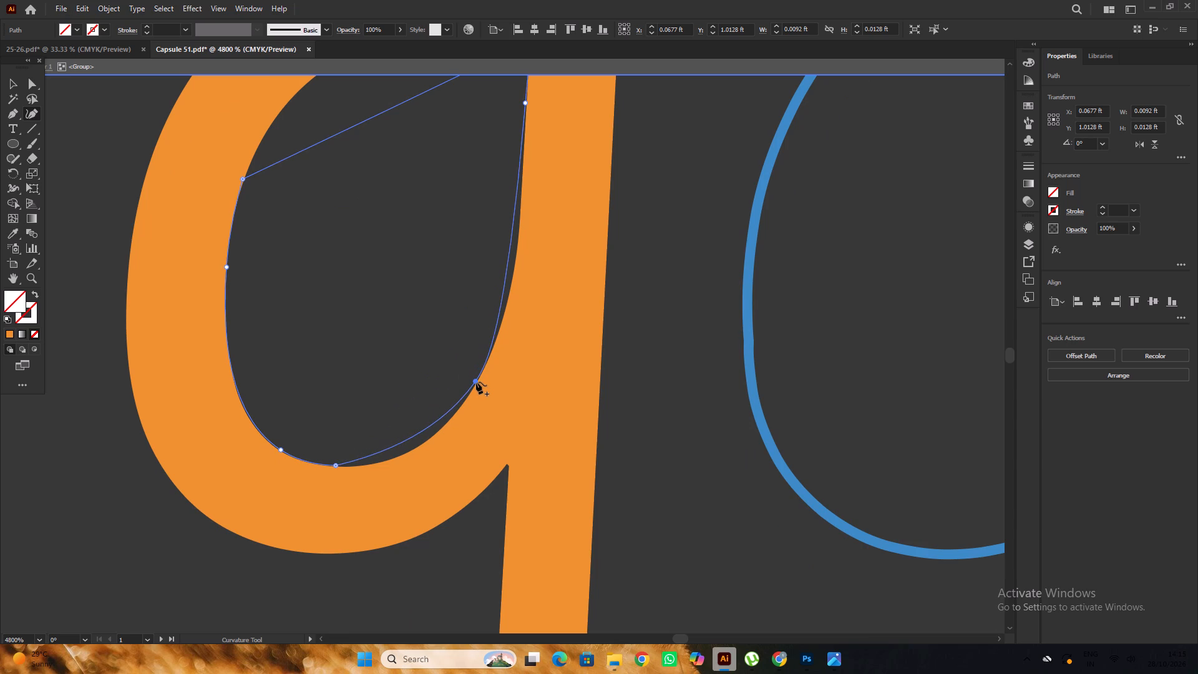
left_click_drag(476, 382, 475, 380)
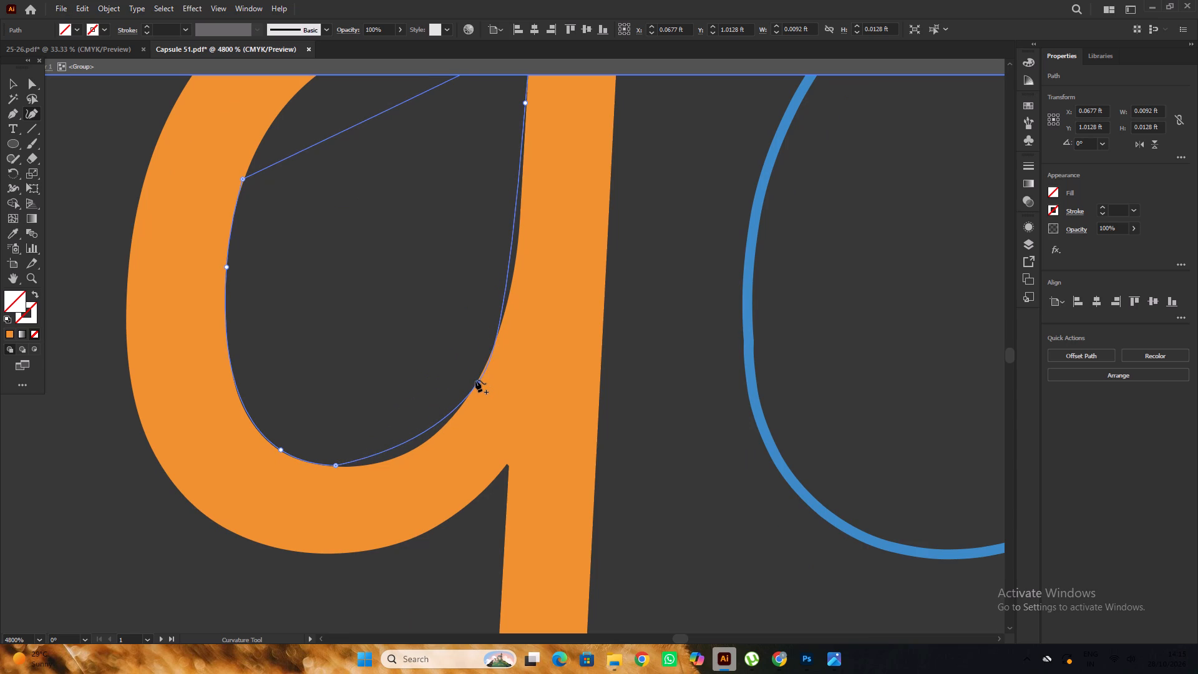
left_click_drag(475, 380, 477, 380)
scroll(427, 418, "down", 3)
scroll(424, 403, "up", 1, "alt")
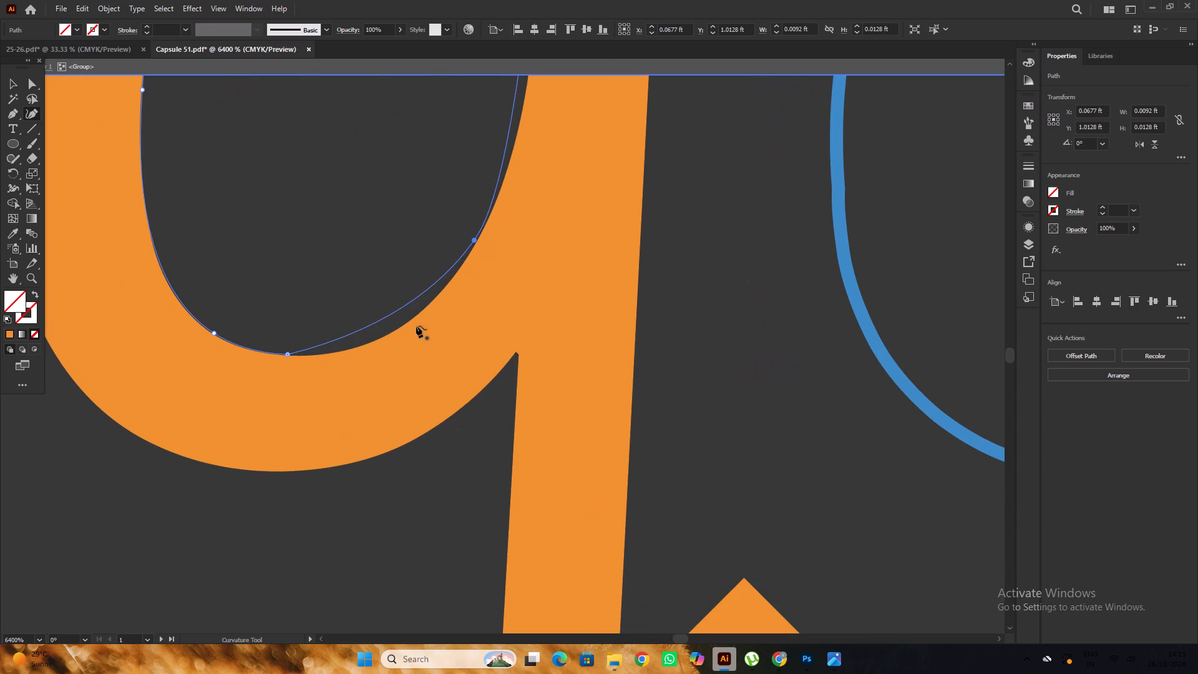
Add a point on the counter's lower stem-side curve, pull it onto the edge, and shift the neighbouring point up along the edge.
left_click_drag(403, 308, 411, 320)
scroll(411, 319, "down", 1, "alt")
scroll(411, 317, "up", 3)
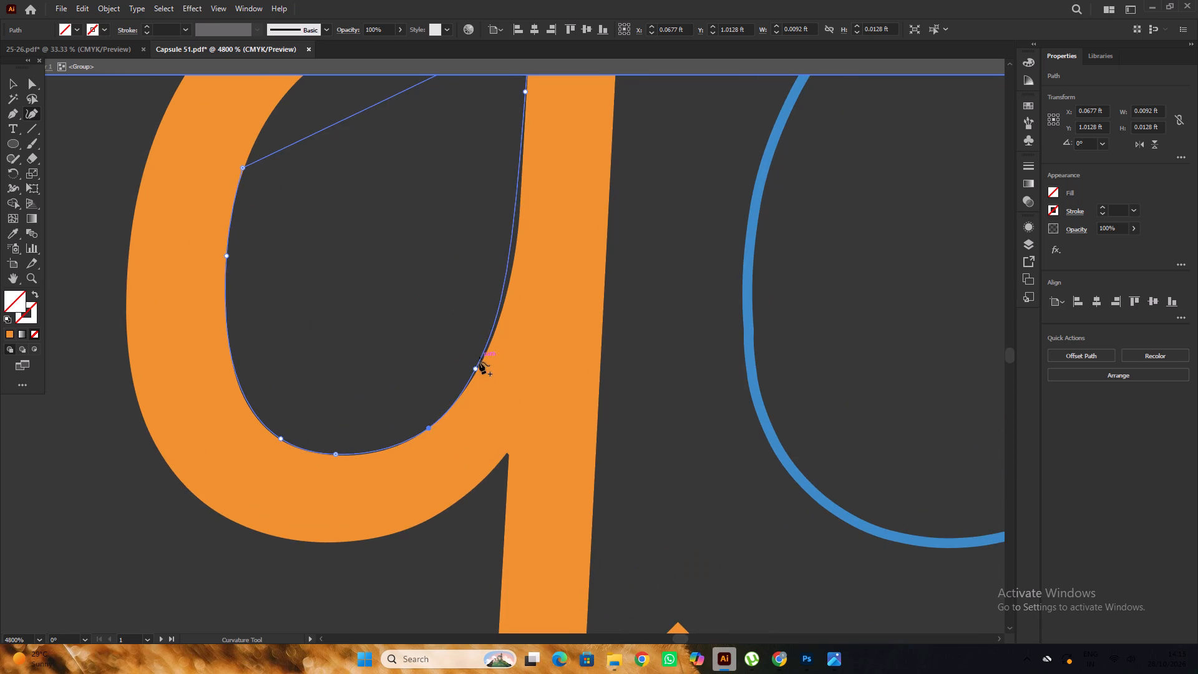
left_click_drag(476, 369, 489, 346)
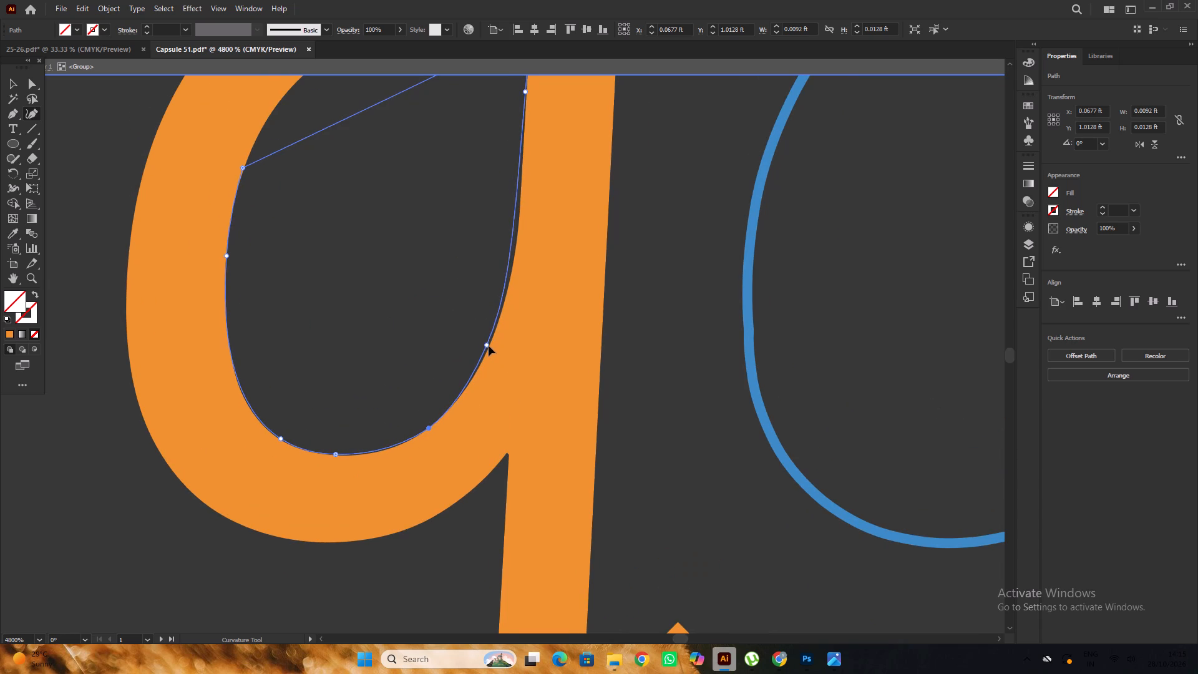
left_click_drag(489, 346, 490, 342)
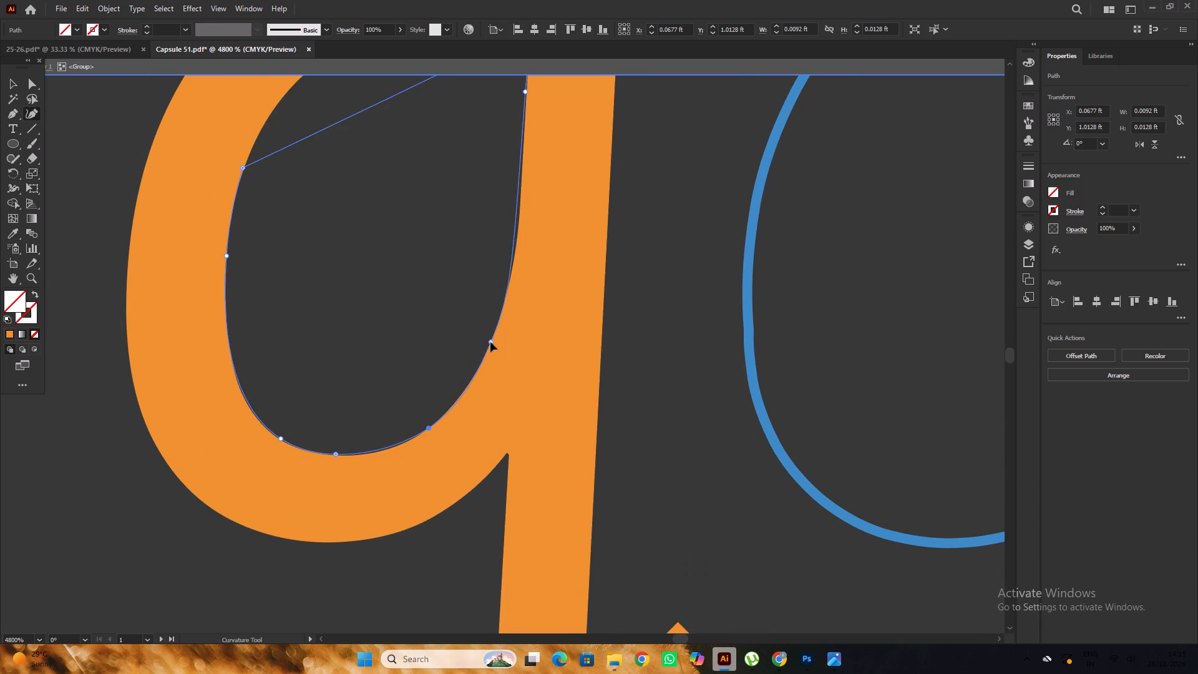
left_click_drag(490, 342, 490, 341)
Add a point about midway up the counter's stem side and pull it outward onto the letter's inner edge.
scroll(500, 316, "up", 3)
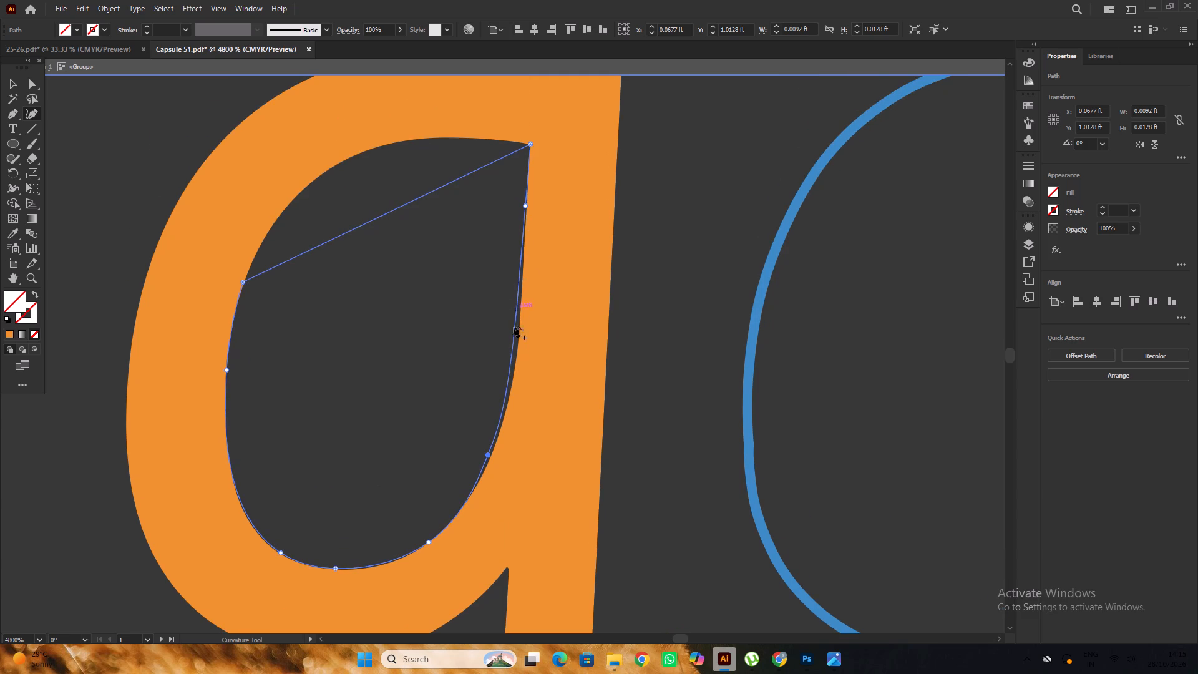
scroll(512, 348, "up", 2, "alt")
left_click_drag(532, 354, 538, 354)
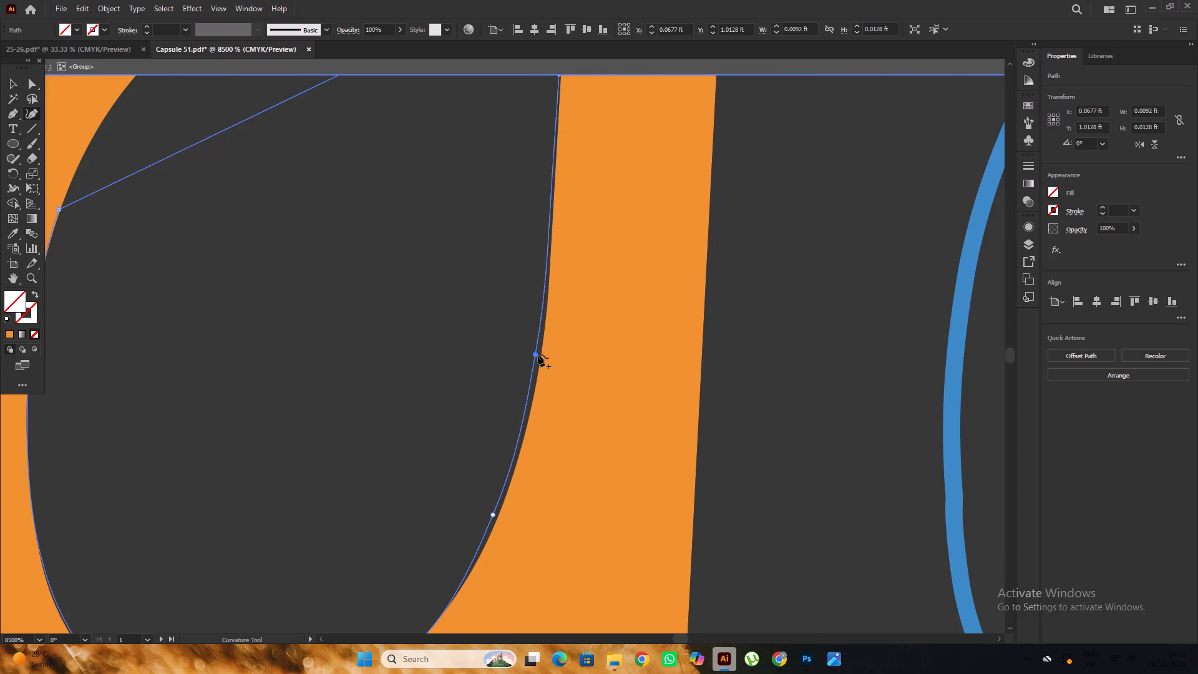
left_click_drag(538, 354, 540, 353)
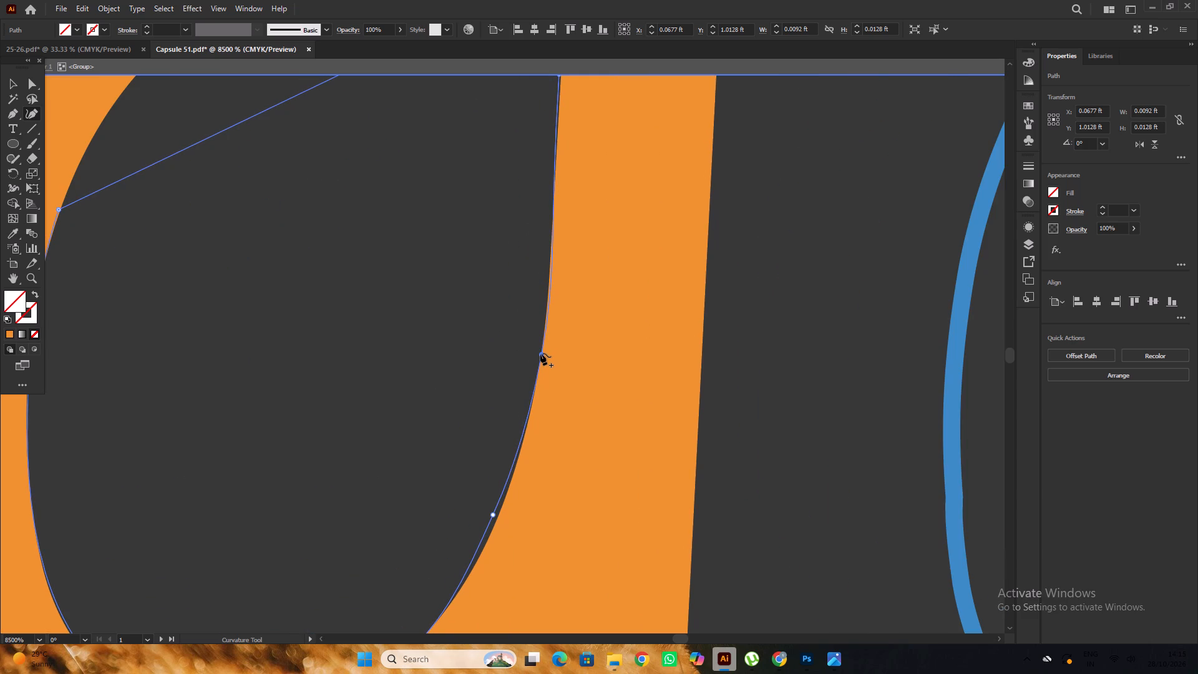
left_click_drag(540, 353, 539, 351)
Nudge the existing lower, middle and upper stem-side points so the path sits exactly on the counter's edge.
scroll(537, 348, "down", 1)
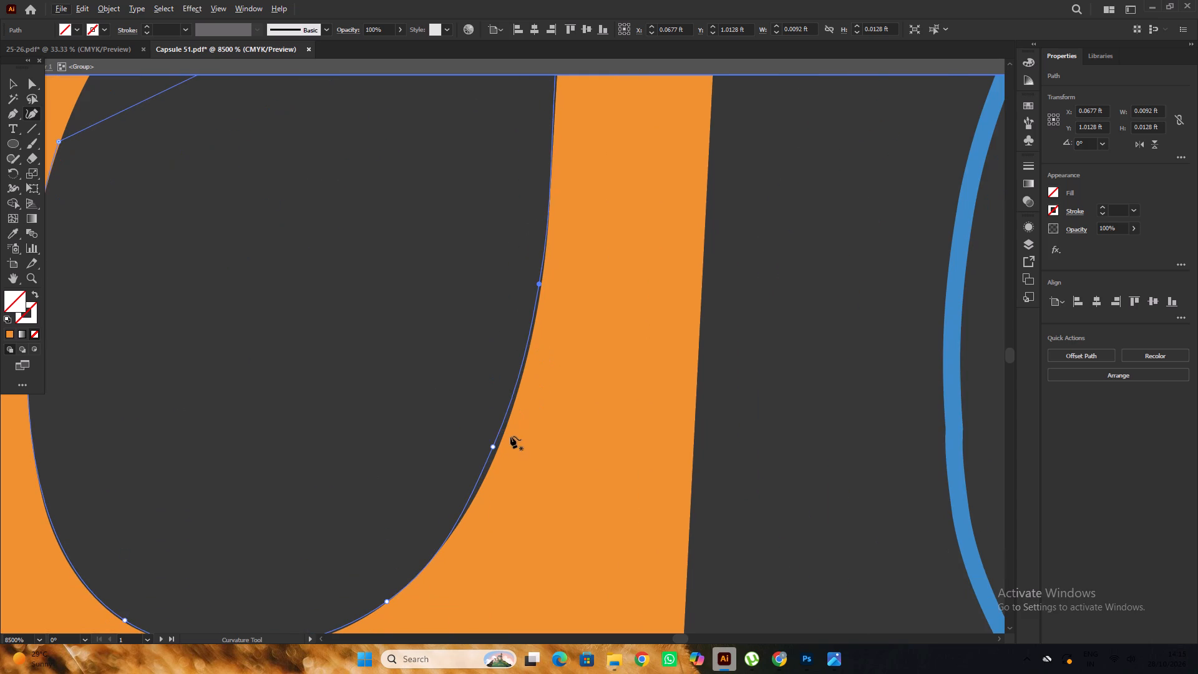
scroll(509, 438, "up", 1, "alt")
left_click(421, 348)
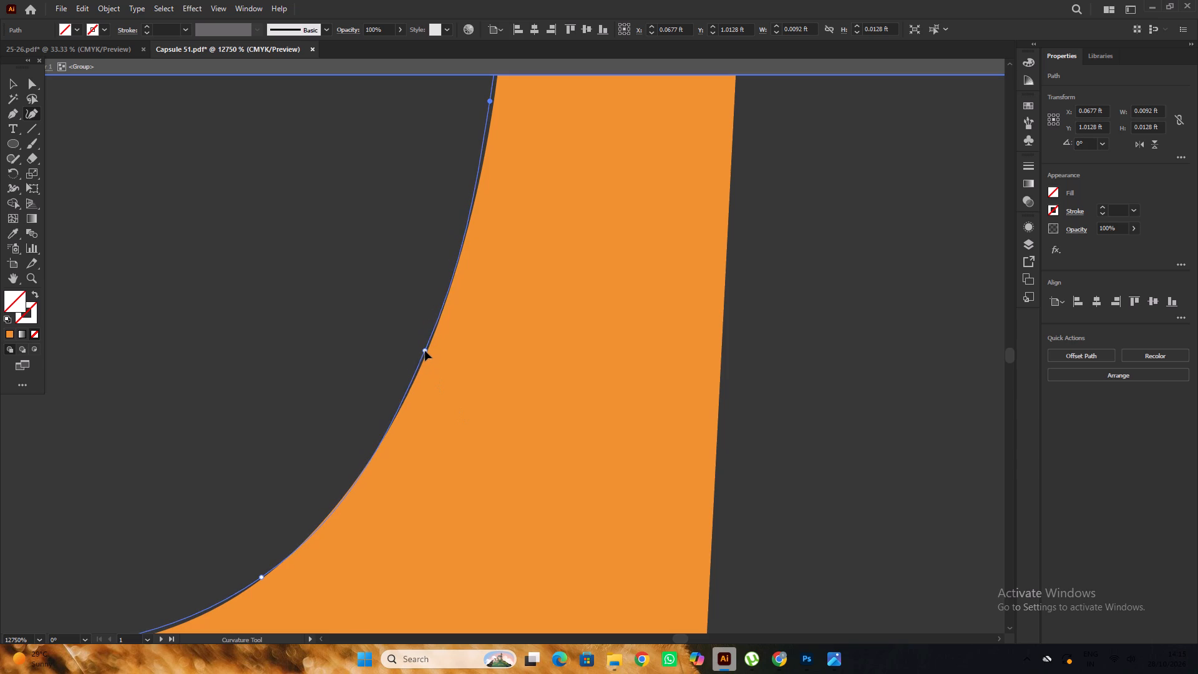
scroll(469, 345, "down", 1, "alt")
scroll(469, 345, "up", 3)
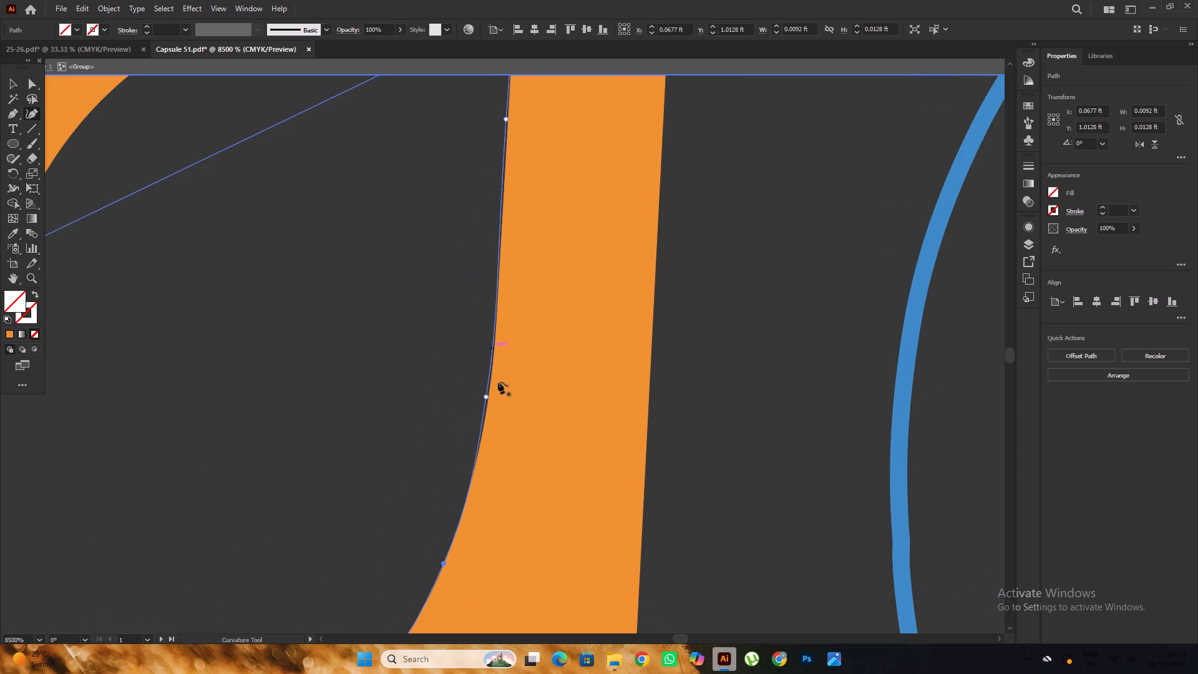
scroll(491, 409, "up", 1, "alt")
left_click(492, 419)
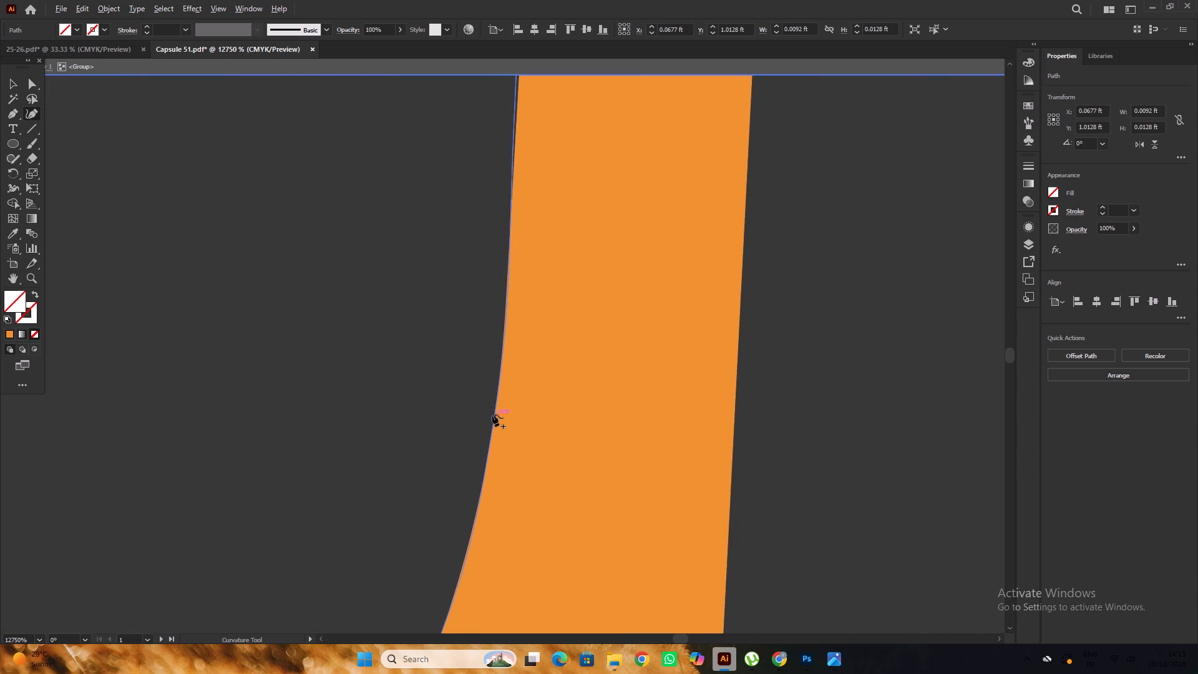
scroll(492, 414, "down", 1, "alt")
scroll(492, 411, "up", 1)
scroll(512, 191, "up", 3, "alt")
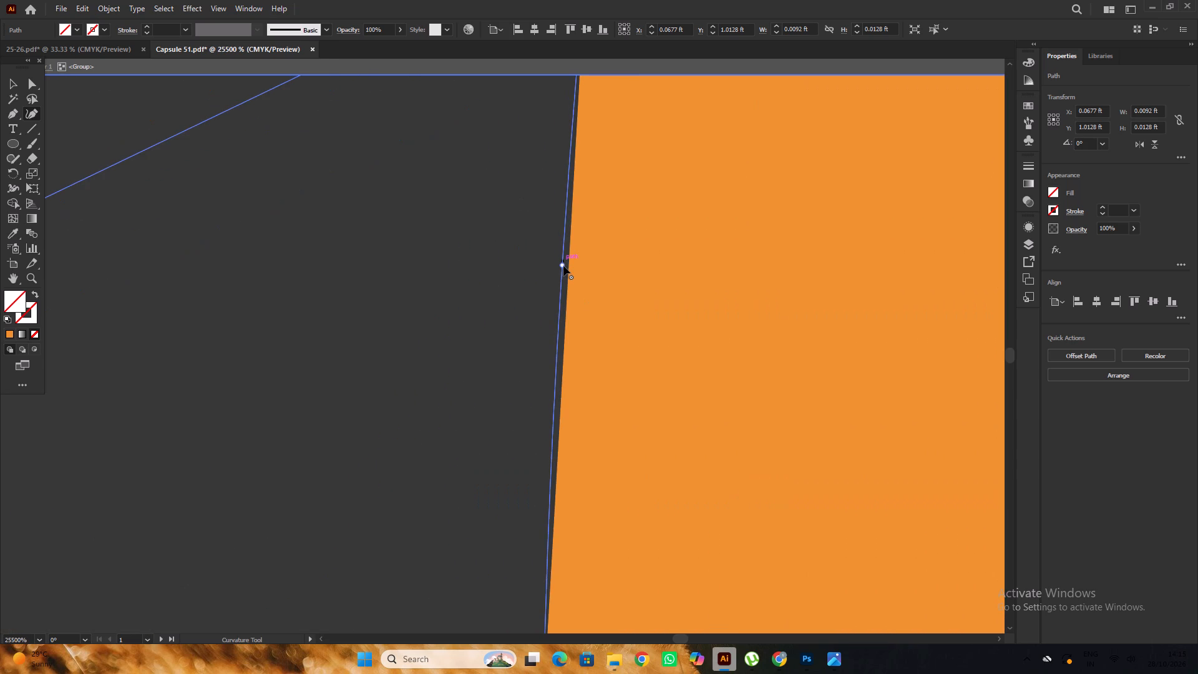
left_click(565, 266)
scroll(568, 265, "down", 1, "alt")
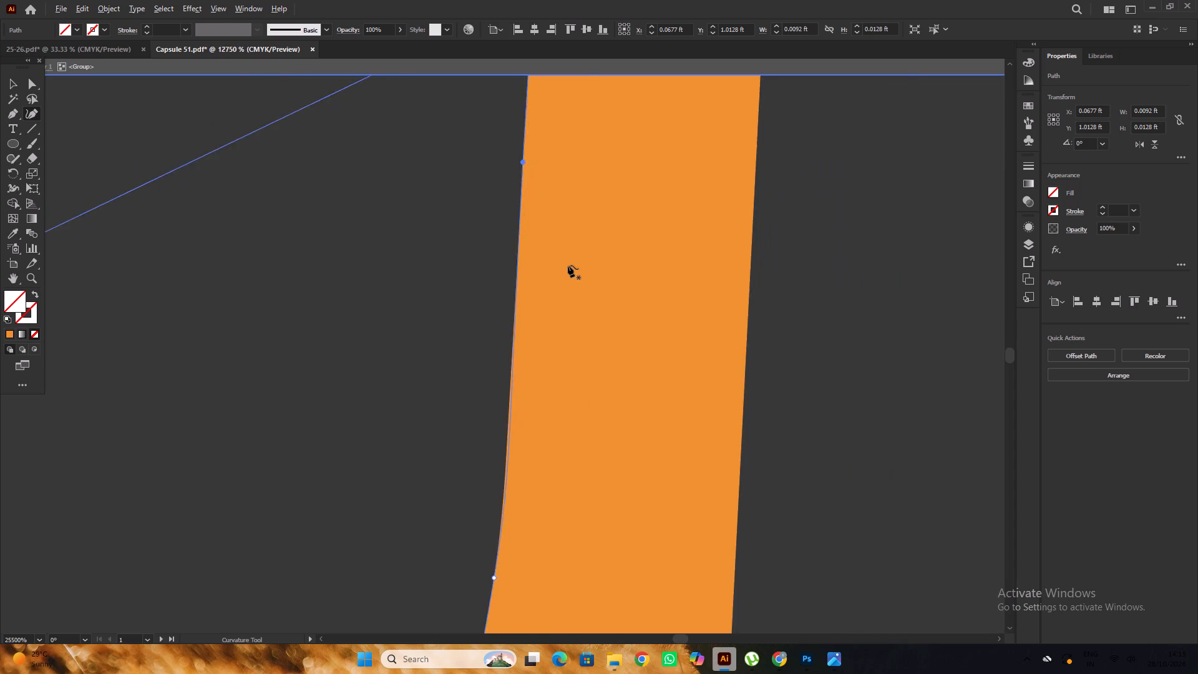
Bend the straight closing segment up to the counter's upper bowl arch and adjust its new point to fit the edge.
scroll(568, 265, "down", 4, "alt")
left_click_drag(413, 260, 413, 255)
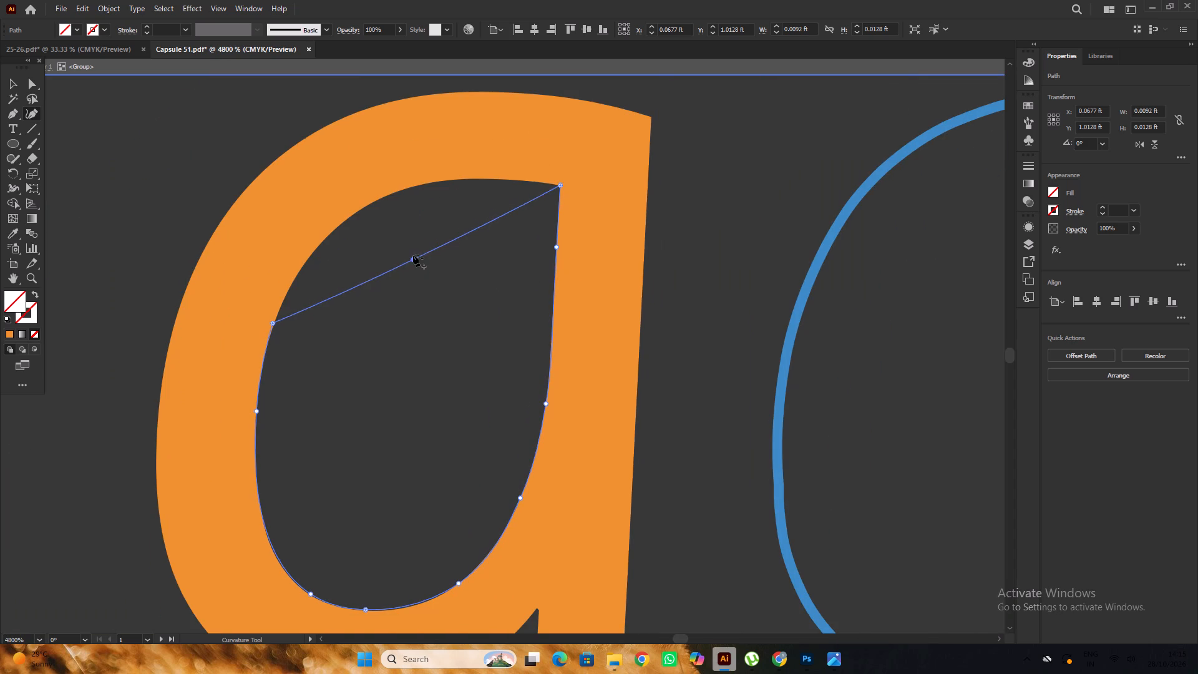
left_click_drag(413, 255, 389, 195)
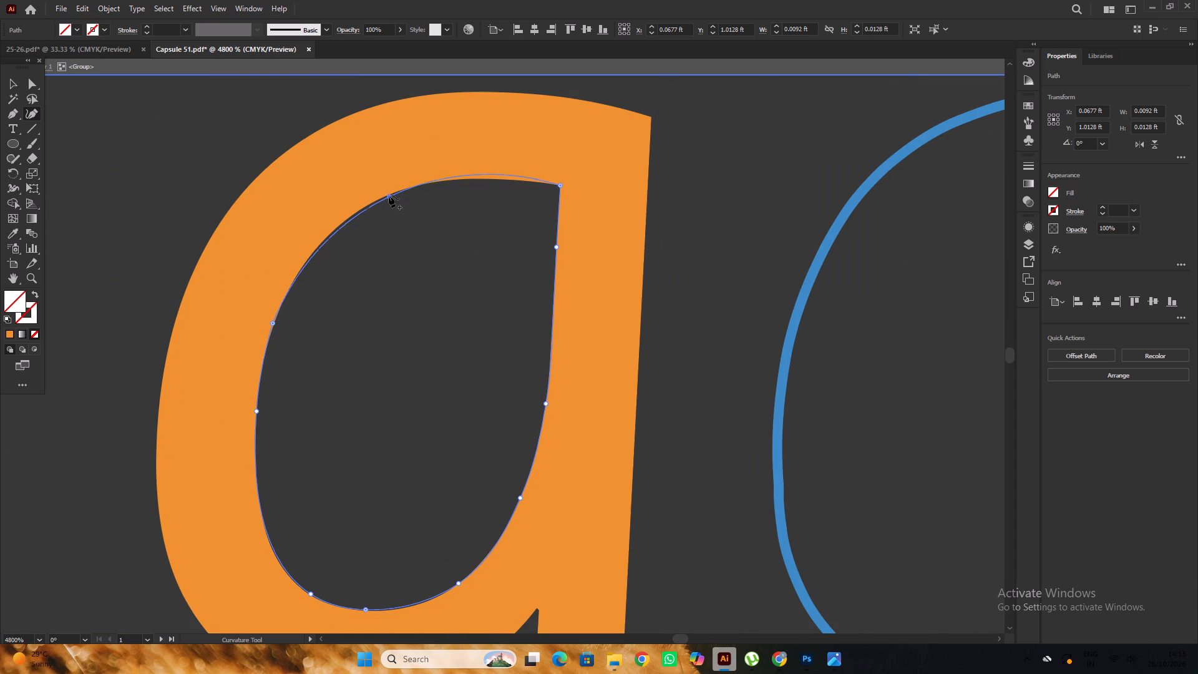
left_click_drag(389, 195, 387, 197)
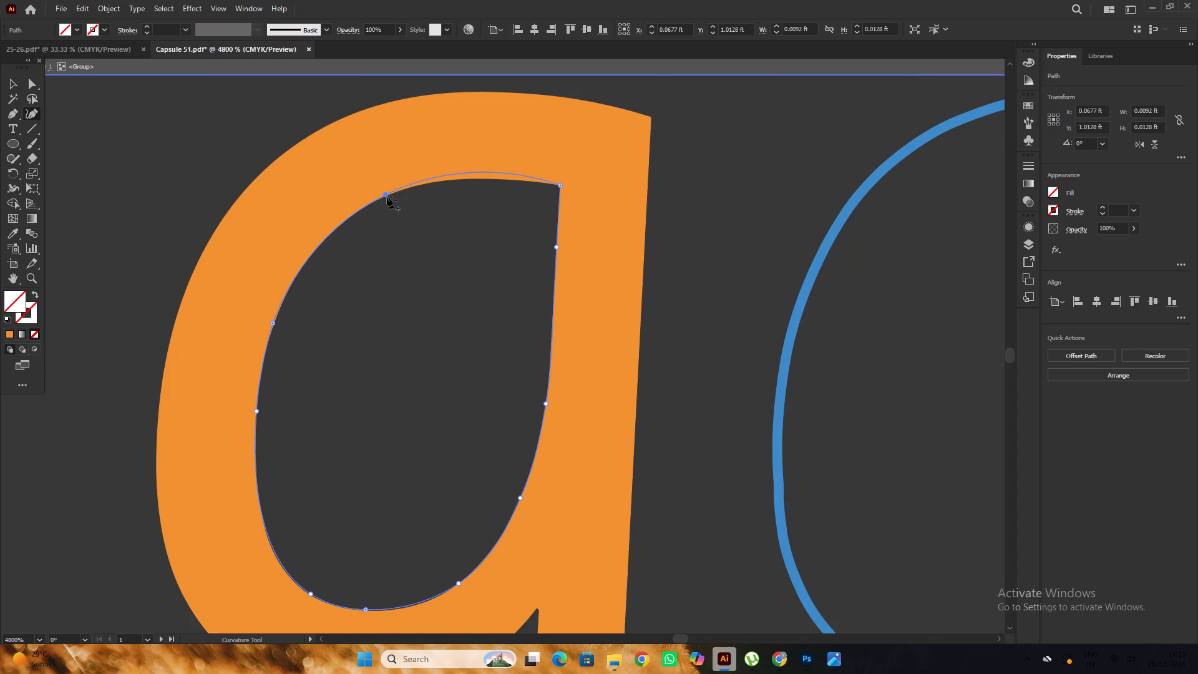
left_click_drag(387, 197, 388, 197)
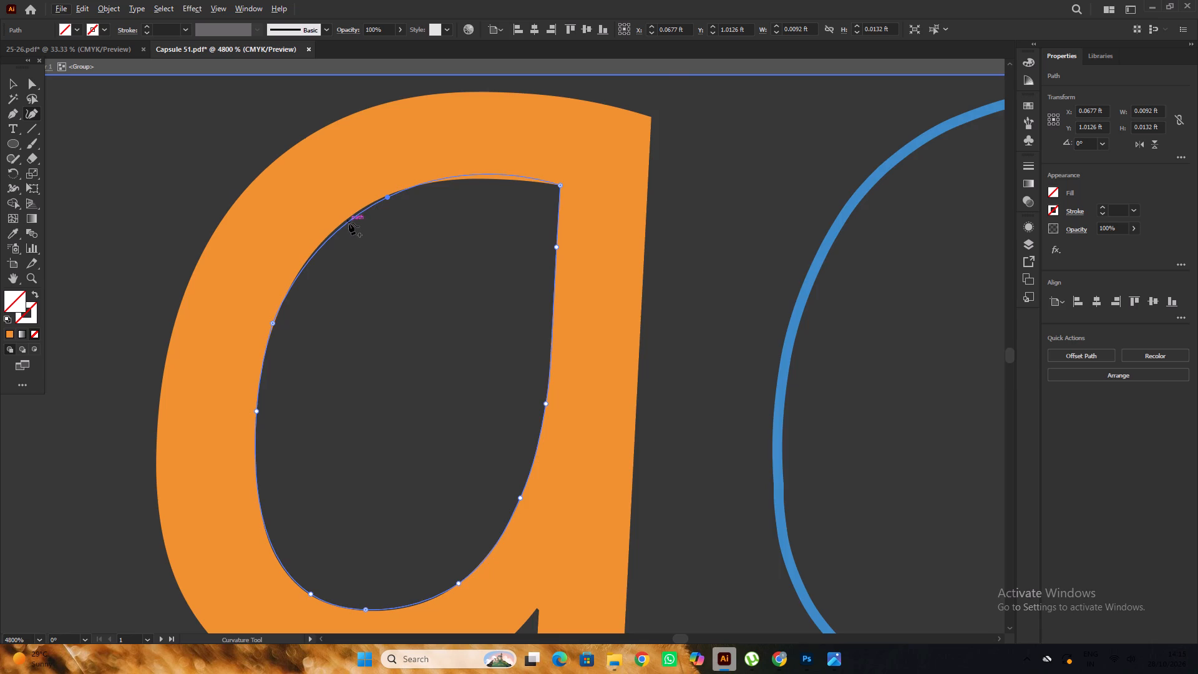
scroll(349, 223, "up", 2, "alt")
left_click_drag(424, 200, 414, 203)
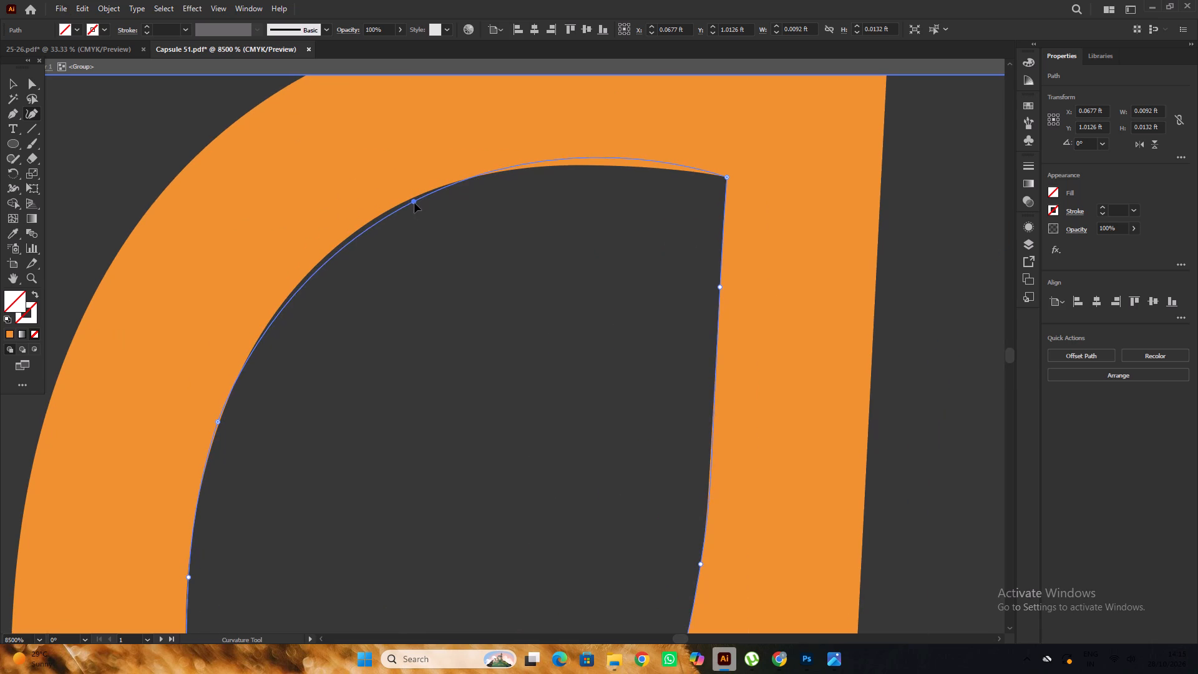
left_click_drag(414, 203, 397, 207)
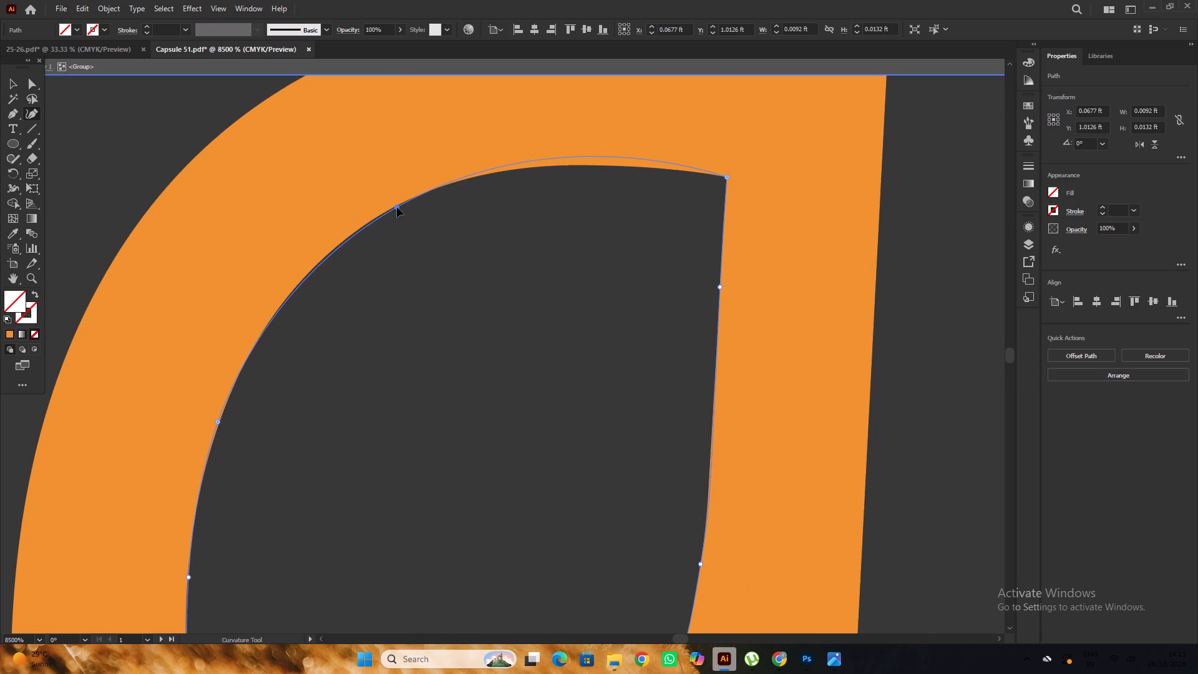
left_click_drag(397, 207, 396, 205)
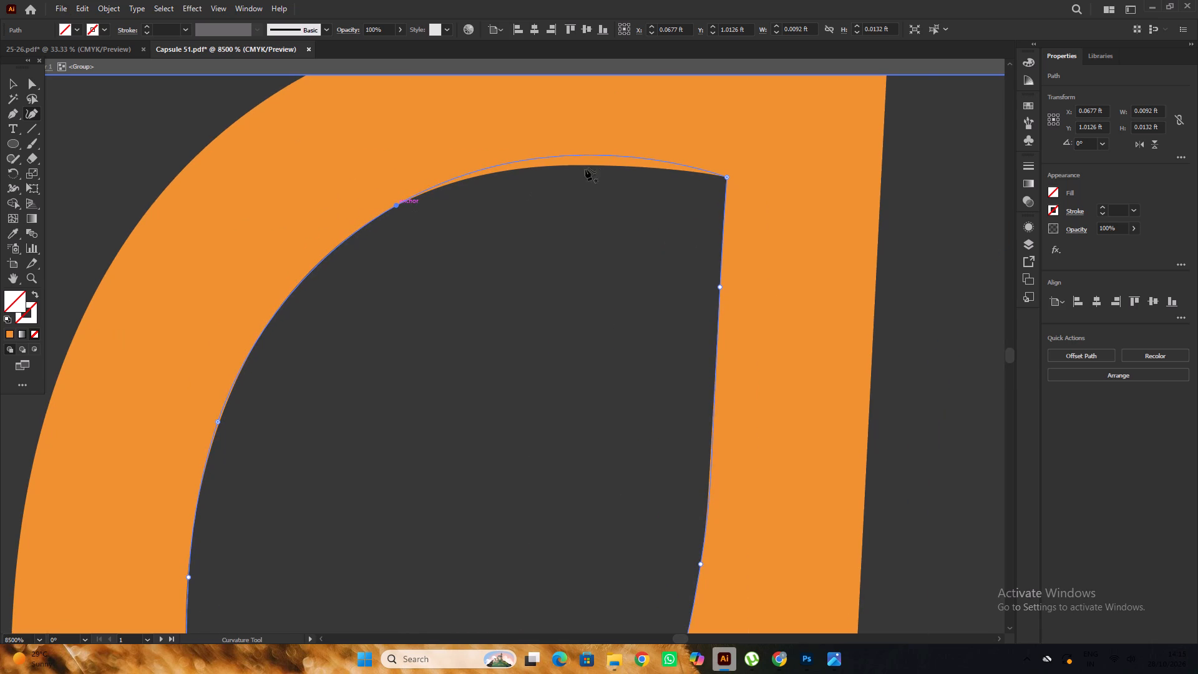
Add two points along the counter's top edge, fitting the path to the arch up to the stem corner, and deselect it.
scroll(577, 151, "up", 2, "alt")
scroll(576, 178, "down", 1, "alt")
scroll(576, 178, "up", 1)
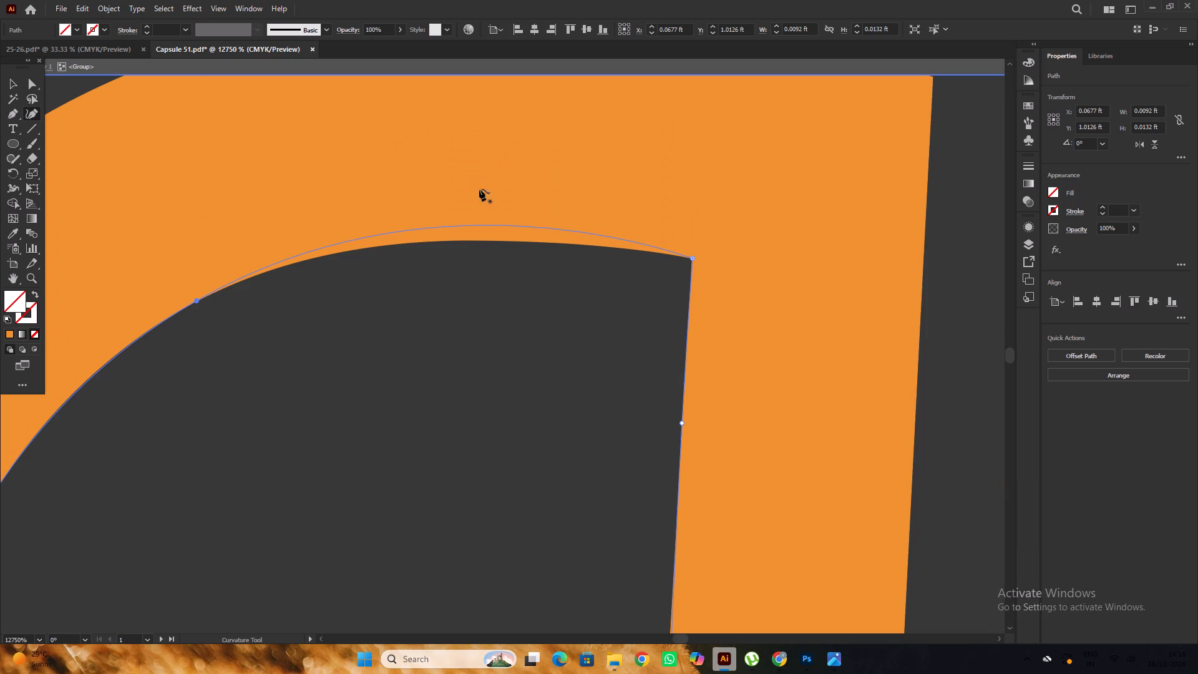
left_click_drag(472, 225, 475, 242)
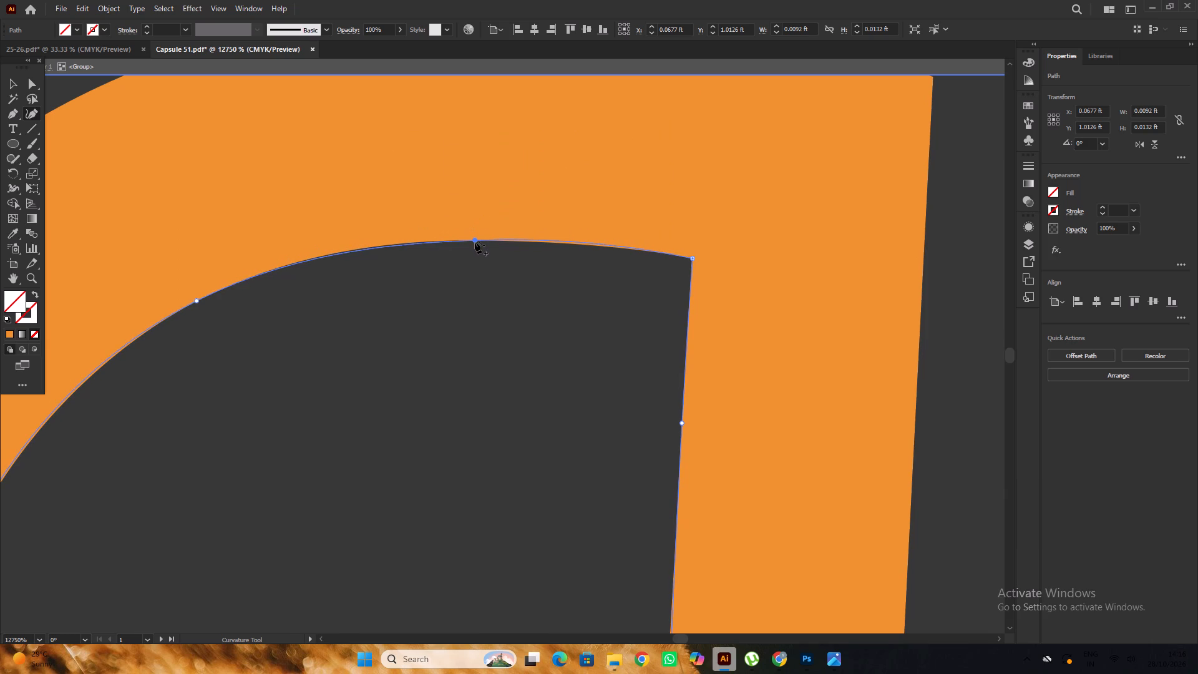
left_click_drag(475, 242, 473, 242)
left_click_drag(472, 245, 463, 246)
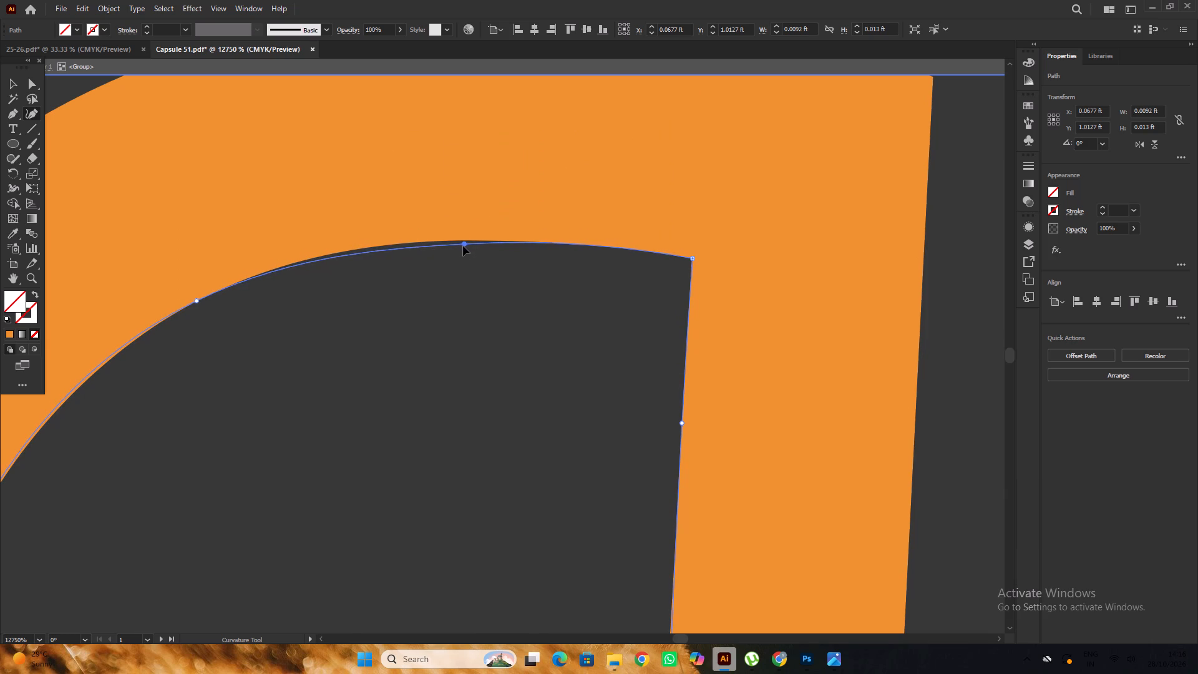
left_click_drag(463, 246, 444, 241)
left_click(599, 243)
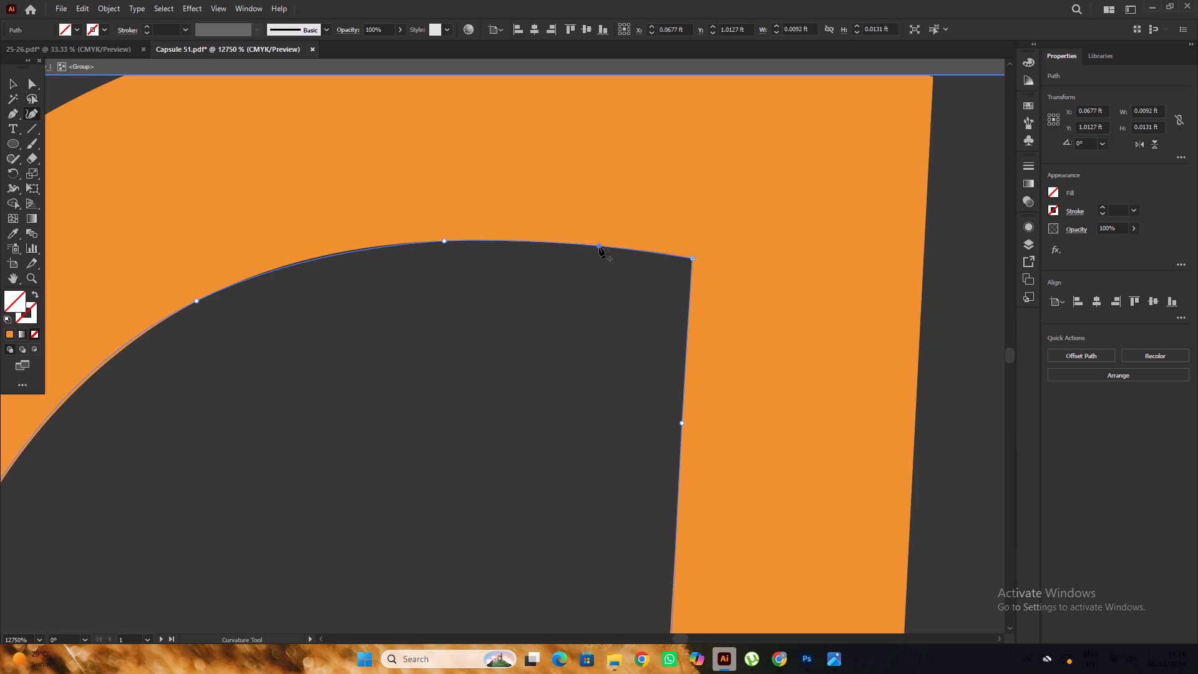
scroll(596, 246, "down", 4, "alt")
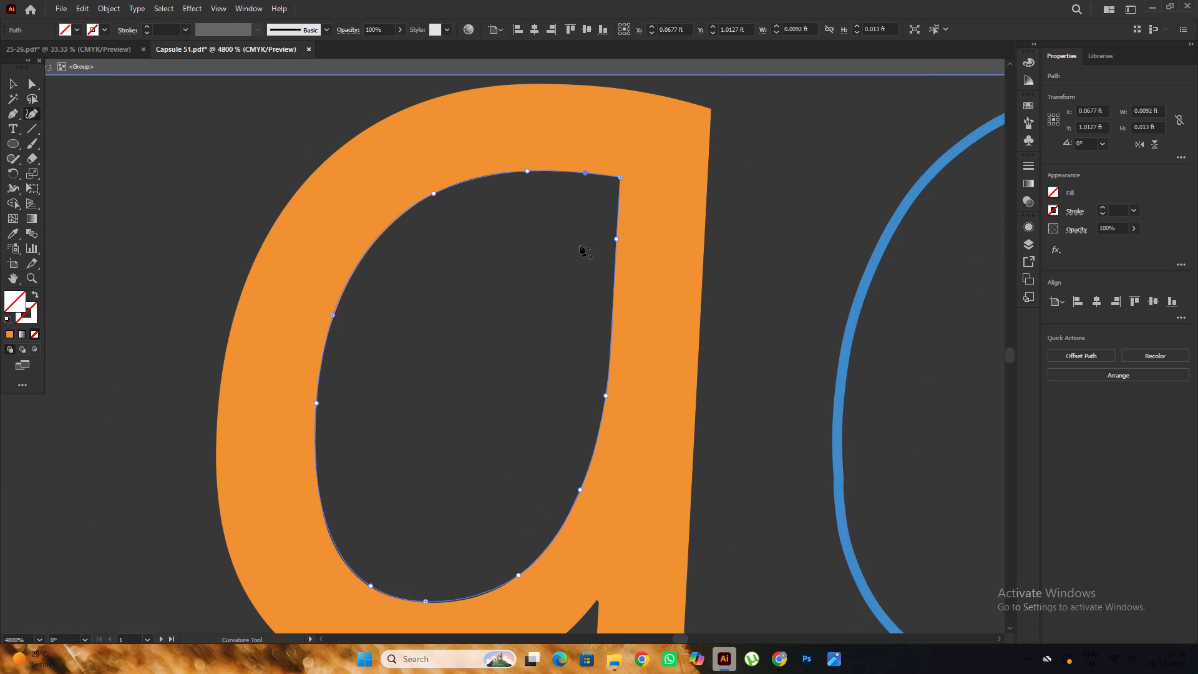
scroll(540, 240, "down", 2, "alt")
left_click(14, 85)
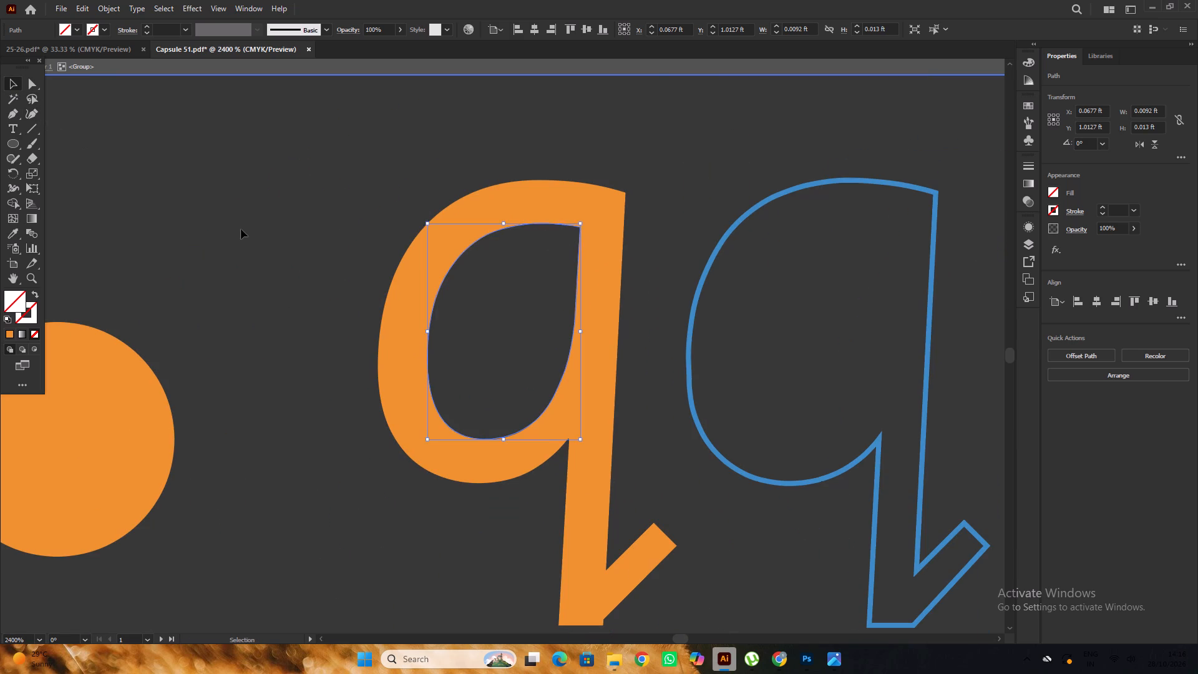
left_click(241, 229)
Move the finished counter path off the orange q and over the blue q outline's bowl.
scroll(237, 228, "down", 2, "alt")
left_click_drag(399, 302, 441, 295)
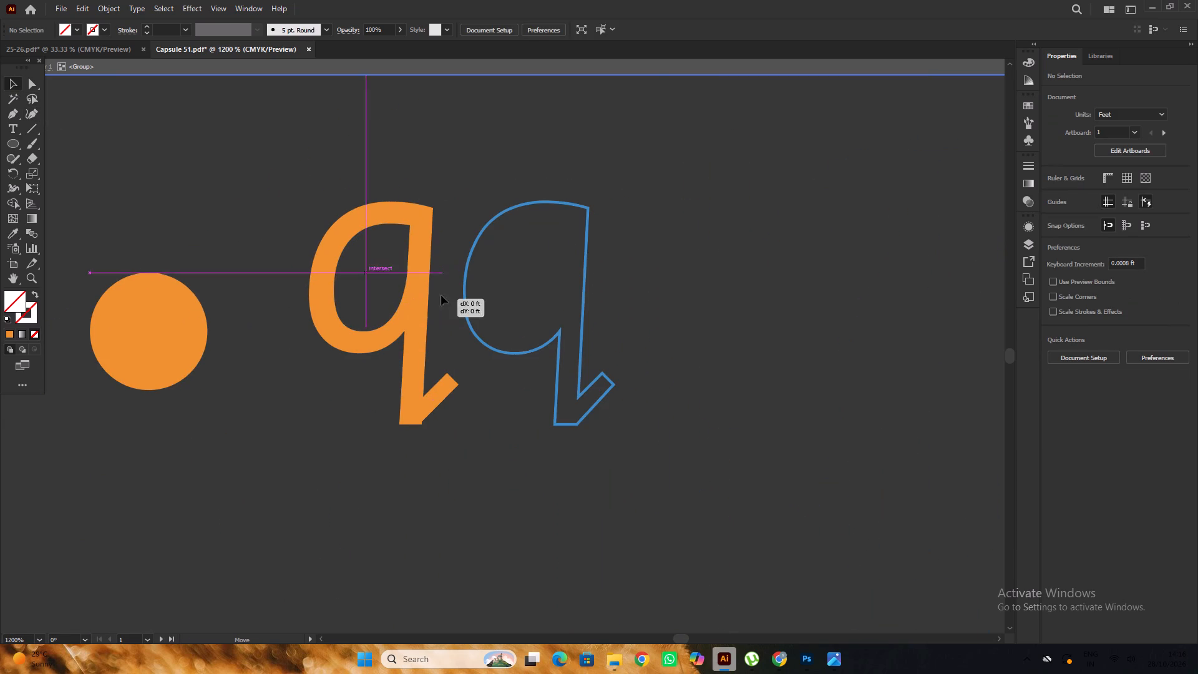
left_click_drag(441, 295, 537, 297)
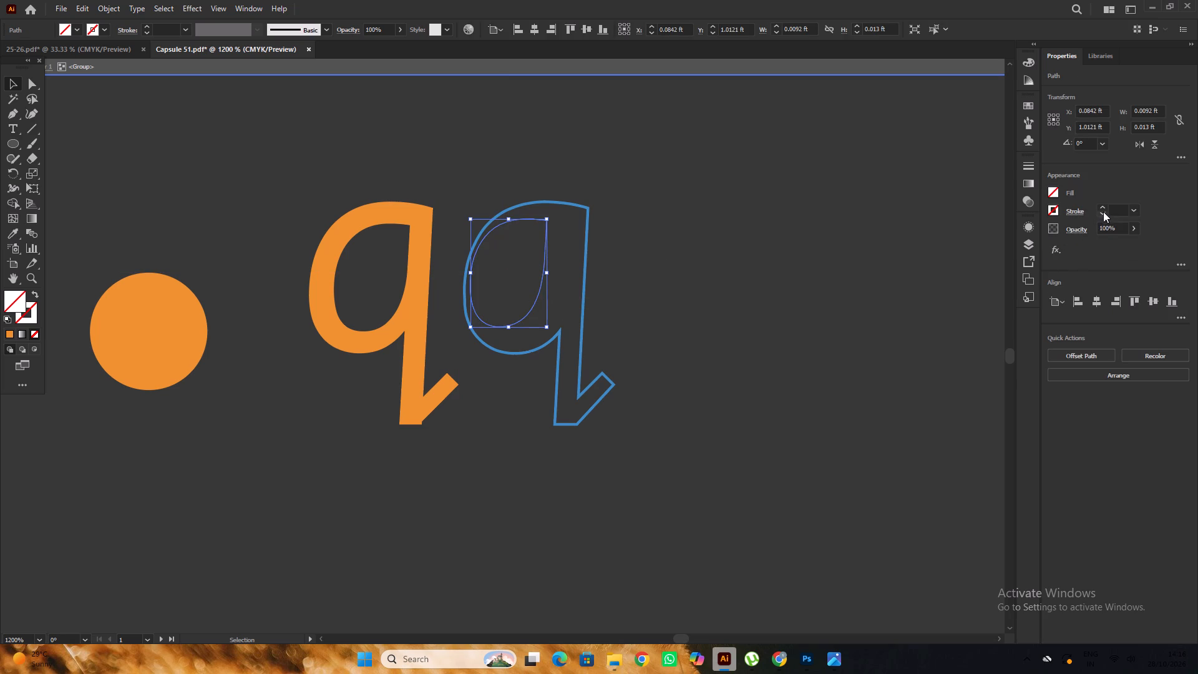
Give the counter path a blue 0.25 pt stroke matching the outer q outline.
left_click(1104, 209)
triple_click(1102, 217)
left_click(1102, 217)
triple_click(1103, 218)
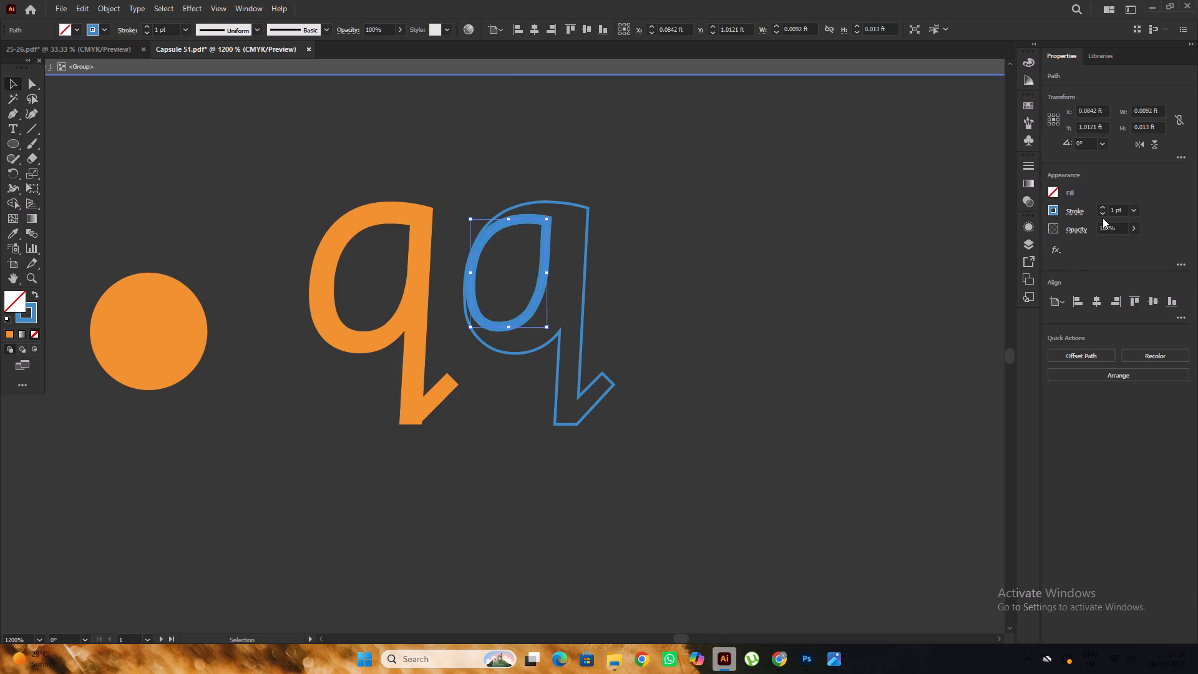
left_click(1101, 216)
scroll(406, 228, "down", 1, "alt")
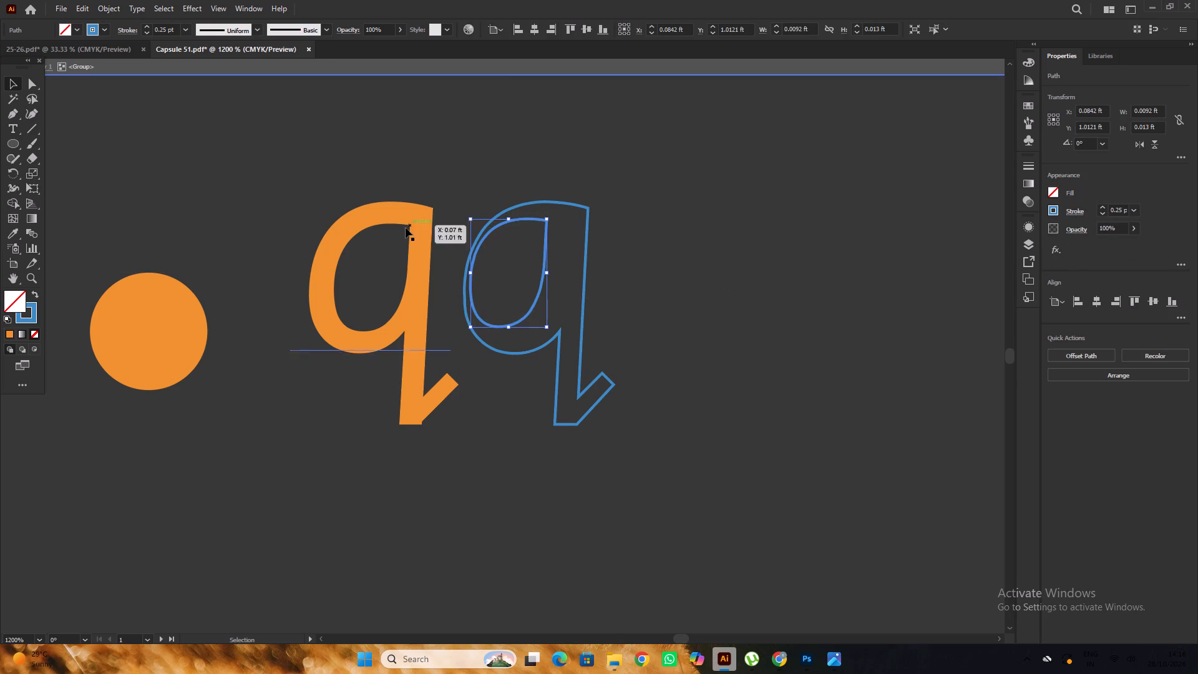
scroll(406, 228, "down", 1, "alt")
left_click(543, 227)
Position the counter path inside the blue q outline's bowl, against the stem side.
scroll(543, 227, "up", 3)
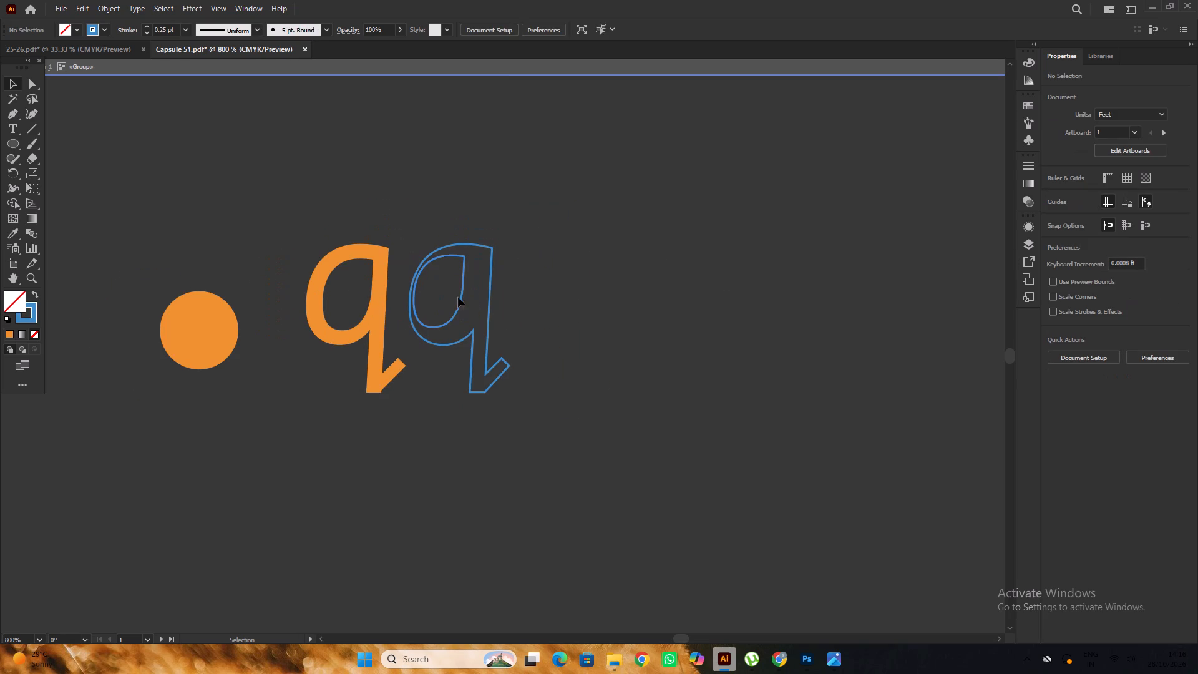
left_click_drag(462, 296, 472, 299)
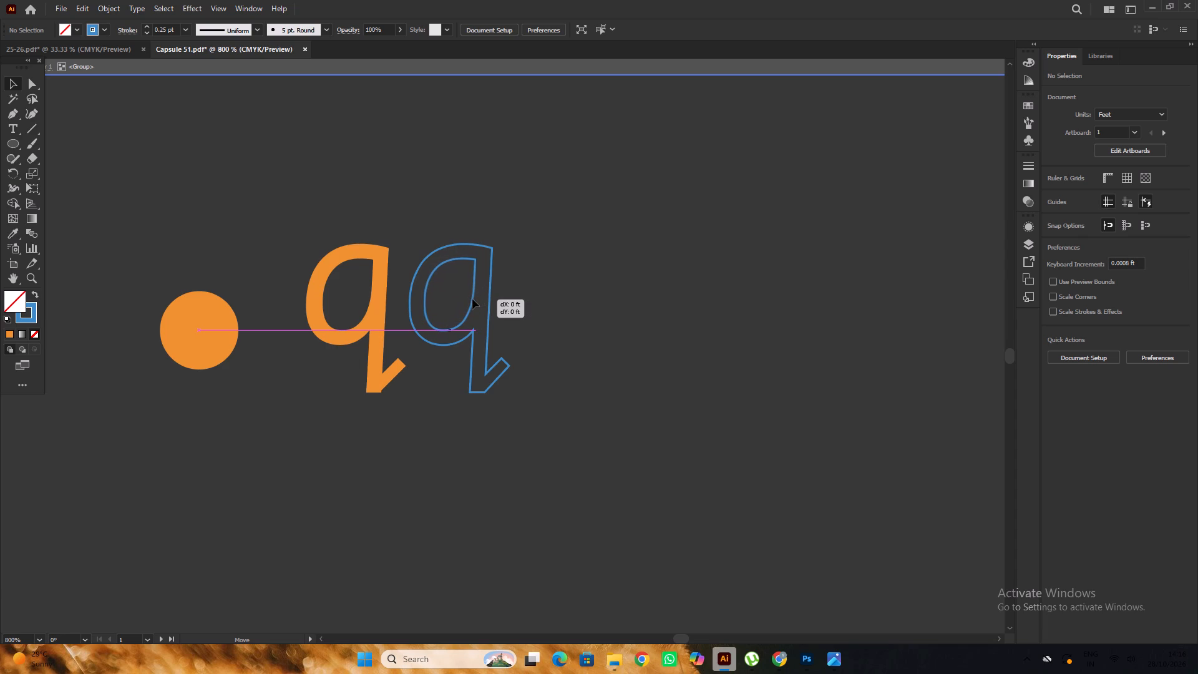
left_click_drag(472, 299, 472, 300)
left_click(544, 300)
Move the orange letter q onto the blue outline, matching its outer edges as an alignment reference.
scroll(455, 298, "up", 2, "alt")
left_click_drag(296, 329, 501, 326)
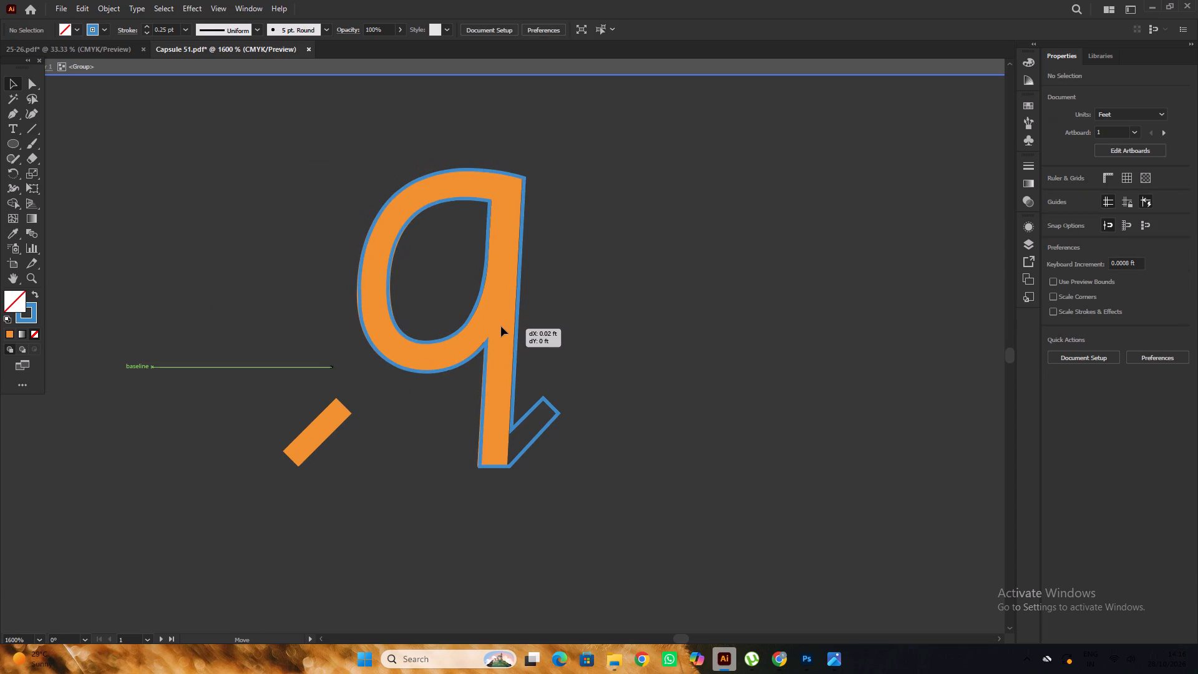
left_click_drag(501, 326, 504, 326)
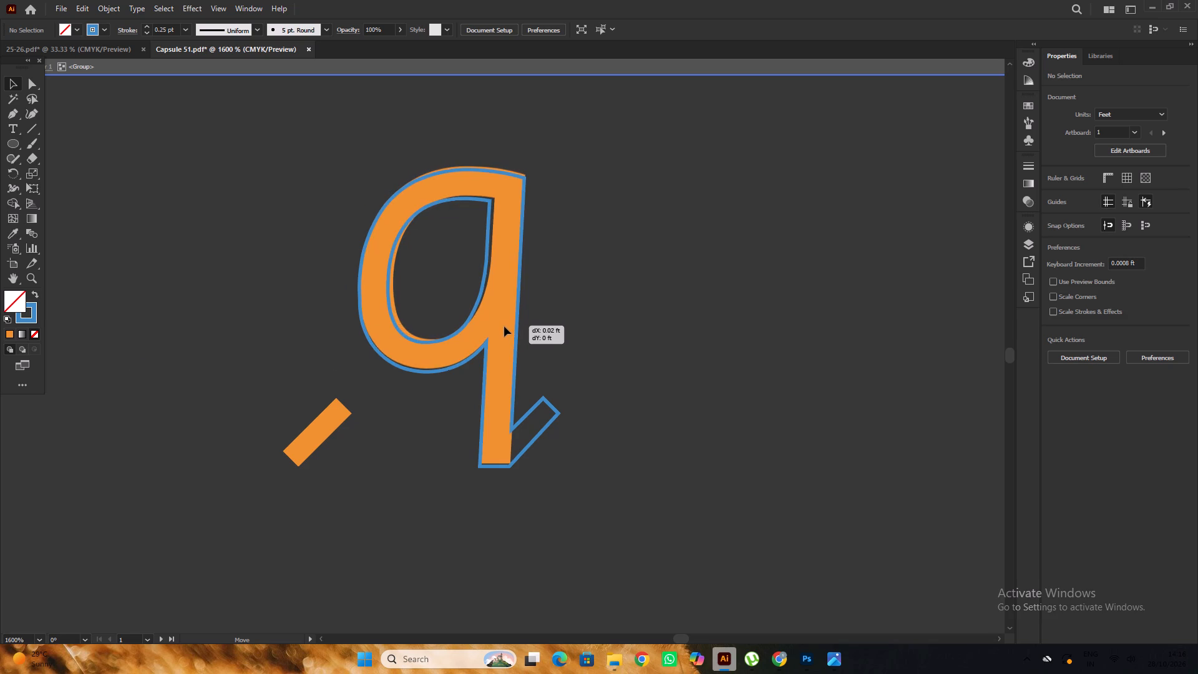
left_click_drag(504, 326, 505, 326)
scroll(528, 297, "up", 1)
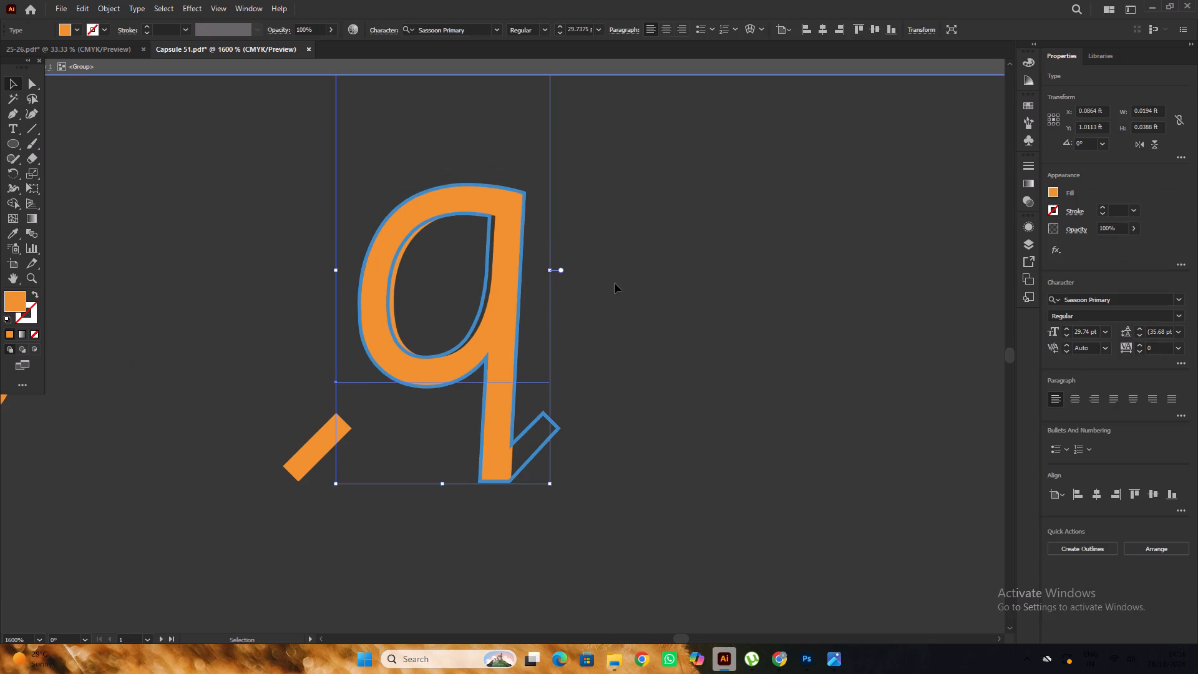
left_click(615, 283)
Nudge the counter path into line with the orange q's inner opening.
scroll(588, 280, "up", 2, "alt")
left_click_drag(387, 303, 396, 305)
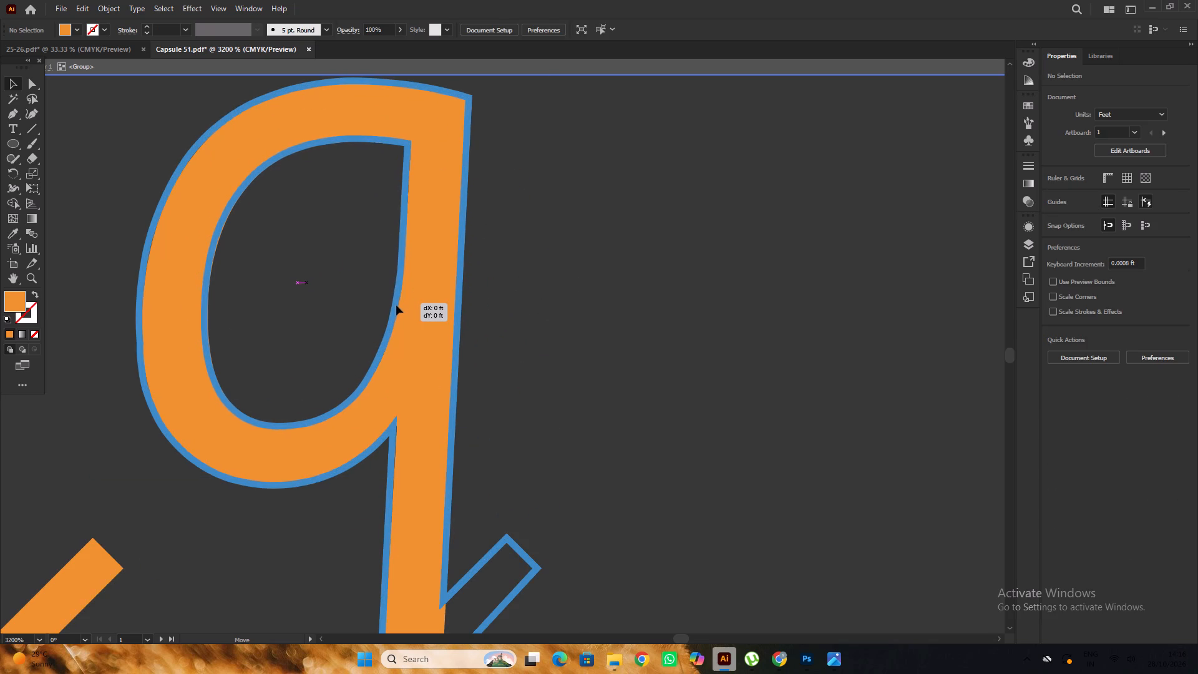
left_click_drag(396, 305, 397, 305)
scroll(396, 305, "down", 2, "alt")
left_click(502, 291)
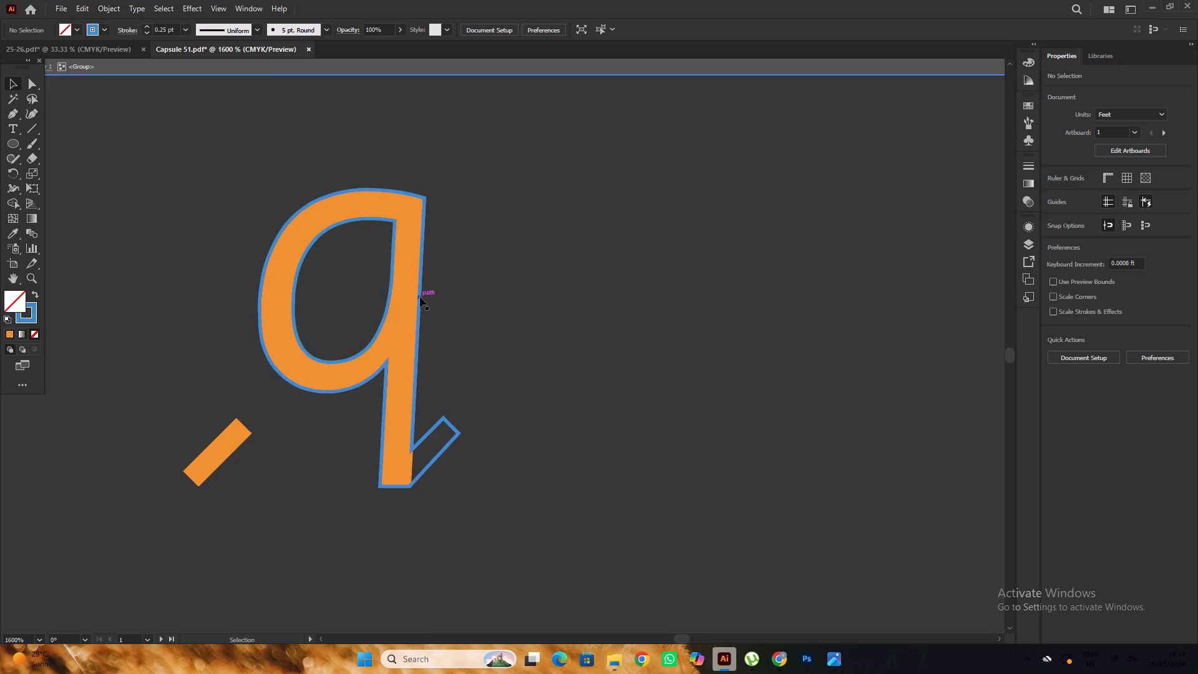
Move the orange reference q off the blue q outline, clear of the small orange bar.
left_click_drag(414, 296, 15, 366)
left_click(504, 240)
scroll(518, 241, "down", 2)
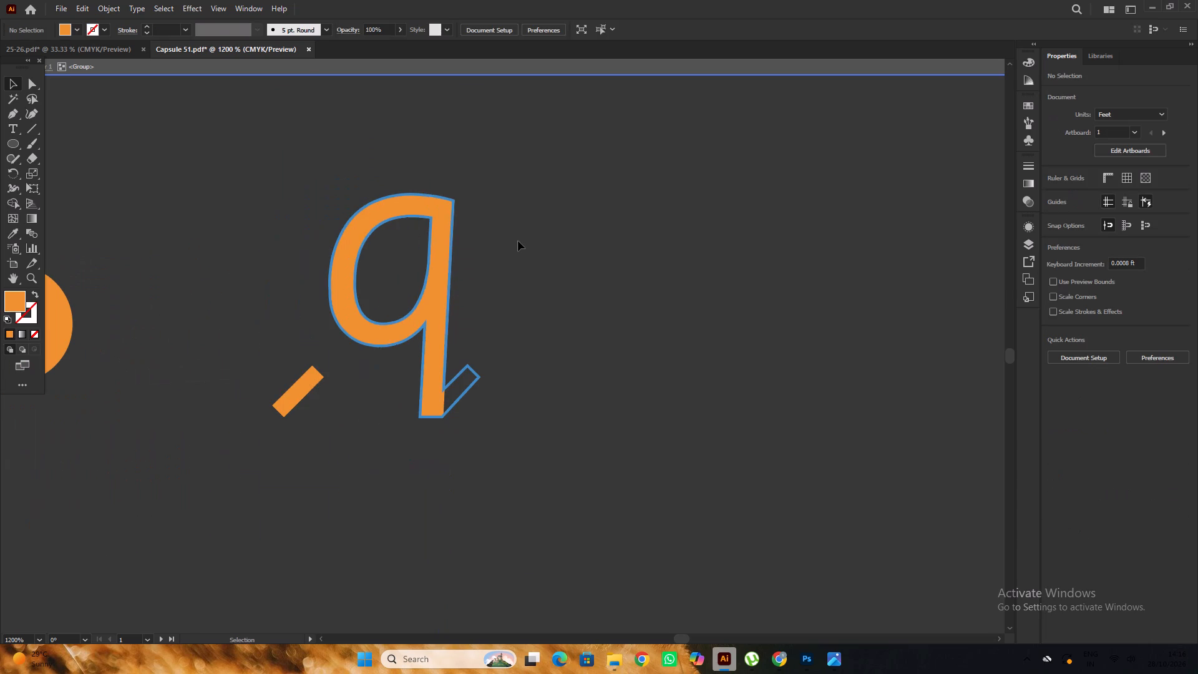
left_click_drag(437, 286, 193, 384)
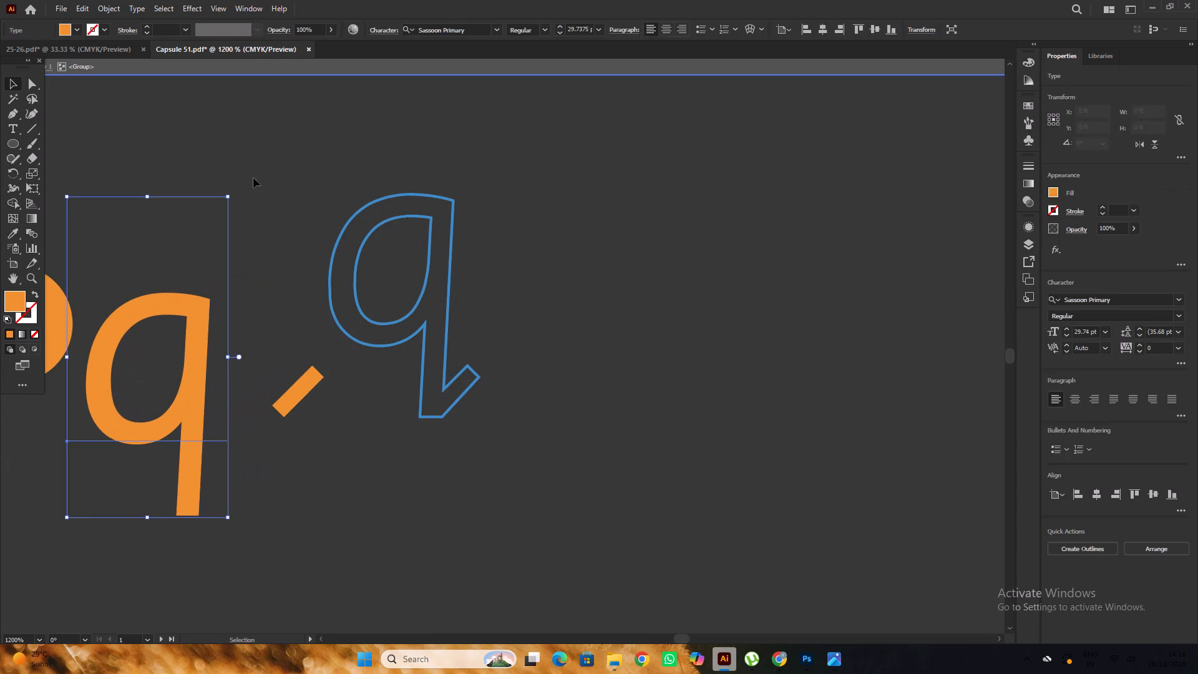
left_click(253, 178)
Group the blue q's outer outline with its counter path and set the group's stroke to 0.25 pt.
left_click_drag(368, 139, 516, 438)
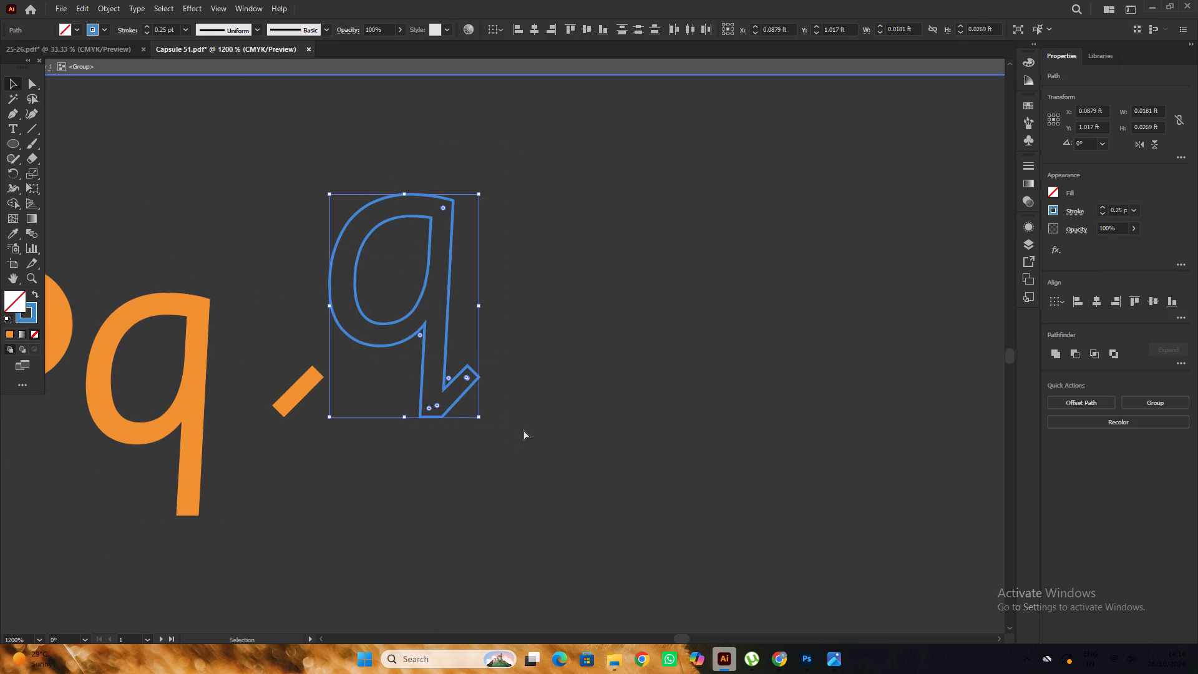
key("ctrl+g")
double_click(1099, 216)
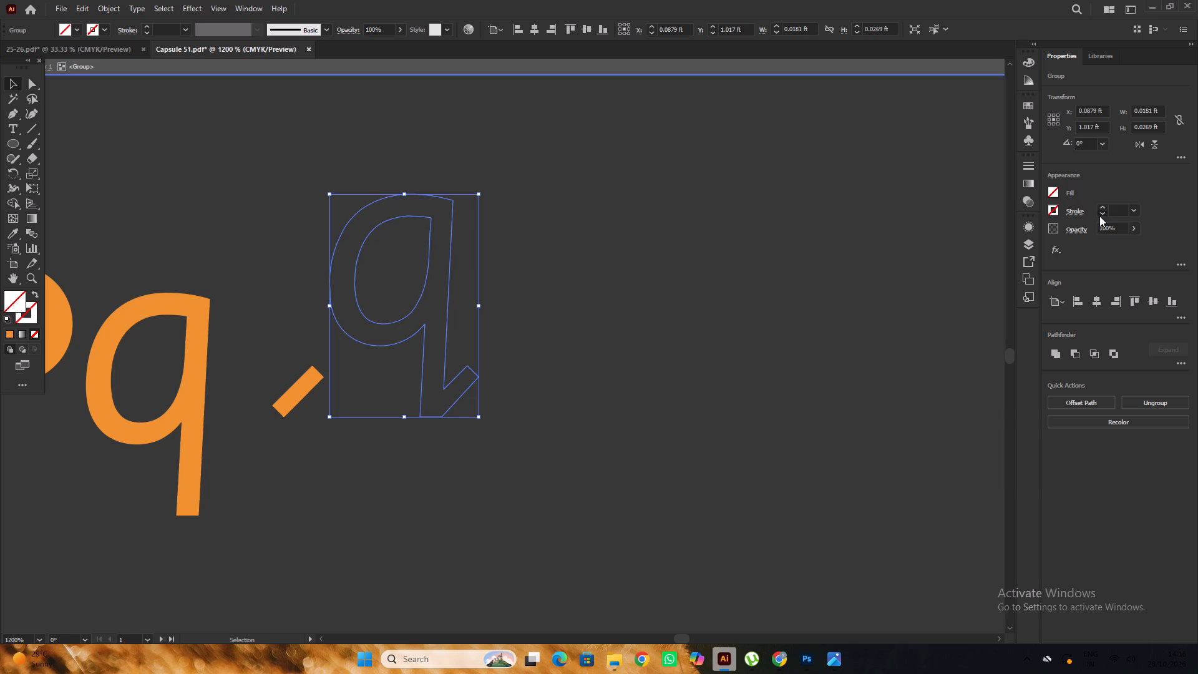
left_click(1101, 210)
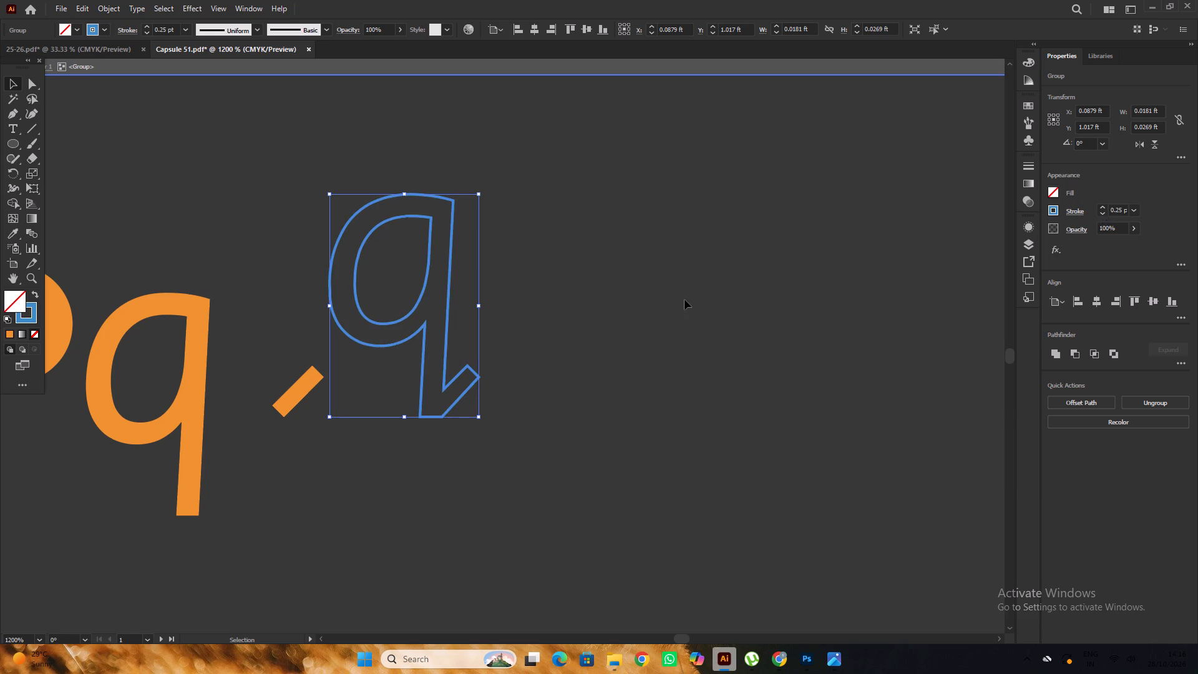
left_click(684, 300)
Exit group isolation and inspect the existing numbered q stroke guide beside the Alphabet page.
scroll(568, 301, "down", 4, "alt")
scroll(568, 301, "up", 5)
scroll(568, 301, "down", 2, "alt")
scroll(568, 301, "up", 3)
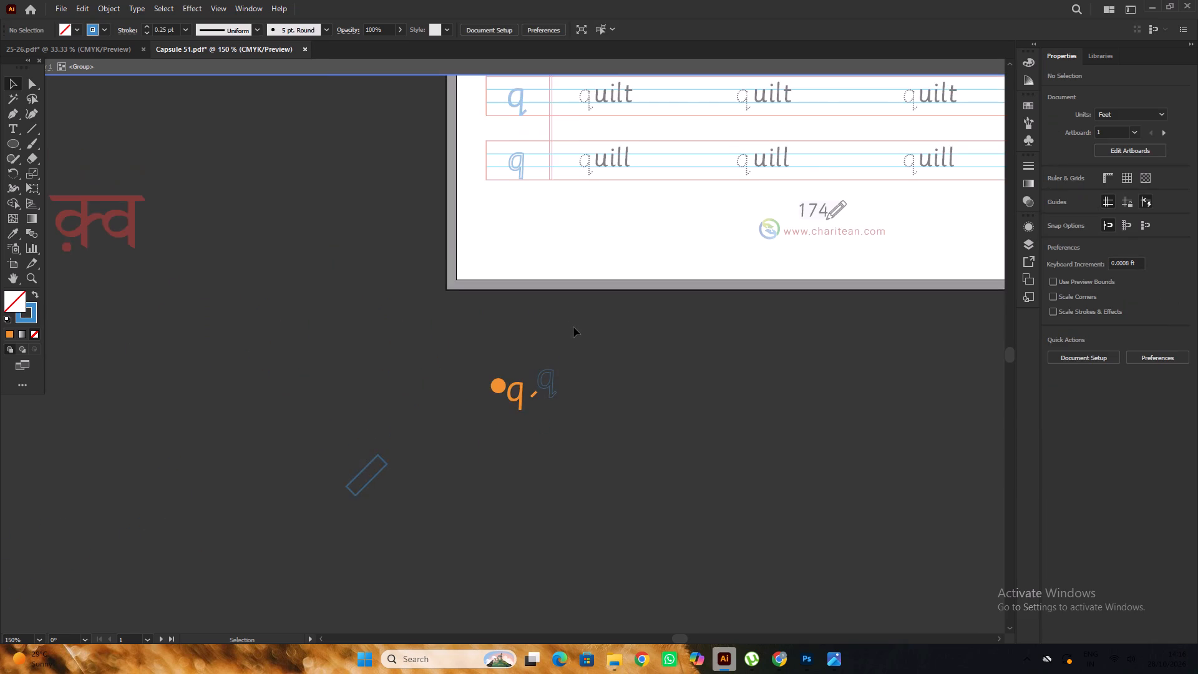
scroll(573, 328, "down", 2, "alt")
triple_click(597, 344)
key("space")
left_click_drag(665, 334, 459, 422)
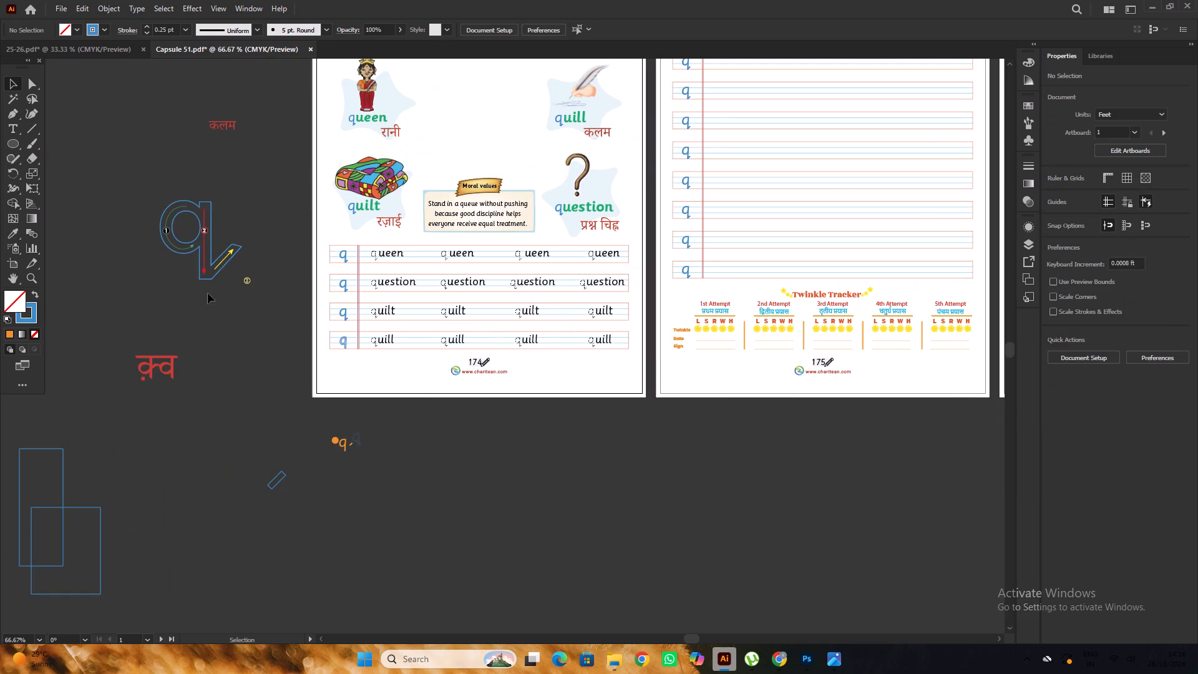
left_click(203, 285)
left_click(207, 281)
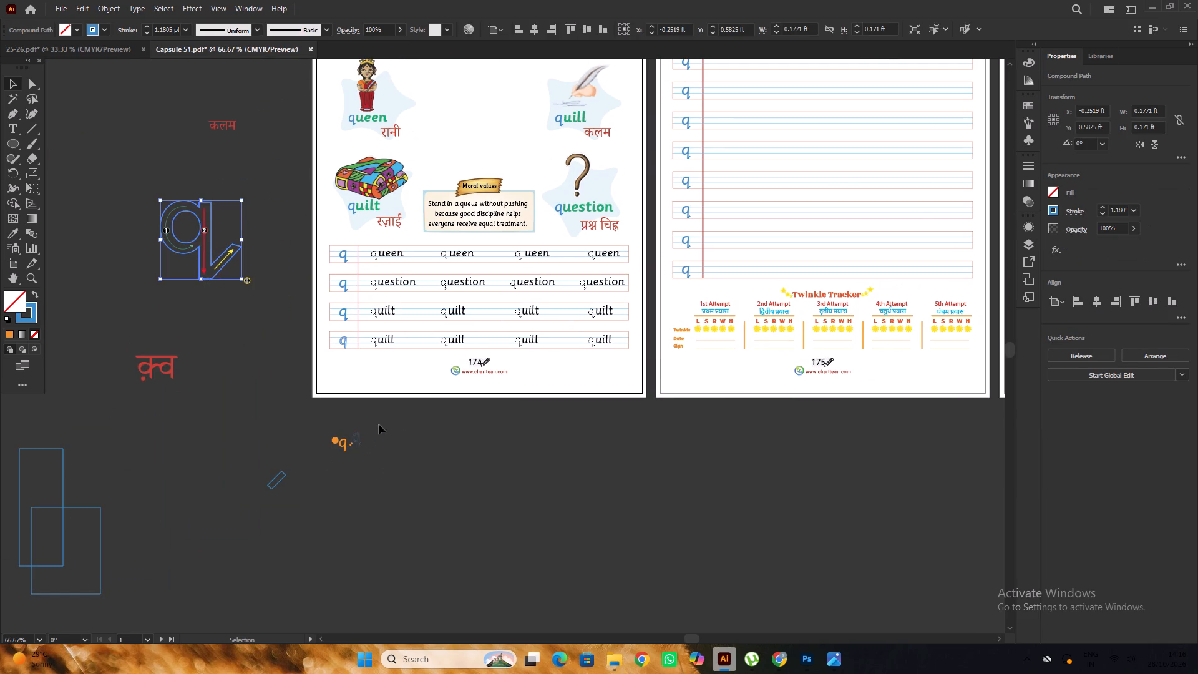
left_click(432, 478)
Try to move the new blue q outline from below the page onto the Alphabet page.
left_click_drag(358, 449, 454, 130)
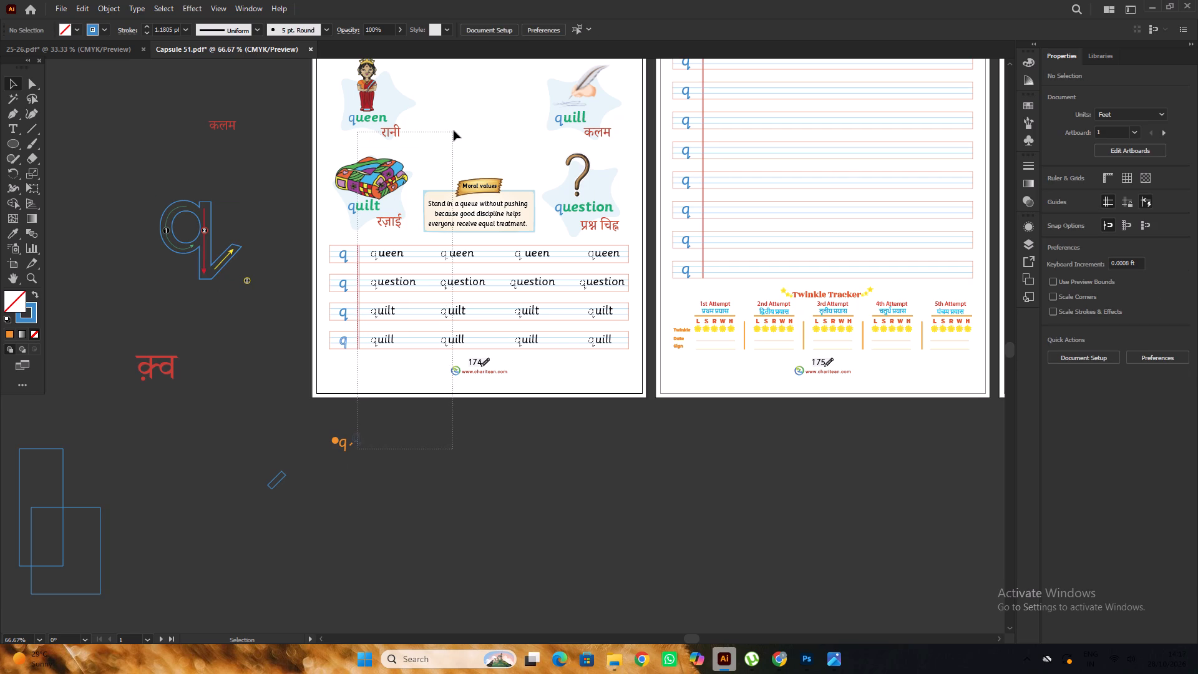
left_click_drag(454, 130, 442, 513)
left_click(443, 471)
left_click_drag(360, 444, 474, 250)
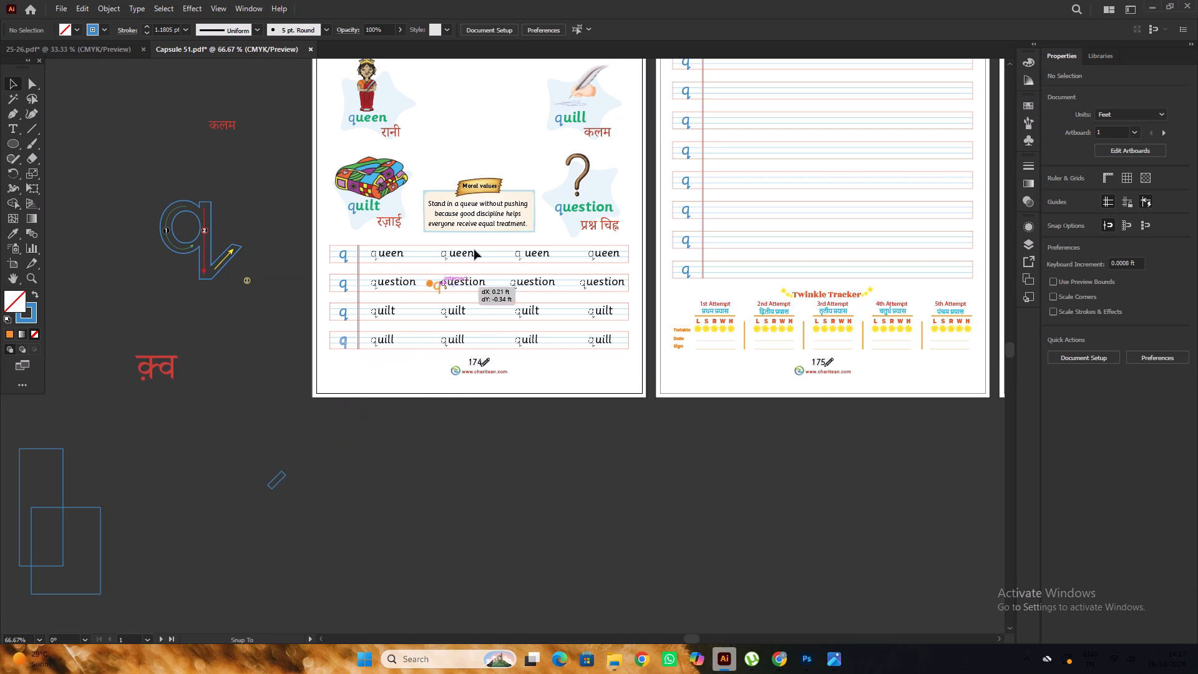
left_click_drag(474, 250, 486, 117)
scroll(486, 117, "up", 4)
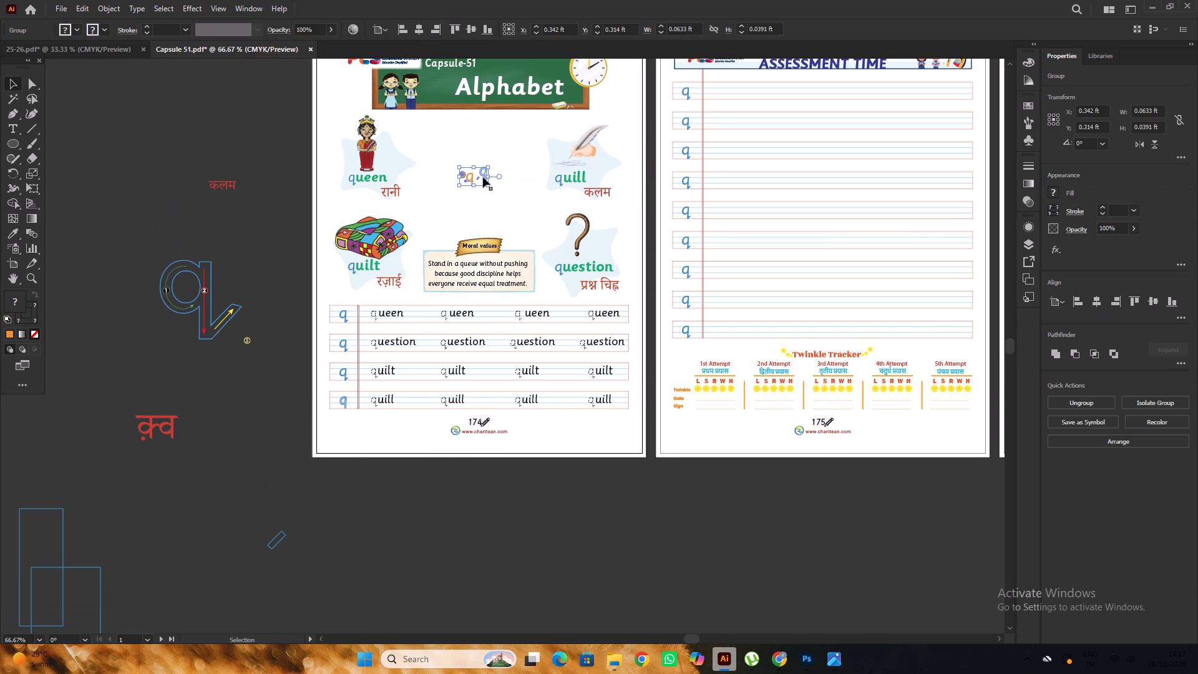
Move the grouped q artwork back below the Alphabet page and ungroup it.
left_click_drag(483, 177, 527, 514)
right_click(527, 511)
left_click(582, 396)
left_click(650, 512)
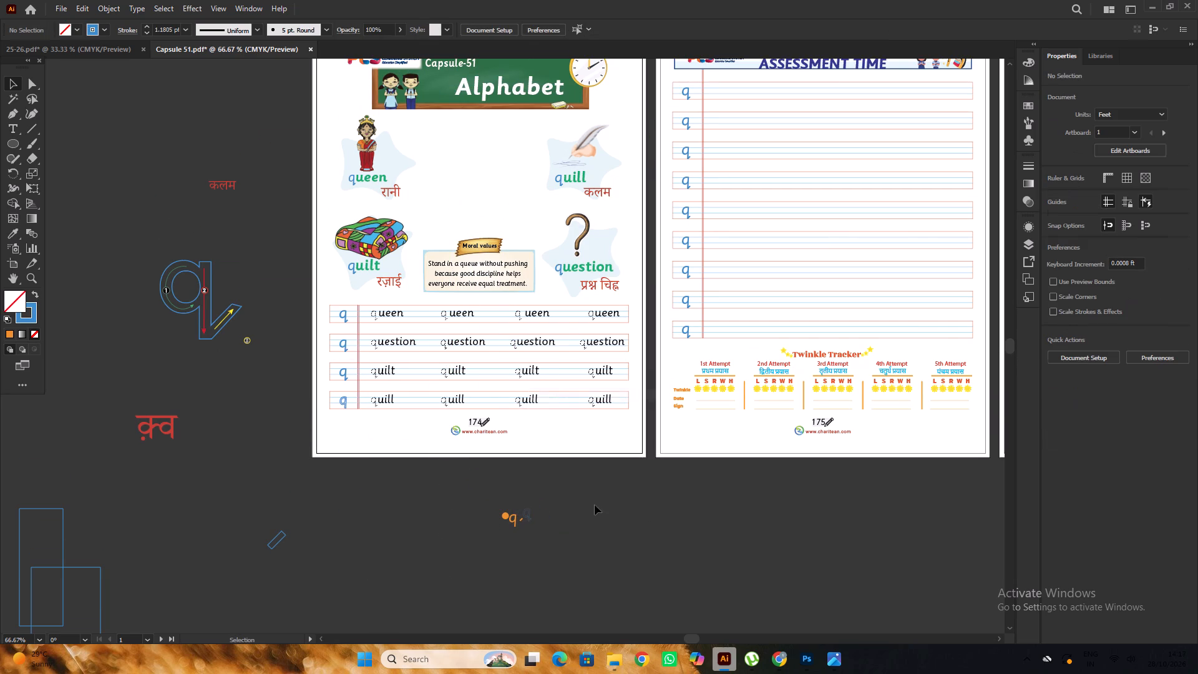
Move the orange q and the small orange bar separately away from the blue q outline.
left_click_drag(534, 523, 562, 563)
left_click(592, 542)
left_click_drag(513, 523, 474, 561)
left_click(499, 496)
scroll(529, 527, "up", 3, "alt")
left_click_drag(506, 507, 486, 552)
left_click(557, 544)
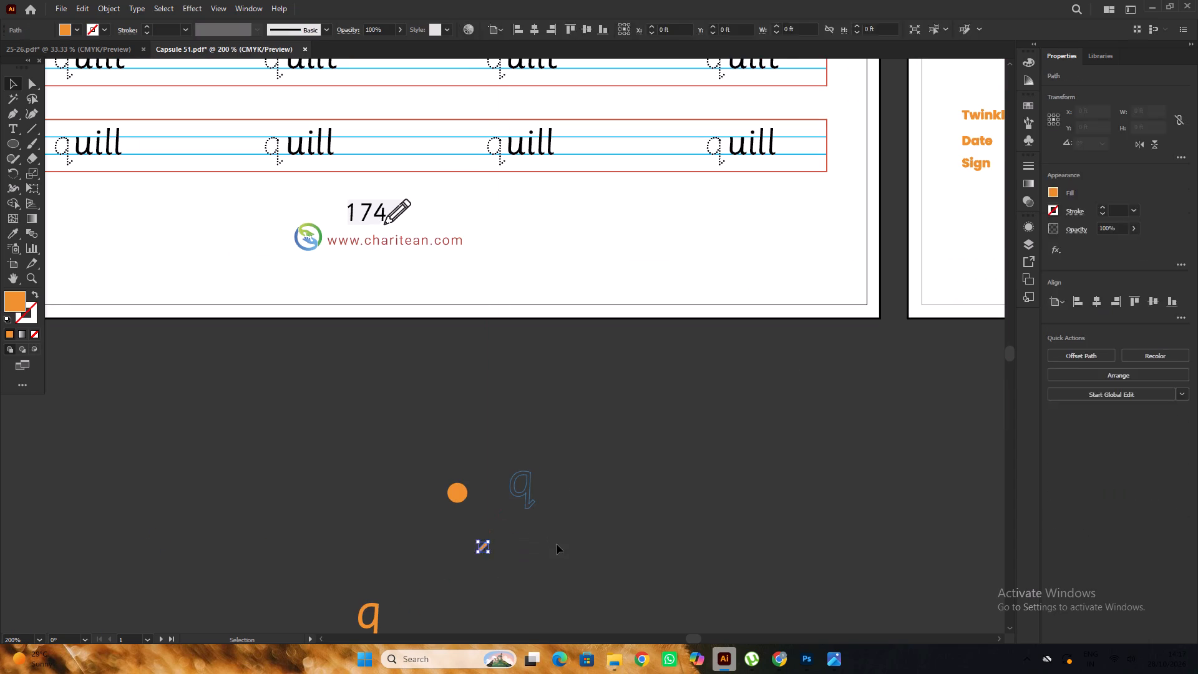
Move the blue q outline group onto the Alphabet page, just above the Moral values box.
left_click_drag(507, 453, 550, 535)
scroll(528, 490, "down", 2, "alt")
scroll(528, 490, "up", 1)
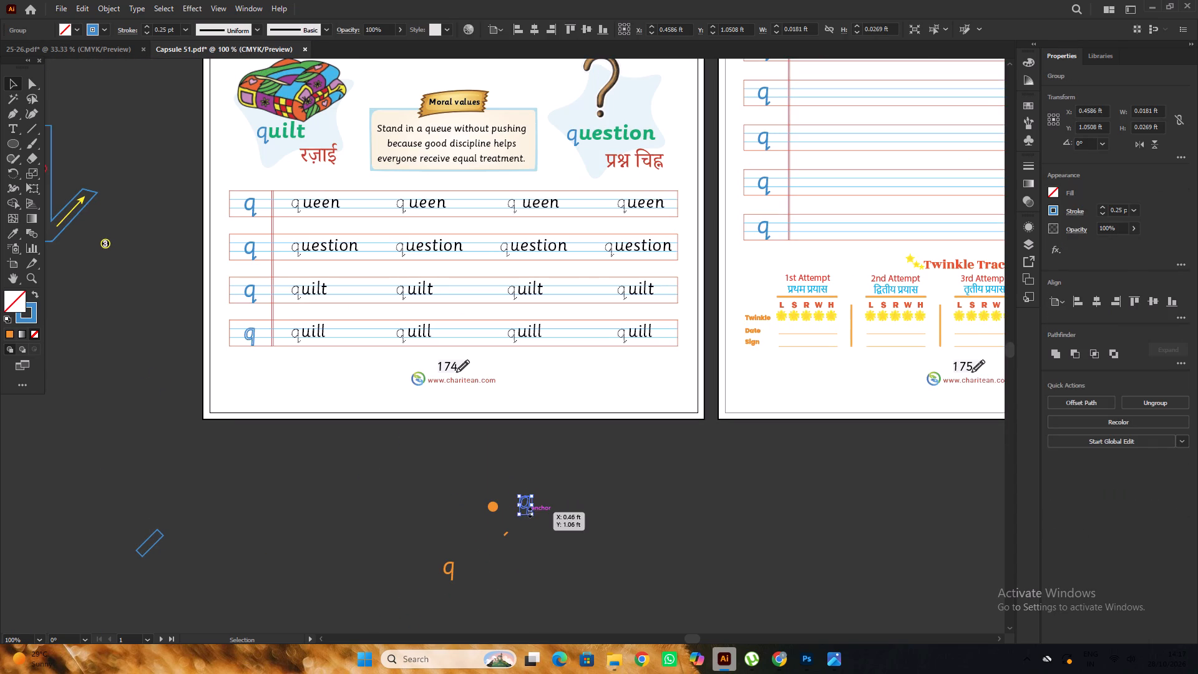
left_click_drag(527, 510, 484, 102)
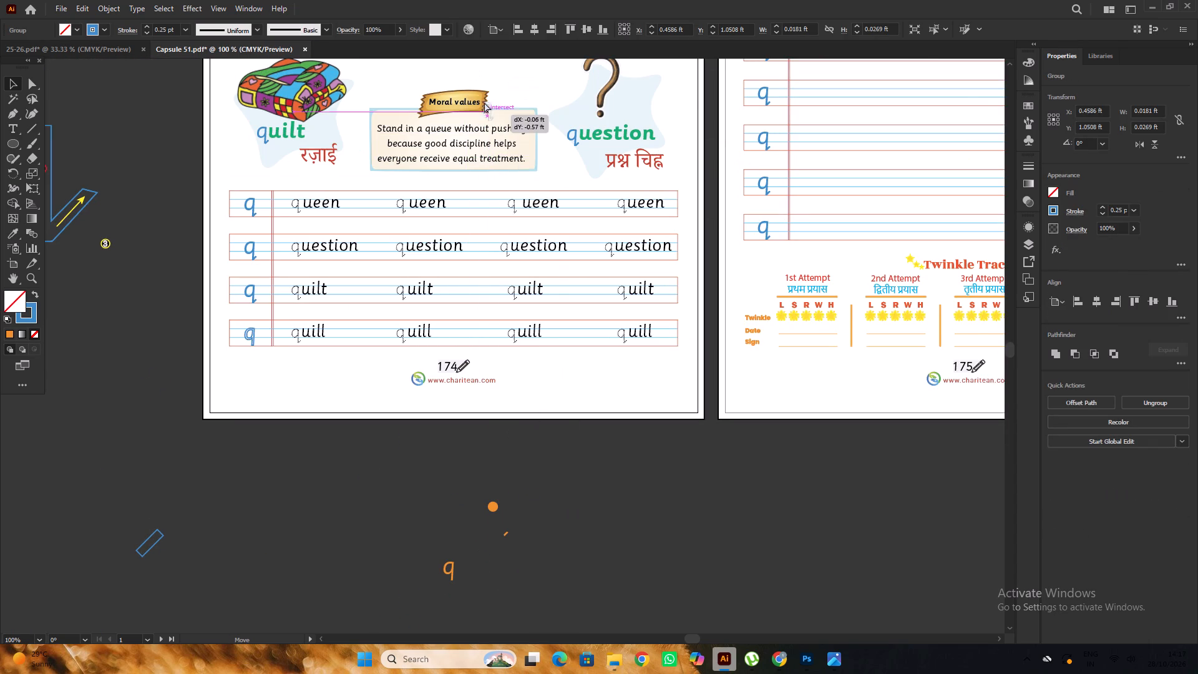
left_click_drag(484, 102, 476, 69)
scroll(477, 77, "up", 18)
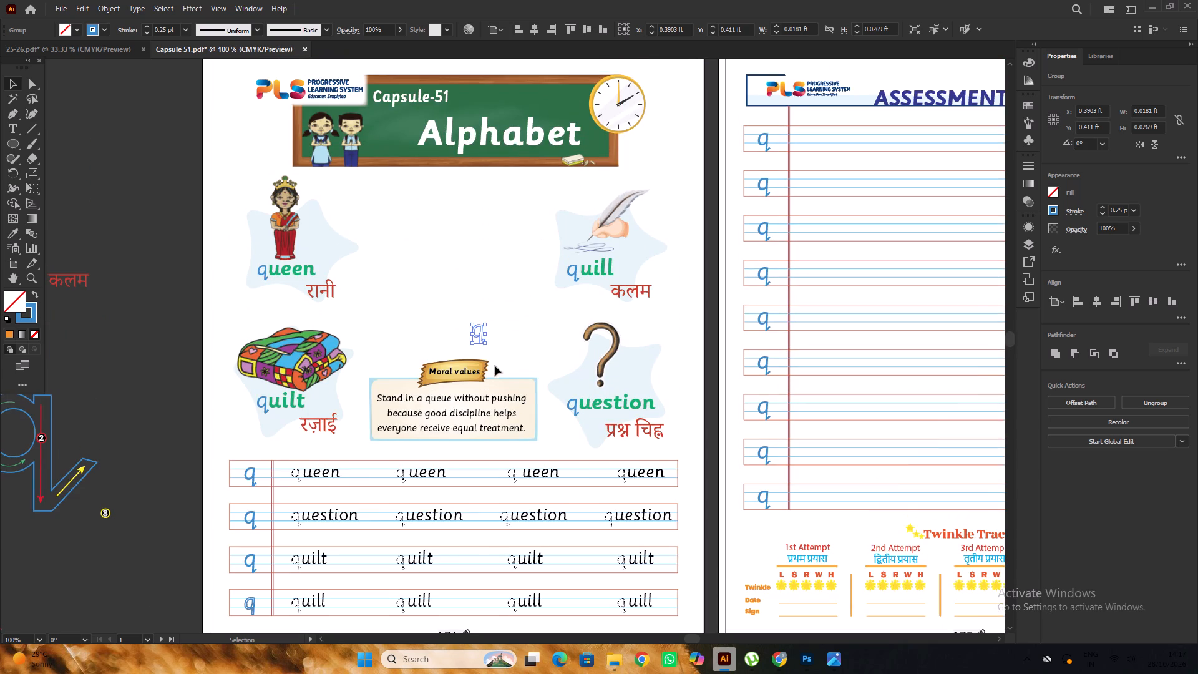
Enlarge the q outline to about 0.155 by 0.231 ft and place it between the pictures above the Moral values box.
left_click_drag(487, 346, 540, 436, "alt")
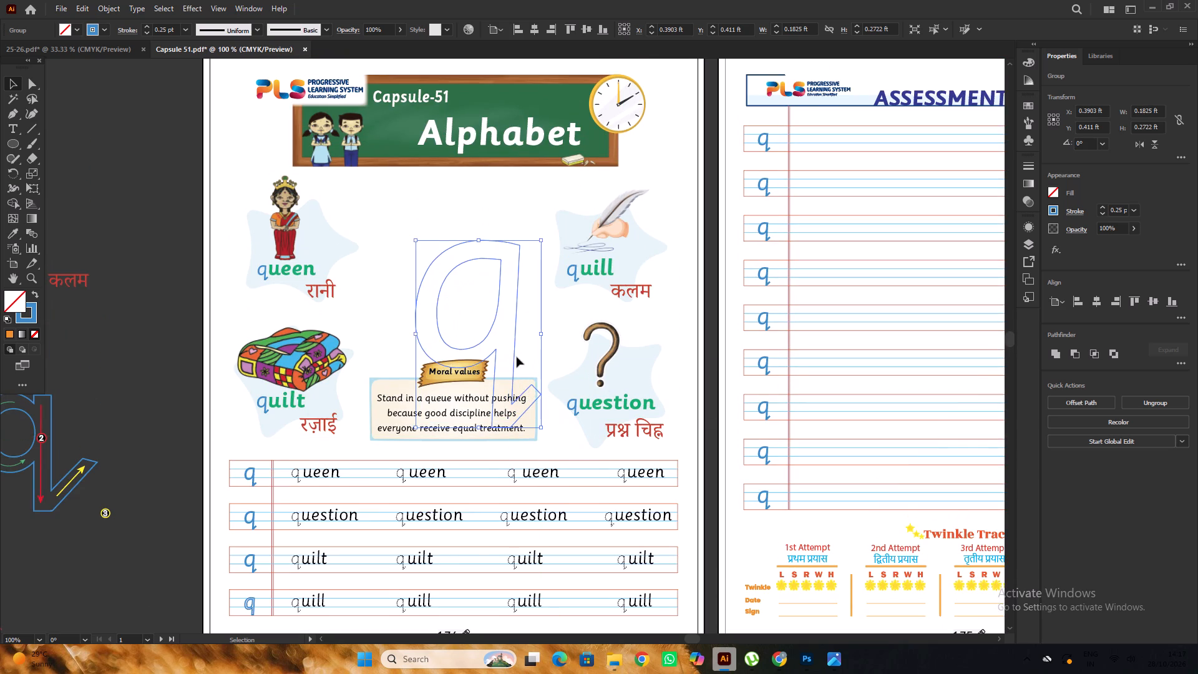
left_click_drag(513, 348, 478, 278)
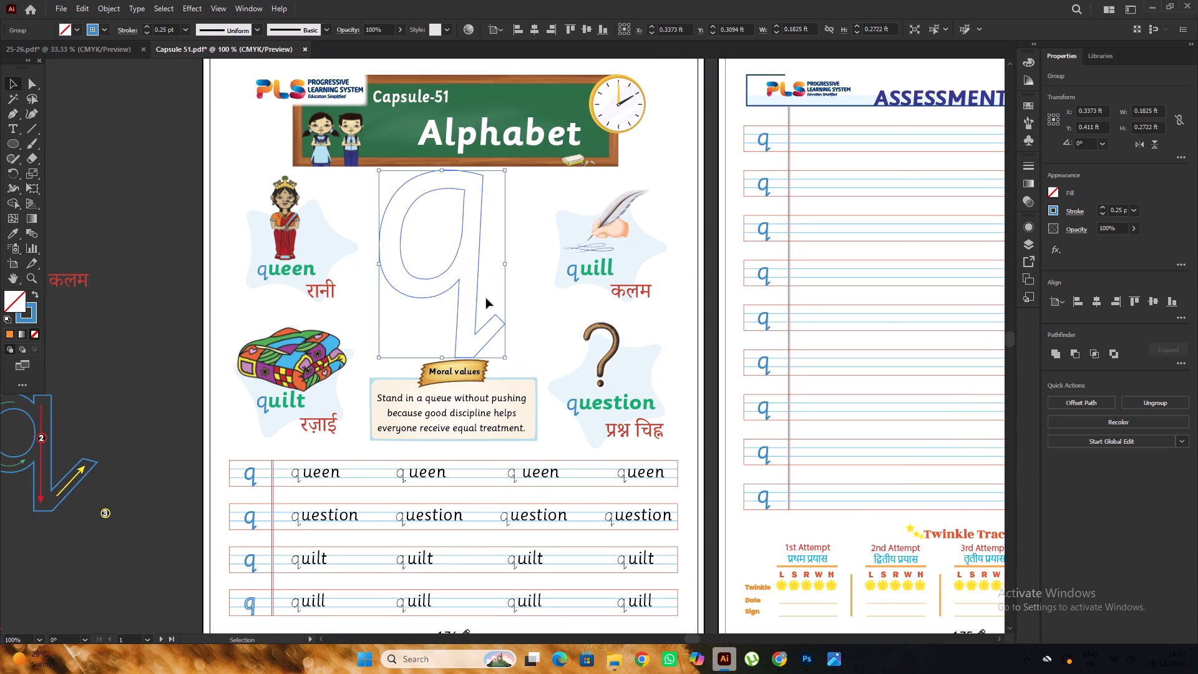
scroll(479, 303, "up", 1, "alt")
left_click_drag(520, 385, 509, 363, "alt")
left_click_drag(490, 336, 490, 346)
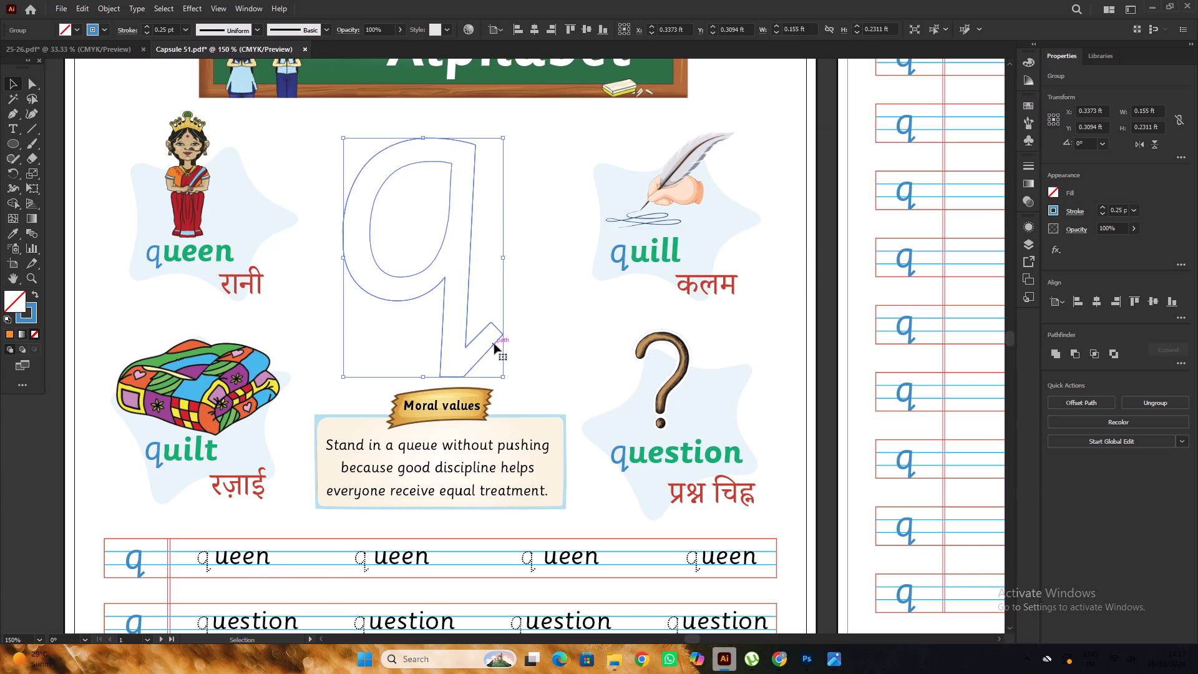
Set the enlarged q outline's stroke weight to 1 pt.
scroll(494, 344, "down", 1, "alt")
left_click(1103, 209)
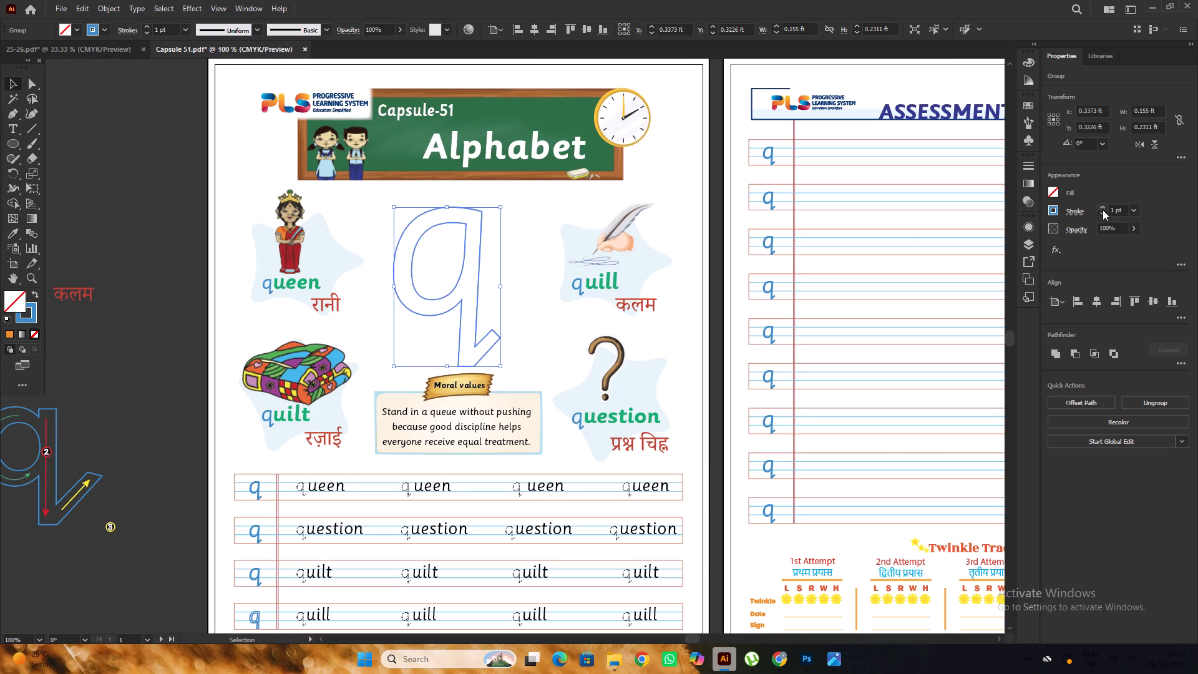
left_click(119, 182)
Move the green curved direction arrow from the old q guide onto the bowl of the new q outline.
scroll(119, 182, "down", 3)
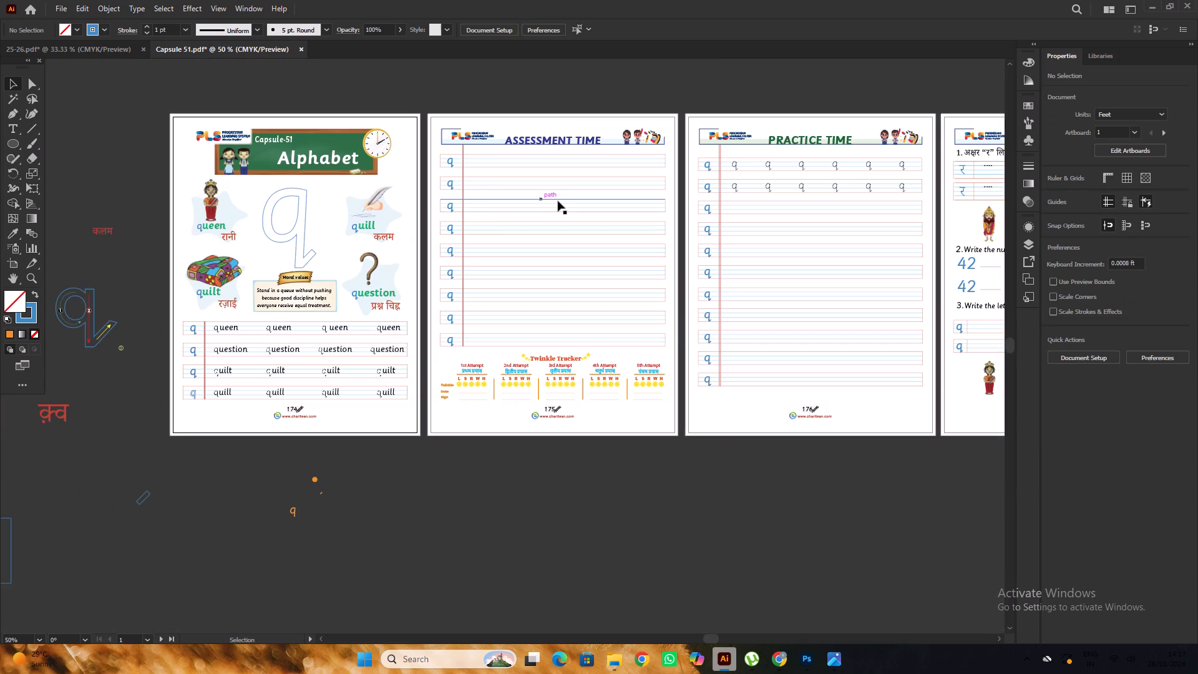
scroll(224, 278, "up", 1, "alt")
scroll(340, 280, "up", 2)
scroll(318, 285, "up", 1, "alt")
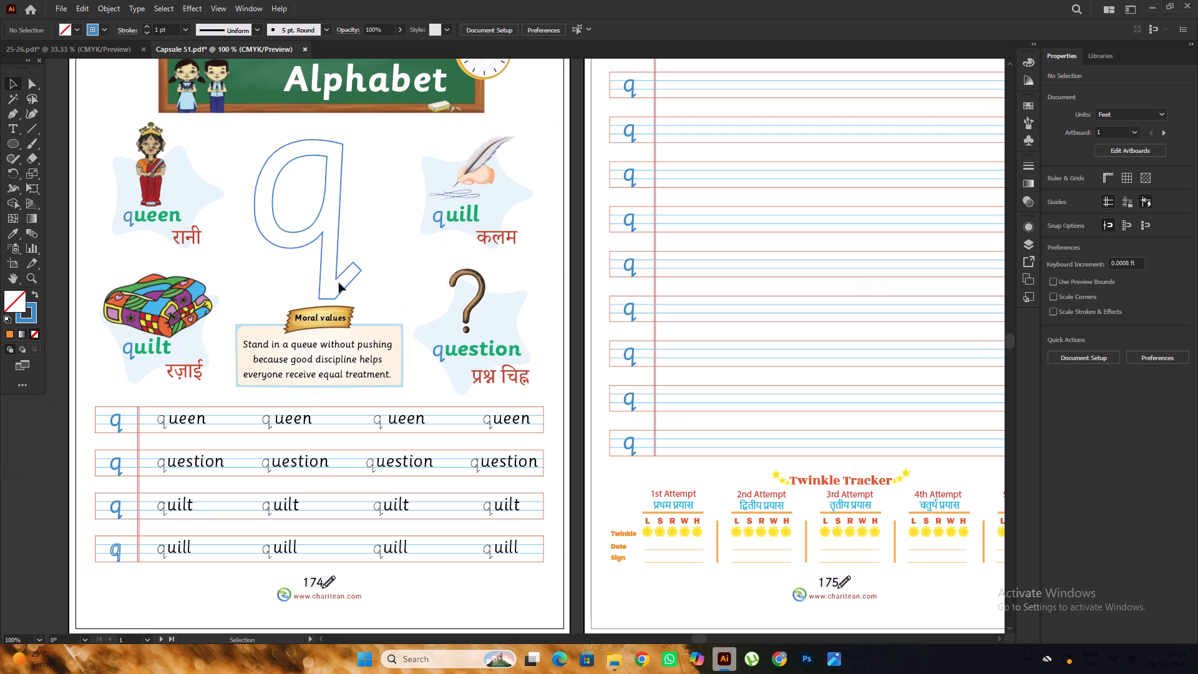
scroll(402, 262, "down", 2, "alt")
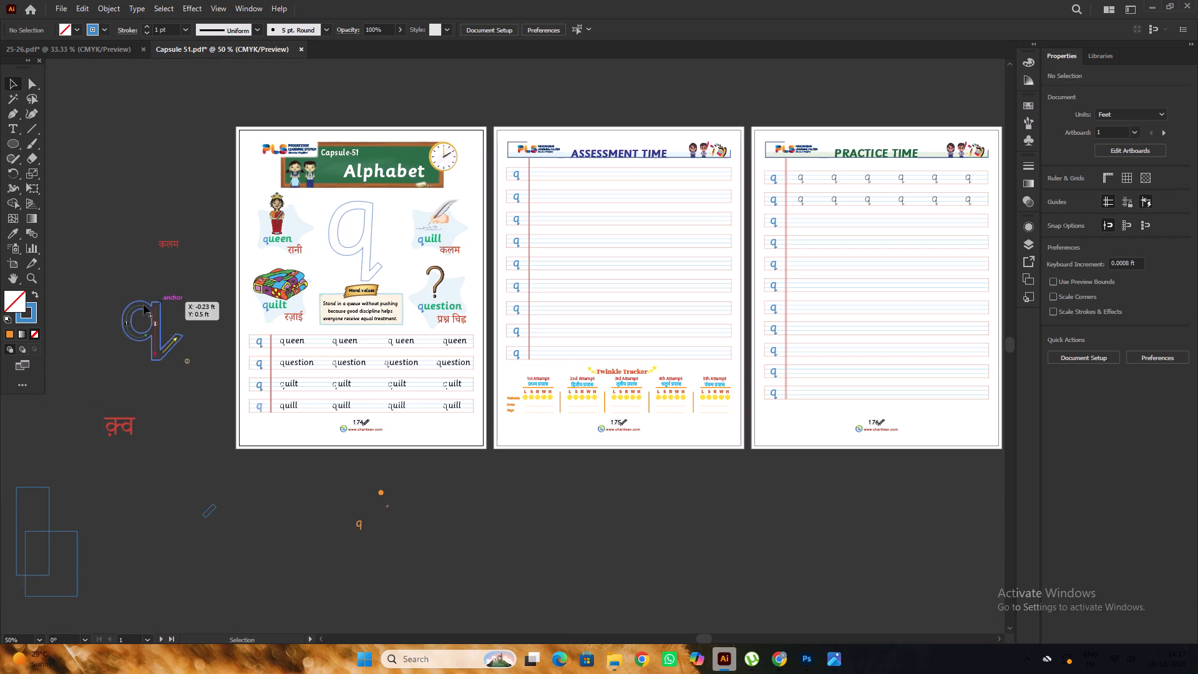
left_click_drag(130, 335, 334, 236)
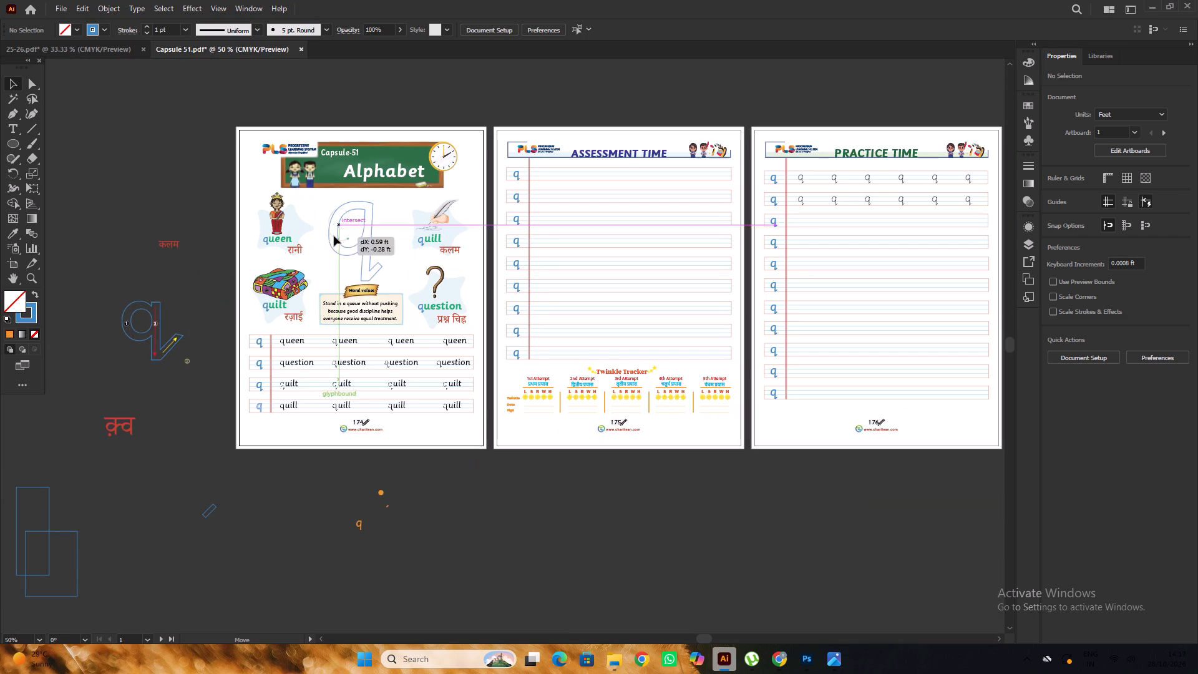
left_click_drag(334, 236, 338, 242)
Reshape the green arrow with the Curvature tool so its lower curve follows the bowl's band and its tip reaches the stem junction.
scroll(338, 241, "up", 3, "alt")
scroll(331, 255, "up", 2)
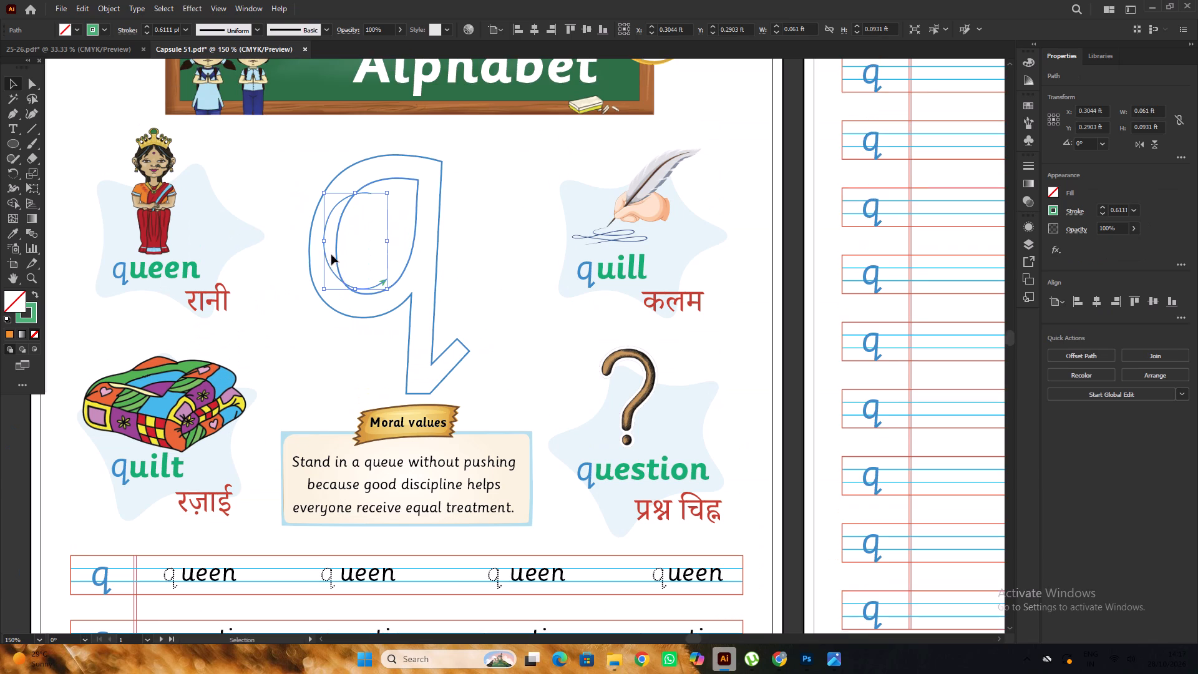
scroll(346, 274, "up", 1)
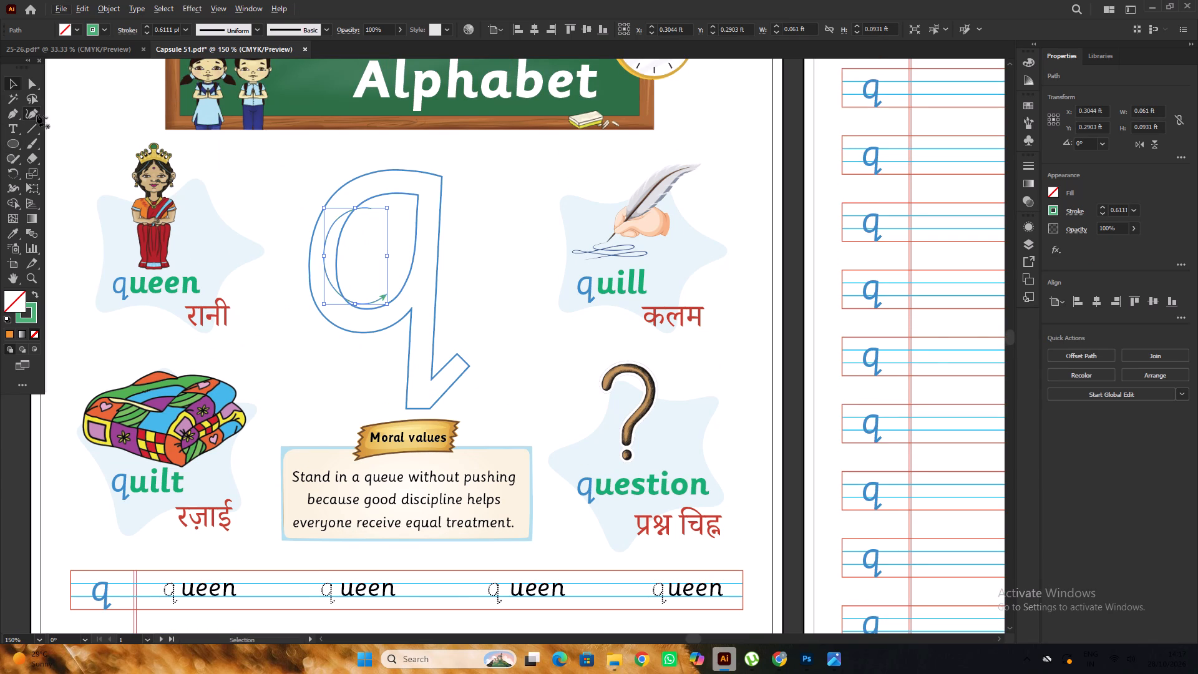
left_click(37, 114)
scroll(373, 287, "up", 2, "alt")
left_click_drag(396, 306, 424, 336)
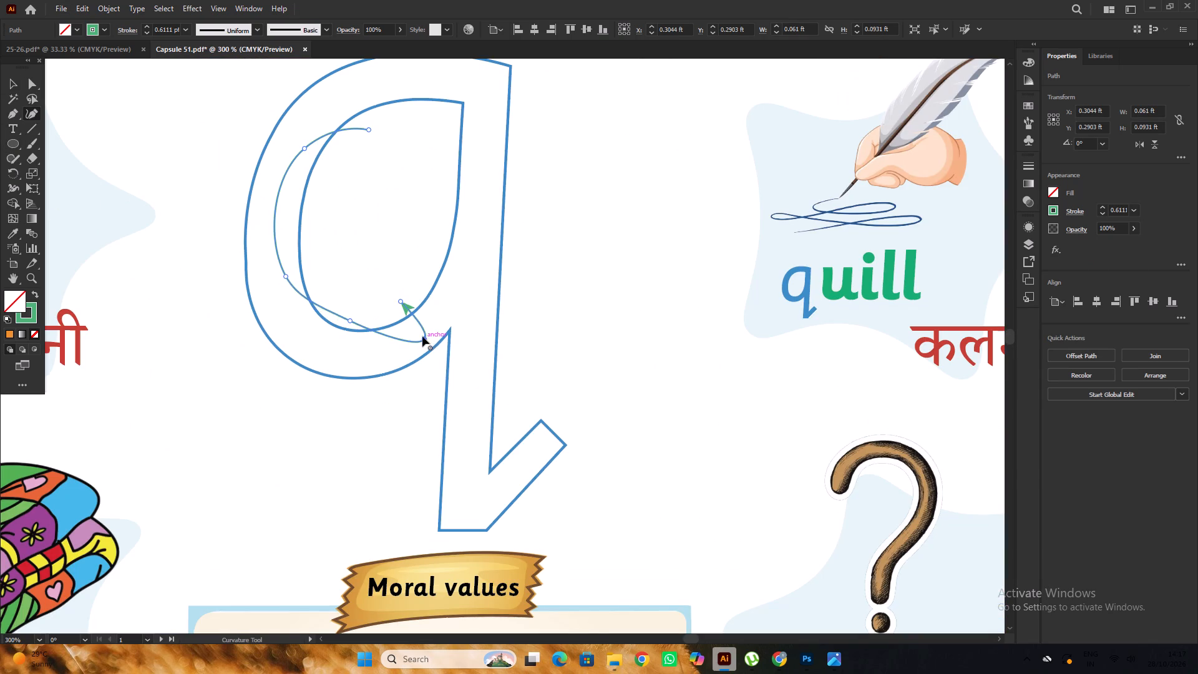
key("ctrl+z")
left_click_drag(402, 301, 429, 328)
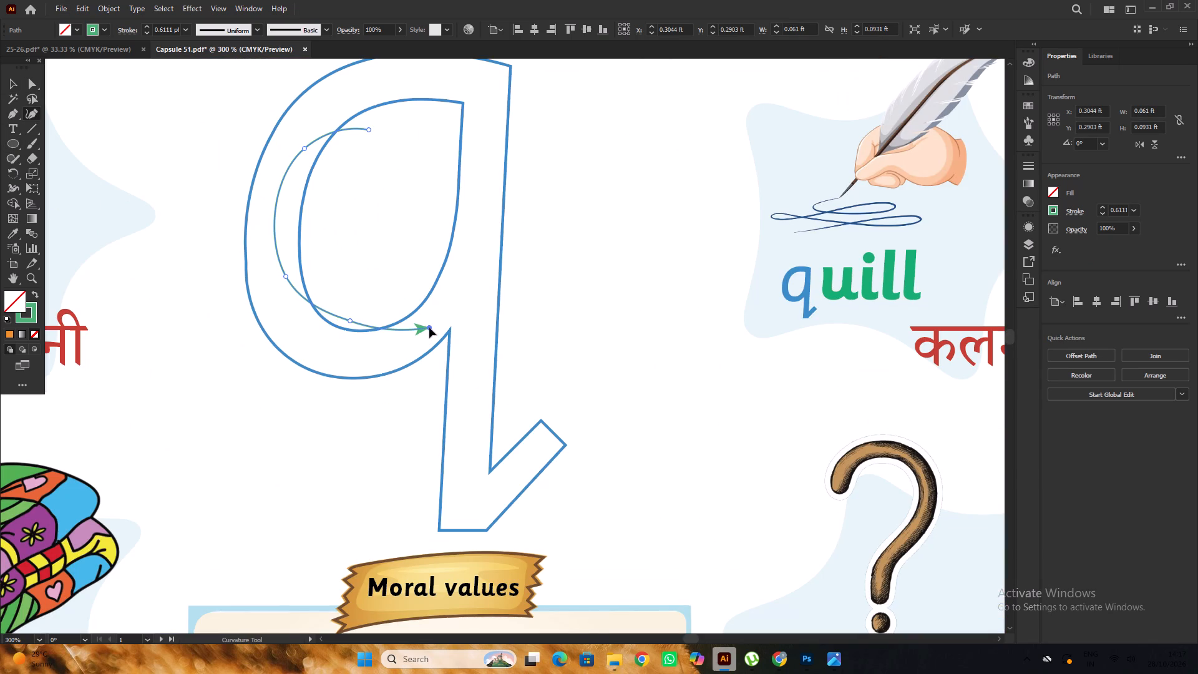
left_click_drag(429, 328, 431, 325)
left_click_drag(353, 320, 328, 354)
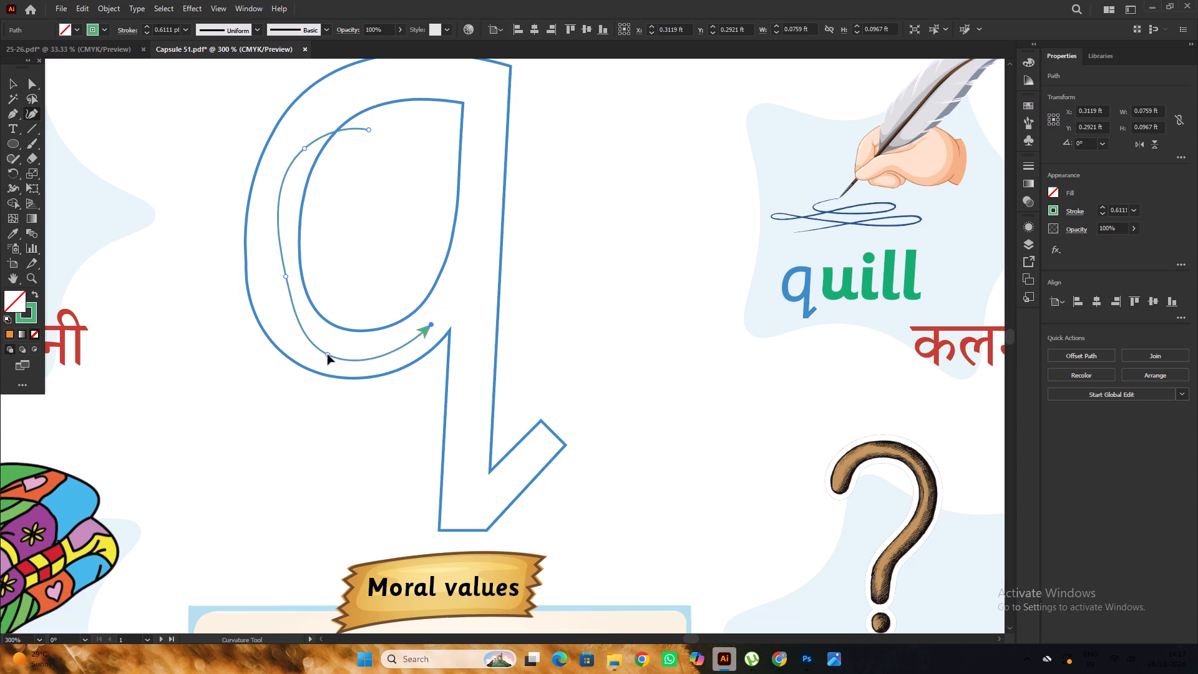
left_click_drag(328, 354, 329, 353)
left_click_drag(283, 275, 270, 275)
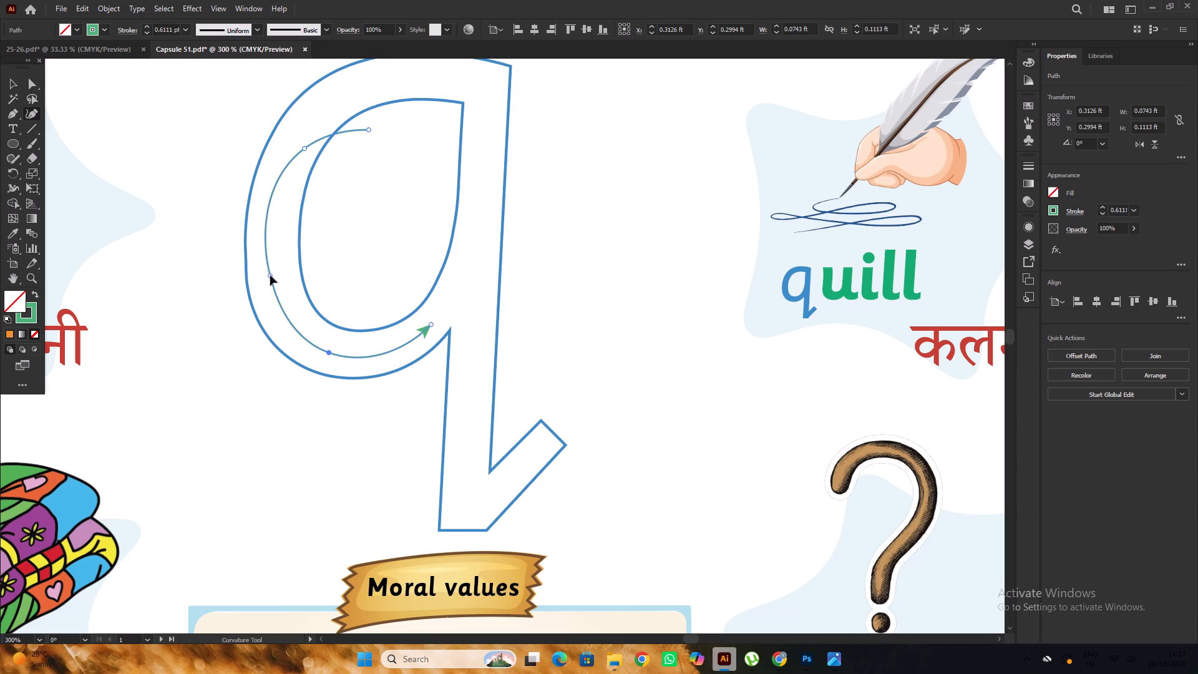
left_click_drag(270, 275, 268, 275)
Reshape the green arrow so its start reaches the bowl's top near the stem and its curve runs mid-band.
scroll(281, 265, "up", 5)
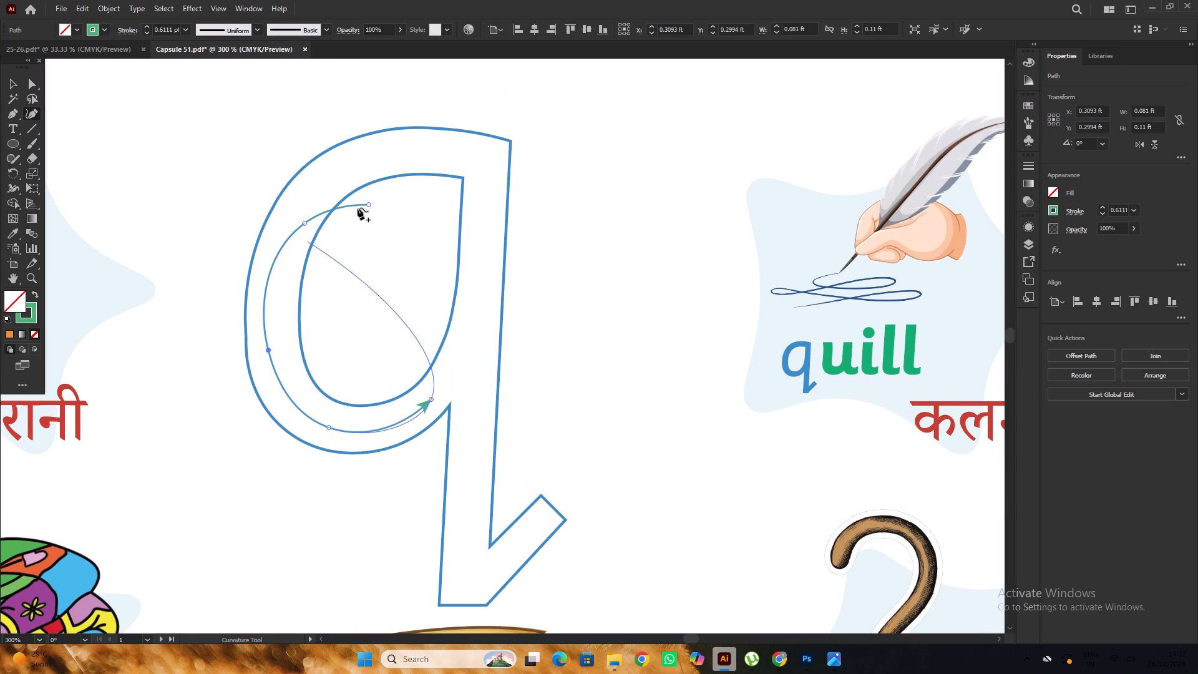
left_click_drag(371, 204, 425, 151)
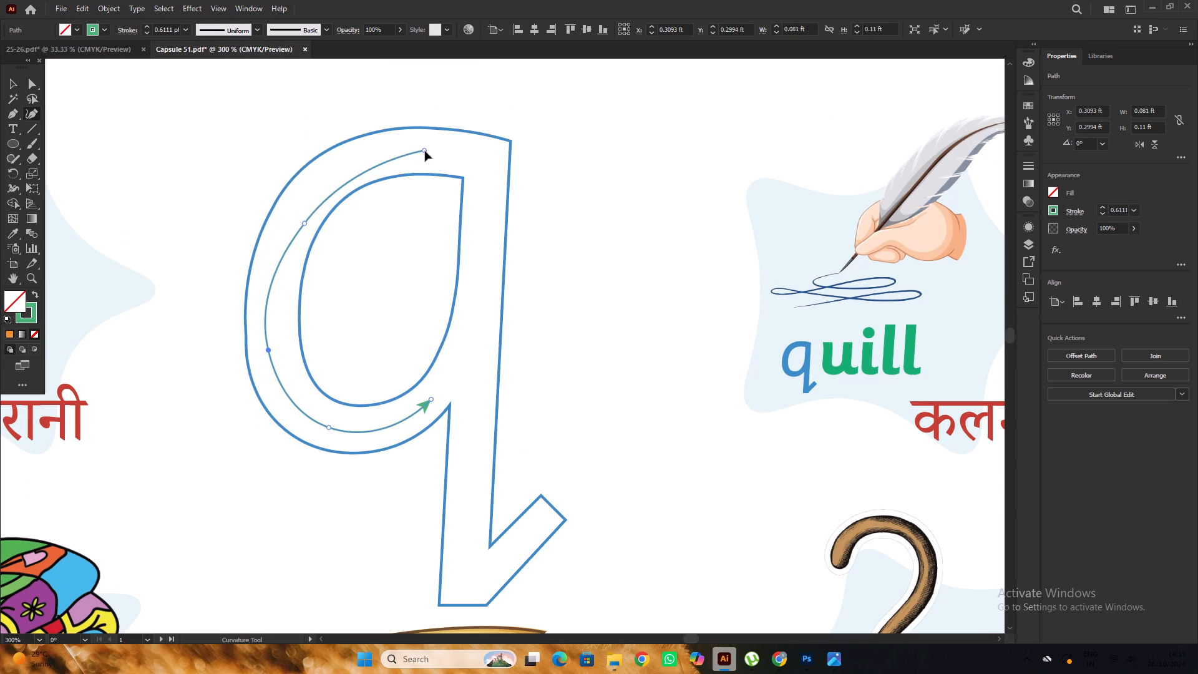
left_click_drag(425, 151, 427, 153)
left_click_drag(305, 223, 296, 211)
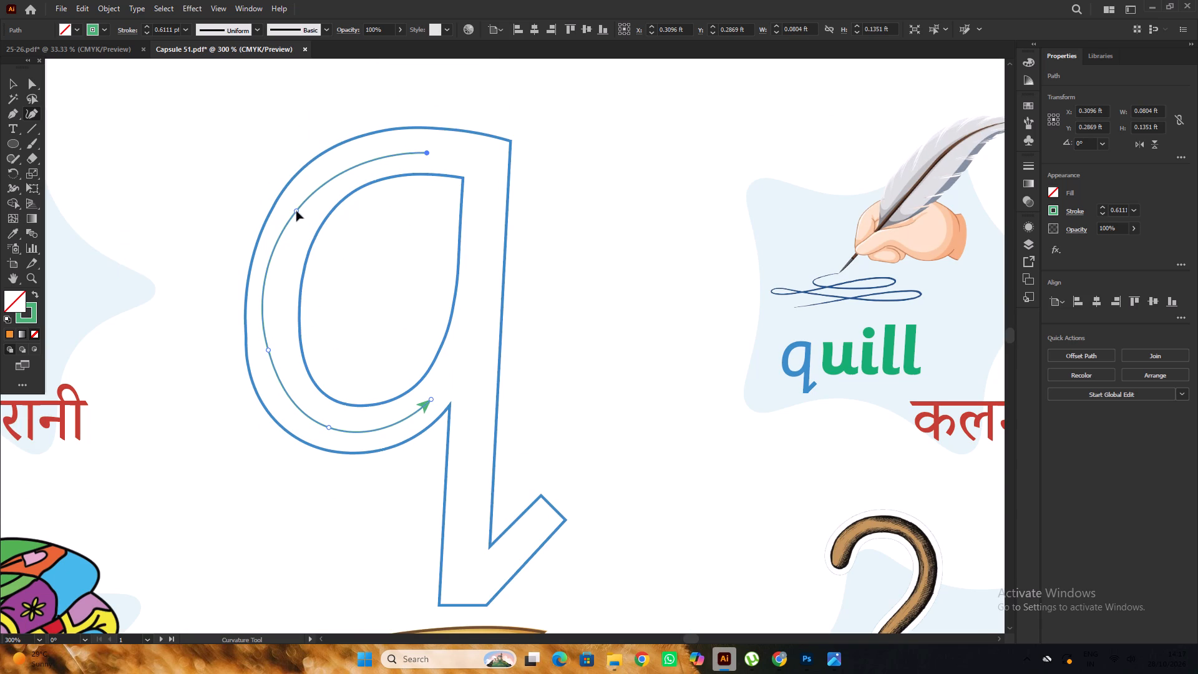
left_click_drag(296, 211, 296, 210)
left_click_drag(268, 349, 273, 362)
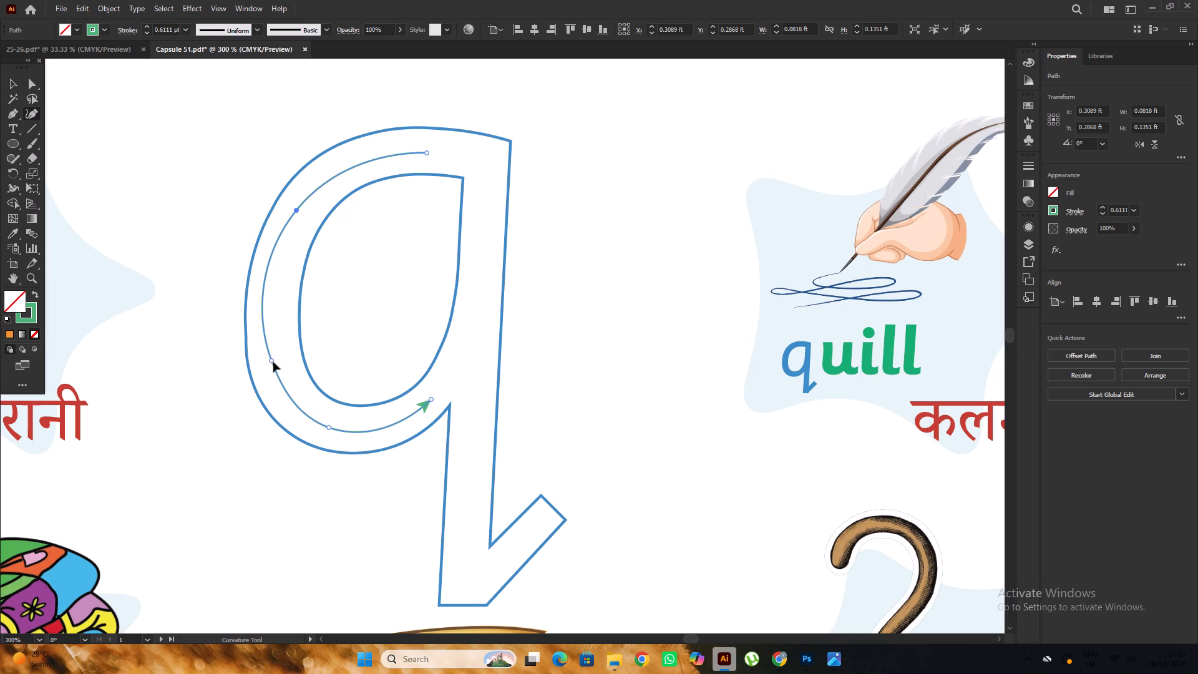
left_click_drag(273, 362, 281, 388)
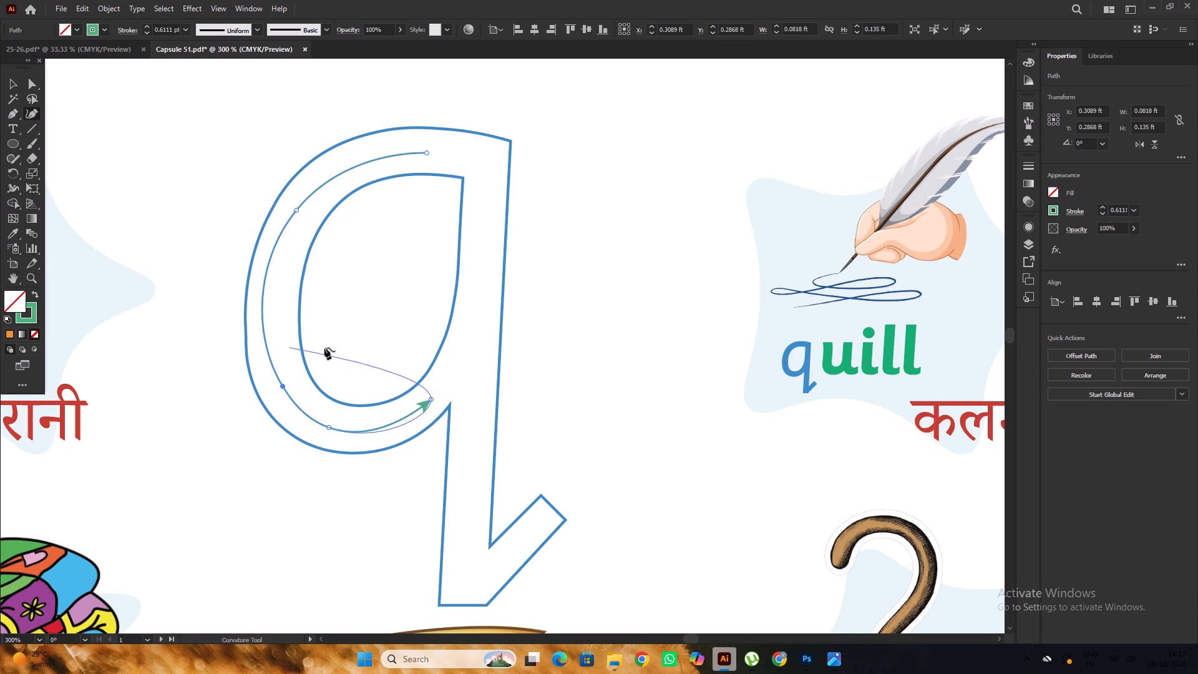
scroll(436, 403, "down", 1, "alt")
scroll(436, 402, "up", 3)
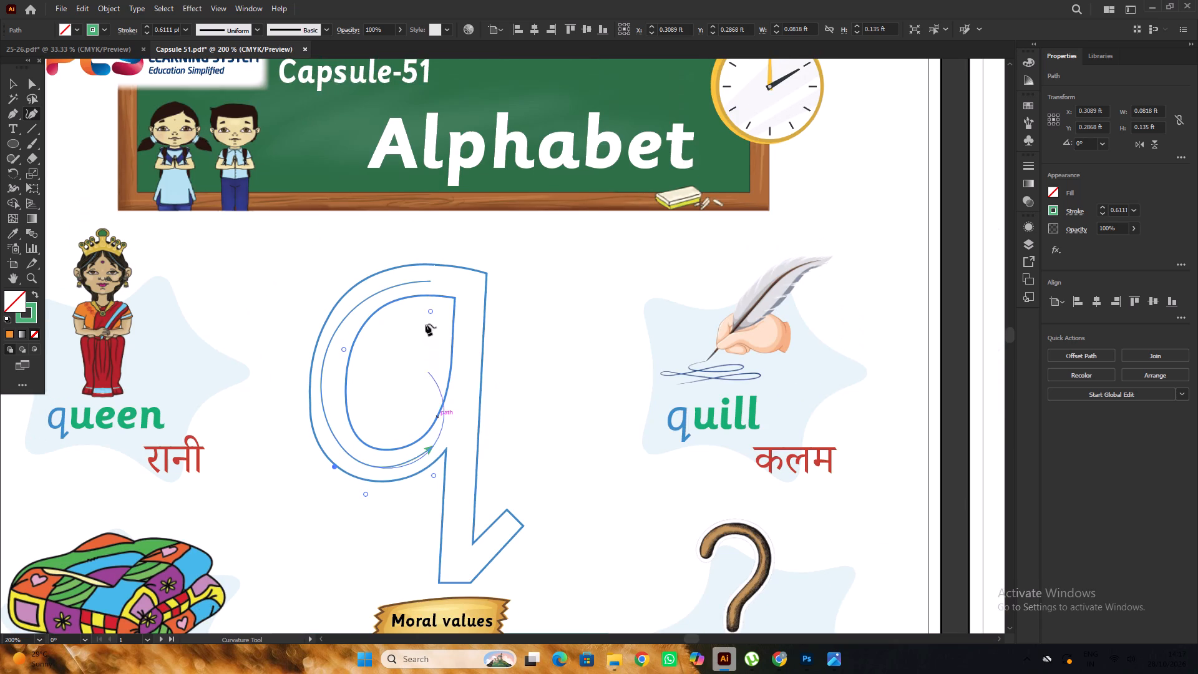
scroll(432, 276, "up", 2, "alt")
left_click_drag(430, 288, 432, 281)
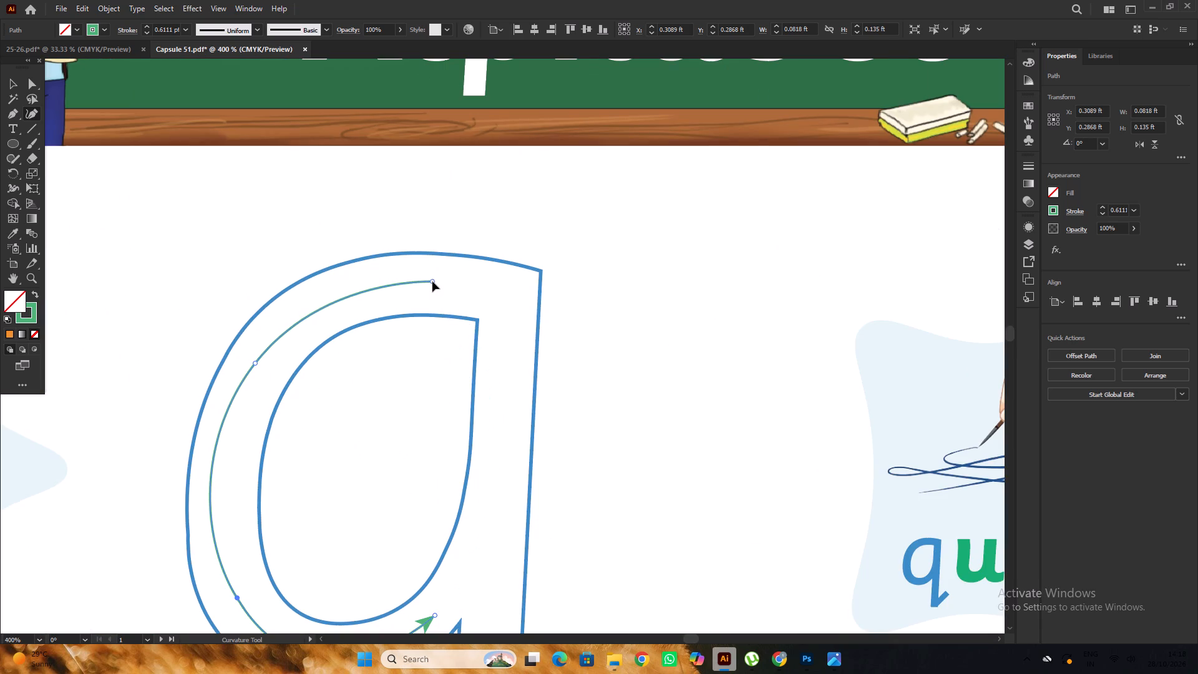
left_click_drag(432, 281, 449, 284)
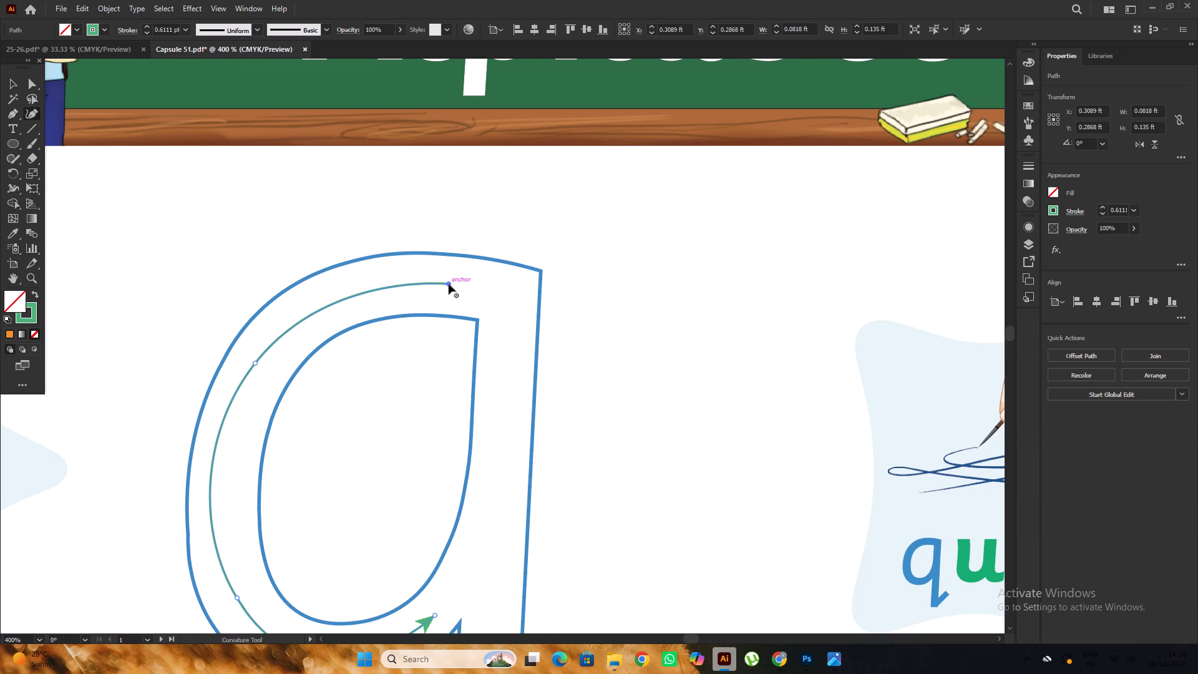
scroll(449, 284, "down", 1, "alt")
scroll(420, 329, "down", 1, "alt")
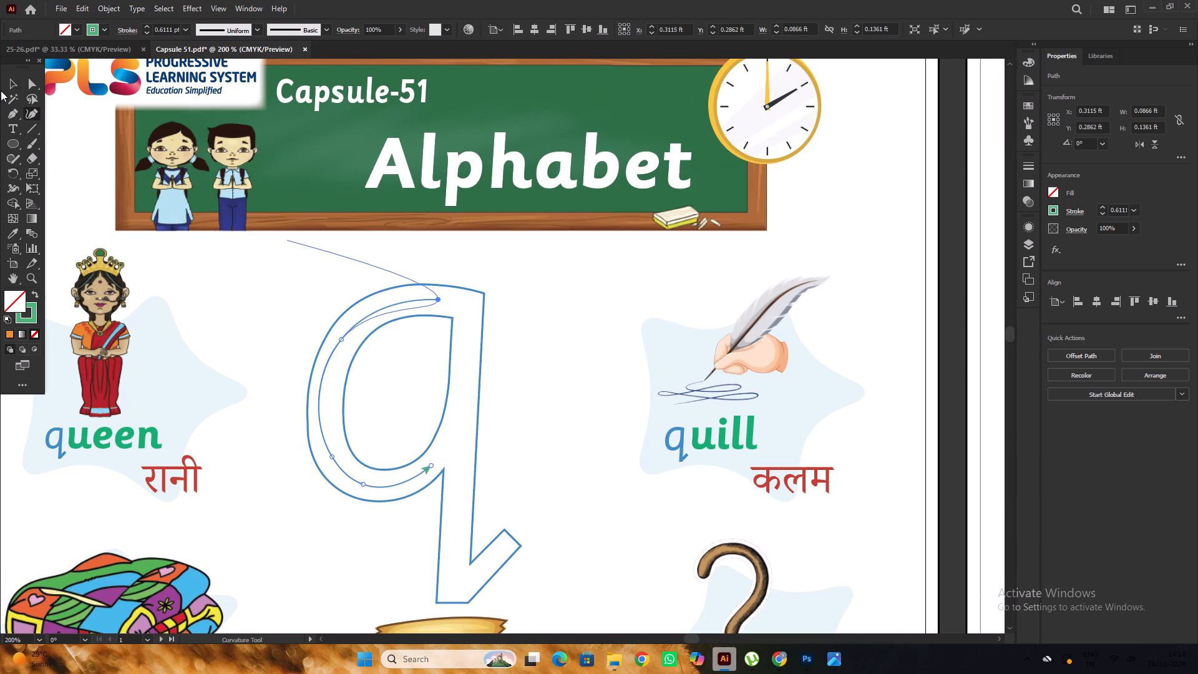
left_click(16, 85)
scroll(469, 275, "down", 3, "alt")
left_click(120, 258)
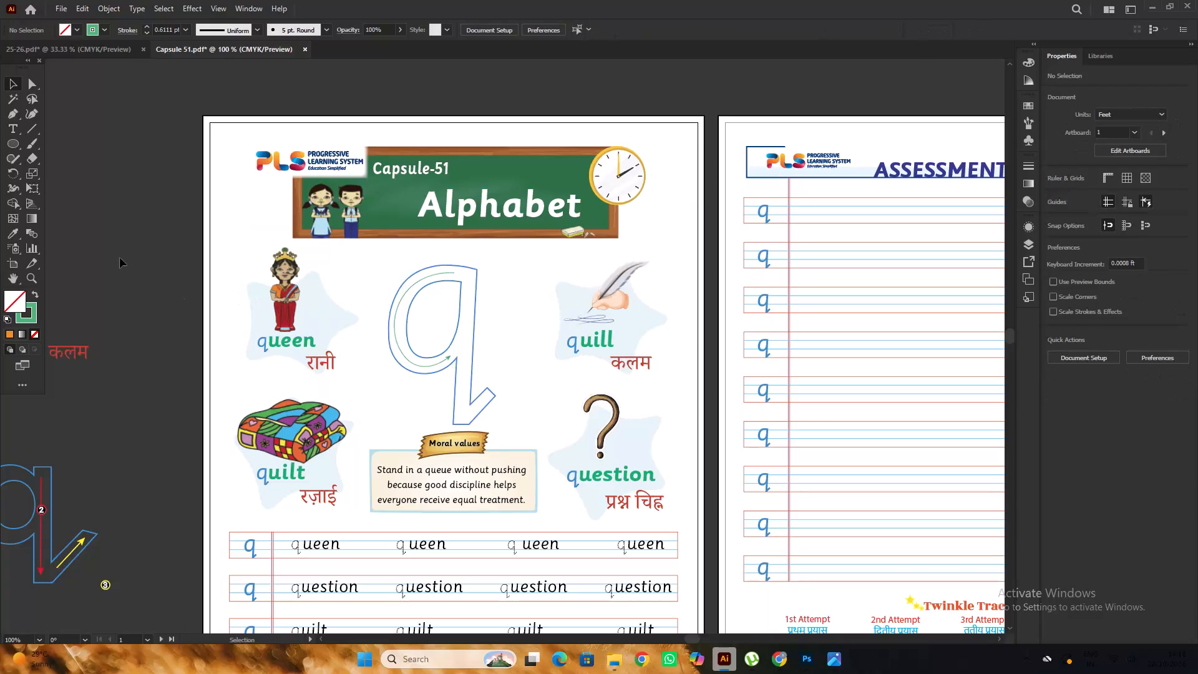
Move the old q guide outline up on the pasteboard, away from the remaining arrows and number markers.
scroll(368, 263, "down", 1, "alt")
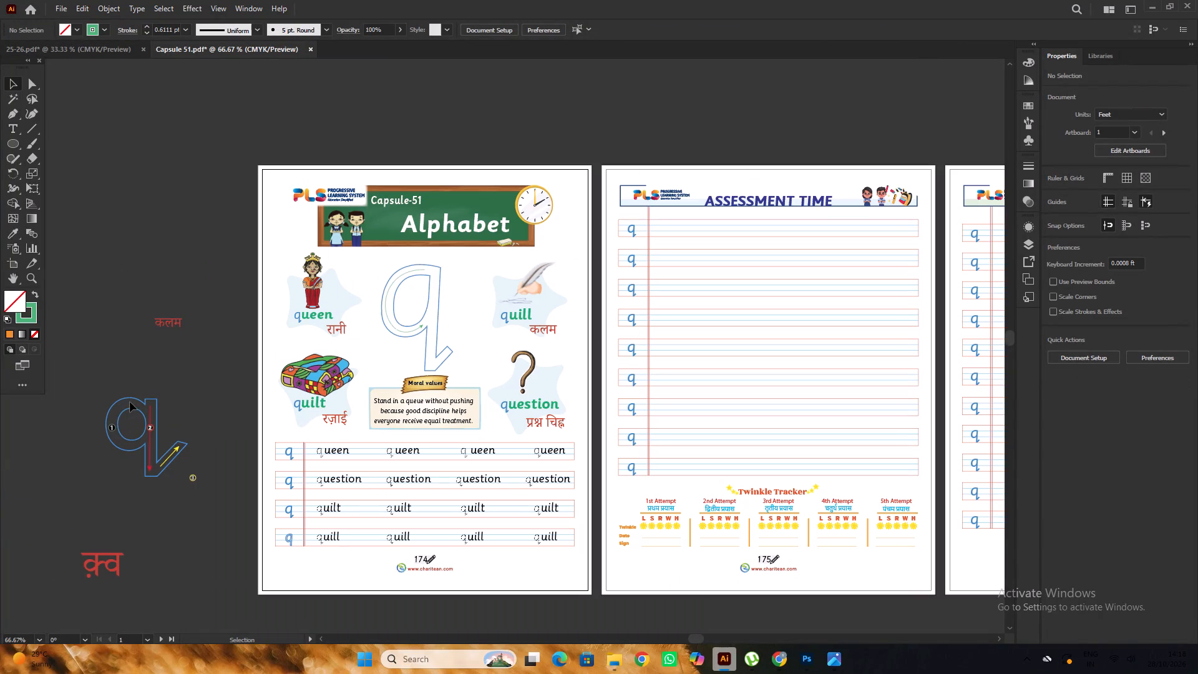
left_click_drag(131, 400, 110, 260)
Group the number 1 with its black circle on the pasteboard.
left_click(110, 396)
left_click_drag(99, 402, 130, 460)
key("ctrl+g")
left_click(223, 403)
Move the number 1 marker onto the outer curve of the green arrow in the new q's bowl.
left_click_drag(113, 430, 393, 302)
scroll(393, 303, "up", 8, "alt")
left_click_drag(449, 346, 448, 348)
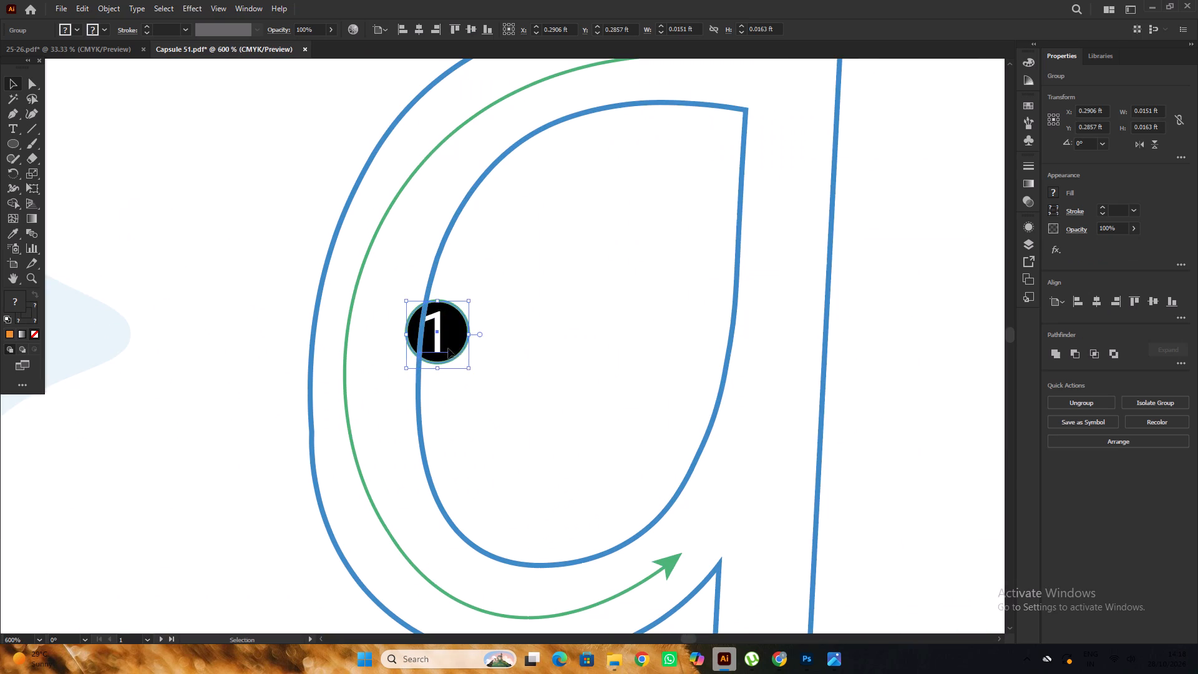
left_click_drag(448, 348, 365, 369)
scroll(374, 354, "down", 3, "alt")
scroll(376, 342, "up", 1, "alt")
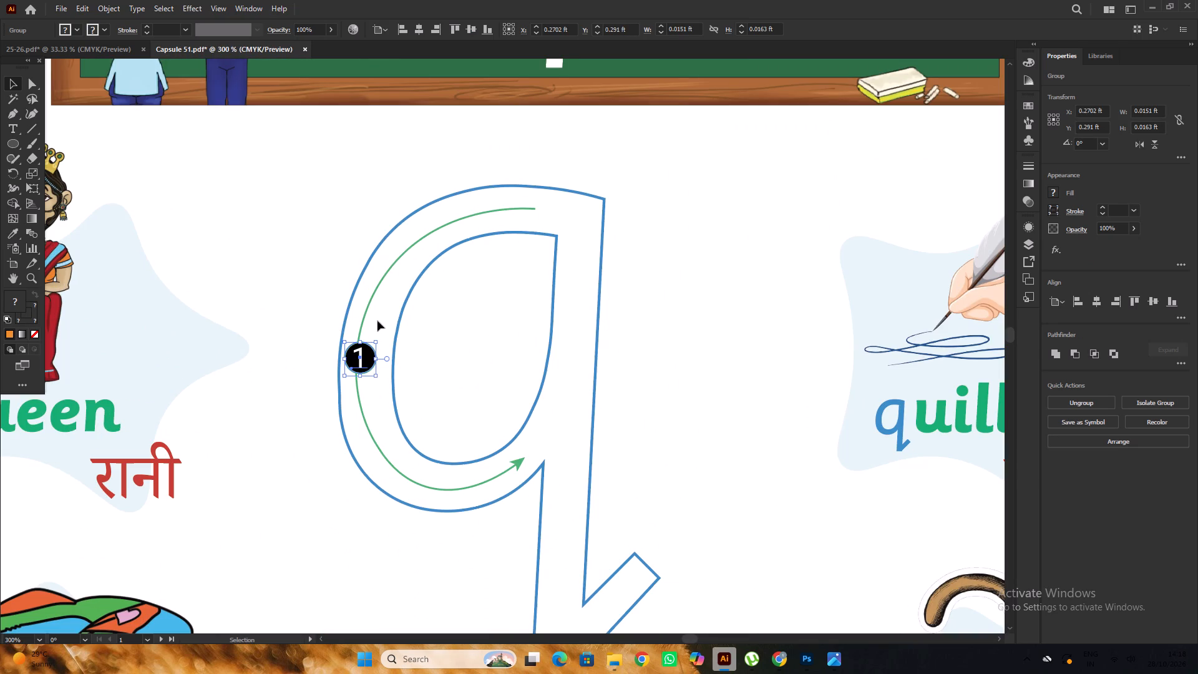
Nudge the green arrow slightly toward the bowl's inside and recentre the number 1 marker on it.
left_click(373, 300)
scroll(373, 300, "up", 2, "alt")
left_click_drag(373, 300, 384, 298)
scroll(381, 298, "down", 5, "alt")
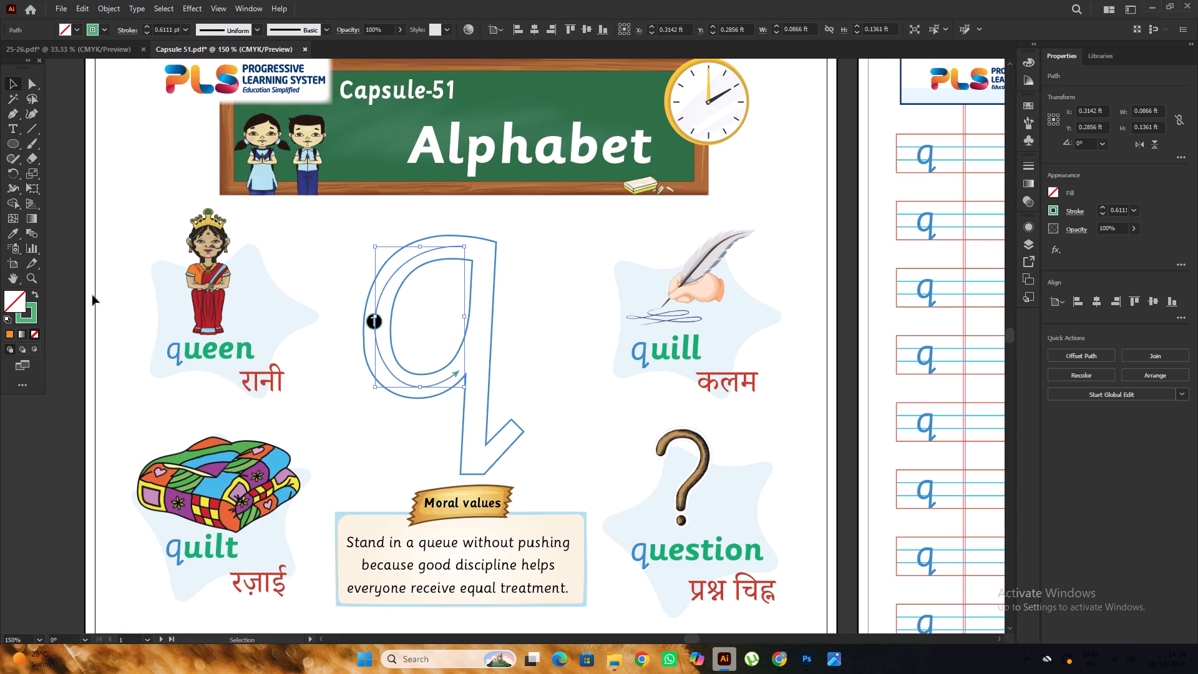
left_click(71, 293)
scroll(339, 316, "up", 3, "alt")
left_click(361, 328)
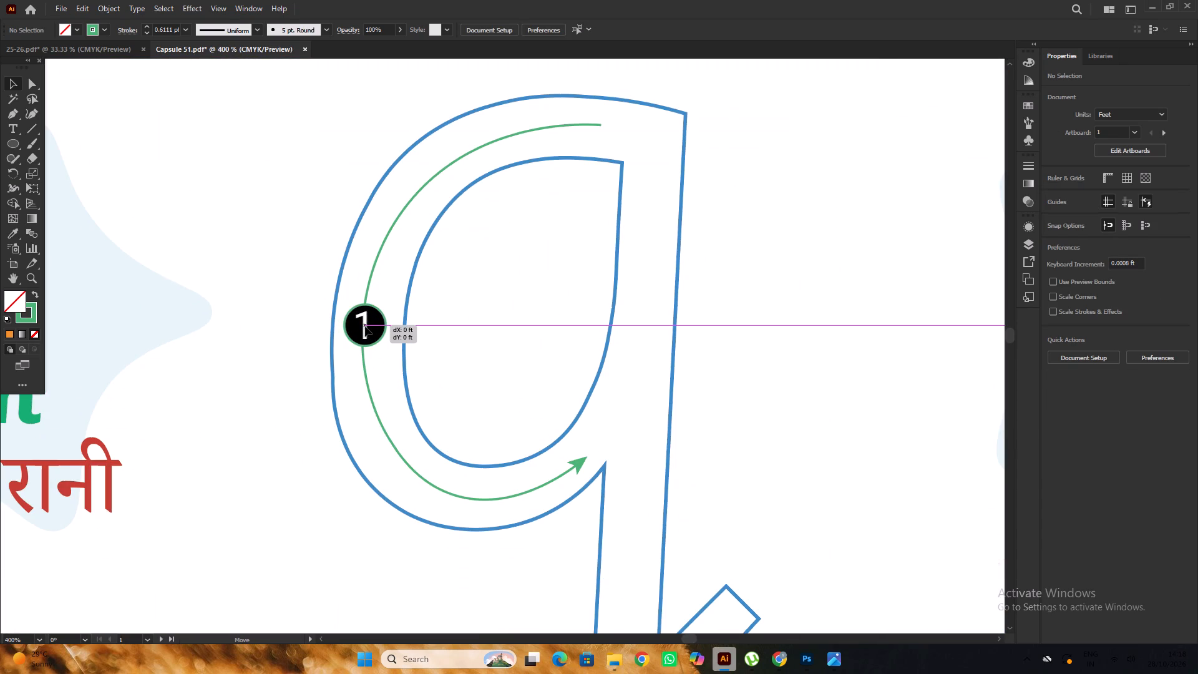
scroll(414, 332, "down", 4, "alt")
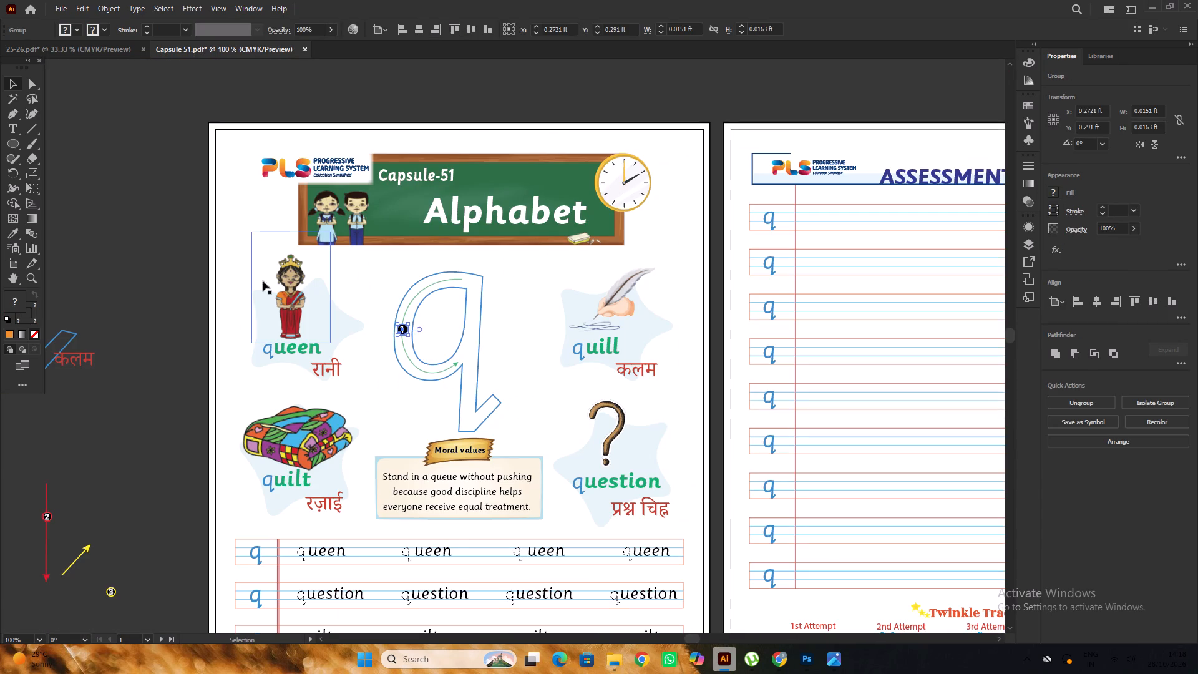
left_click(225, 257)
Move the red downward arrow with its number 2 marker into the new q's stem, starting near the stem's top.
scroll(394, 233, "down", 2, "alt")
left_click(270, 166)
scroll(369, 246, "up", 1, "alt")
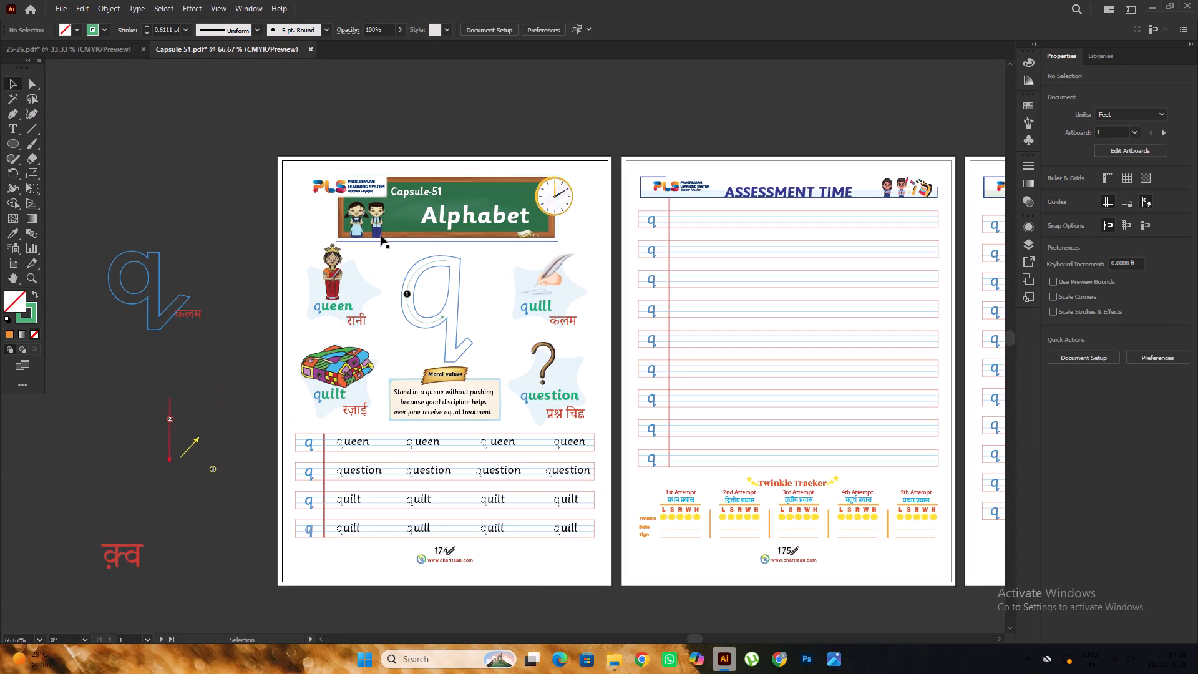
left_click_drag(157, 378, 172, 475)
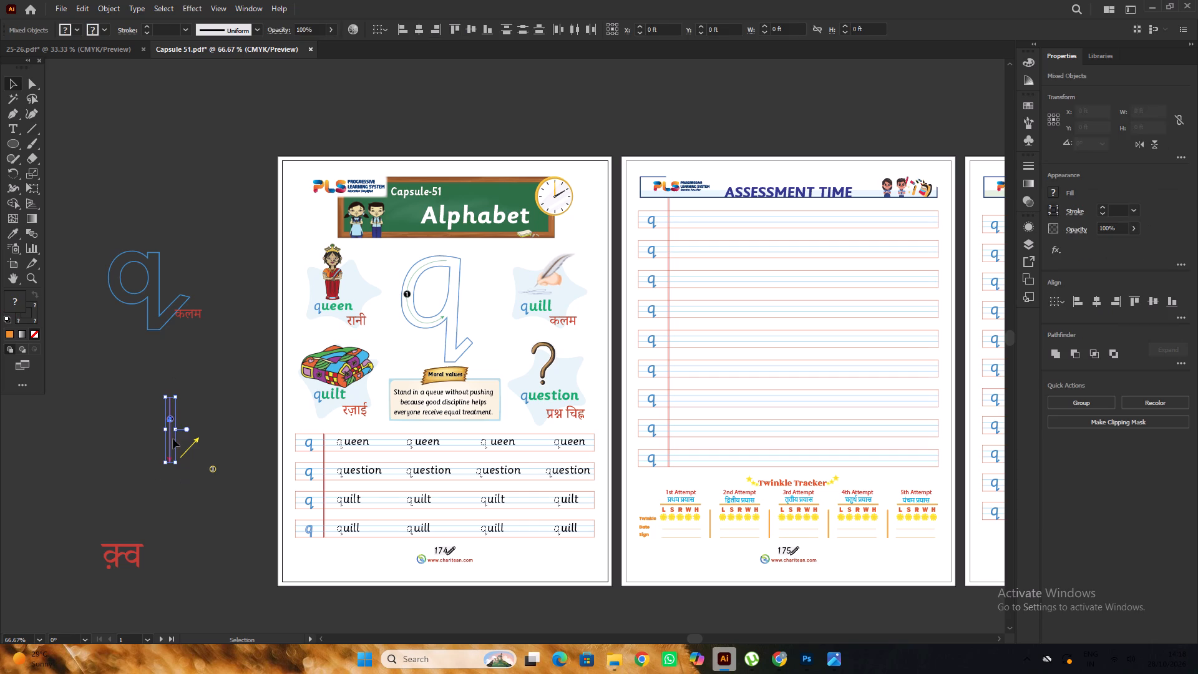
left_click_drag(173, 419, 458, 292)
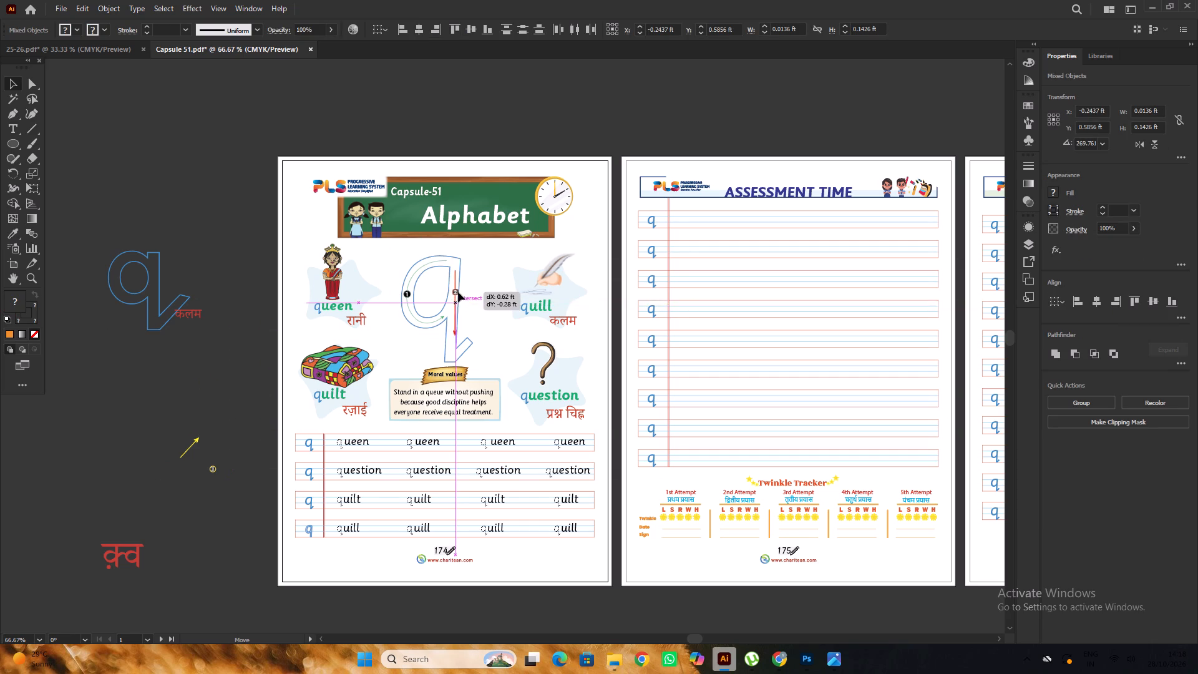
left_click_drag(458, 292, 457, 290)
scroll(458, 285, "up", 5)
left_click_drag(439, 368, 446, 346)
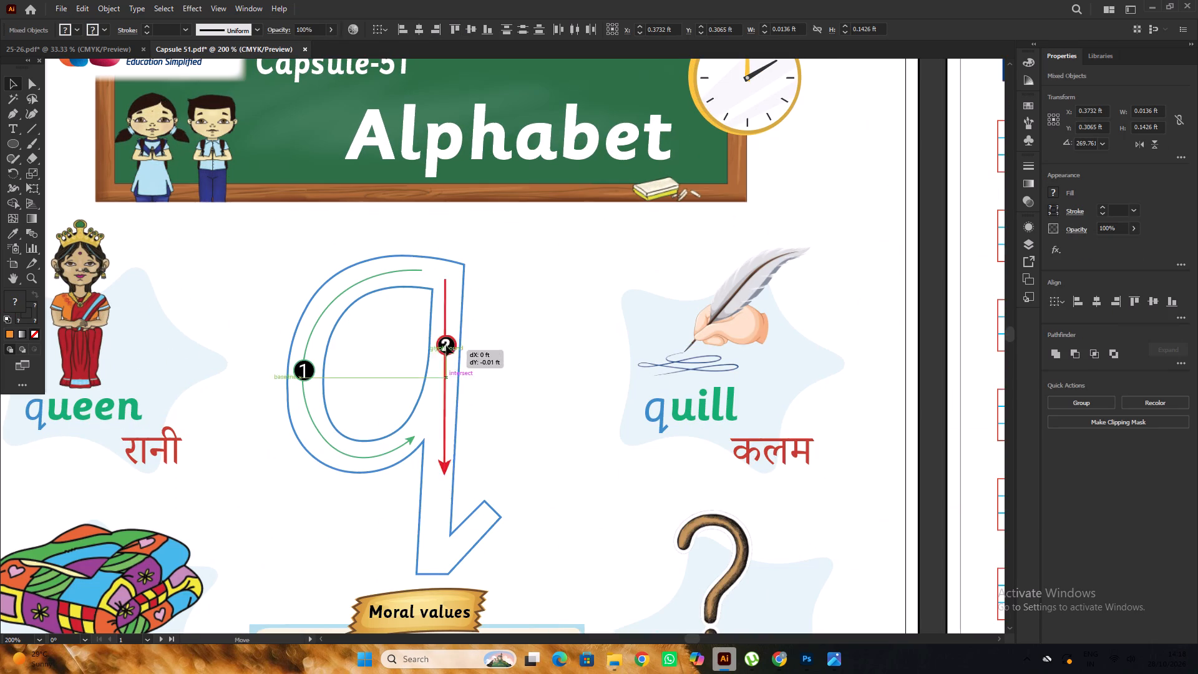
left_click_drag(446, 346, 442, 345)
Extend and tilt the red arrow to about 0.2 ft long so its tip reaches the lower end of the stem.
scroll(442, 345, "down", 5, "alt")
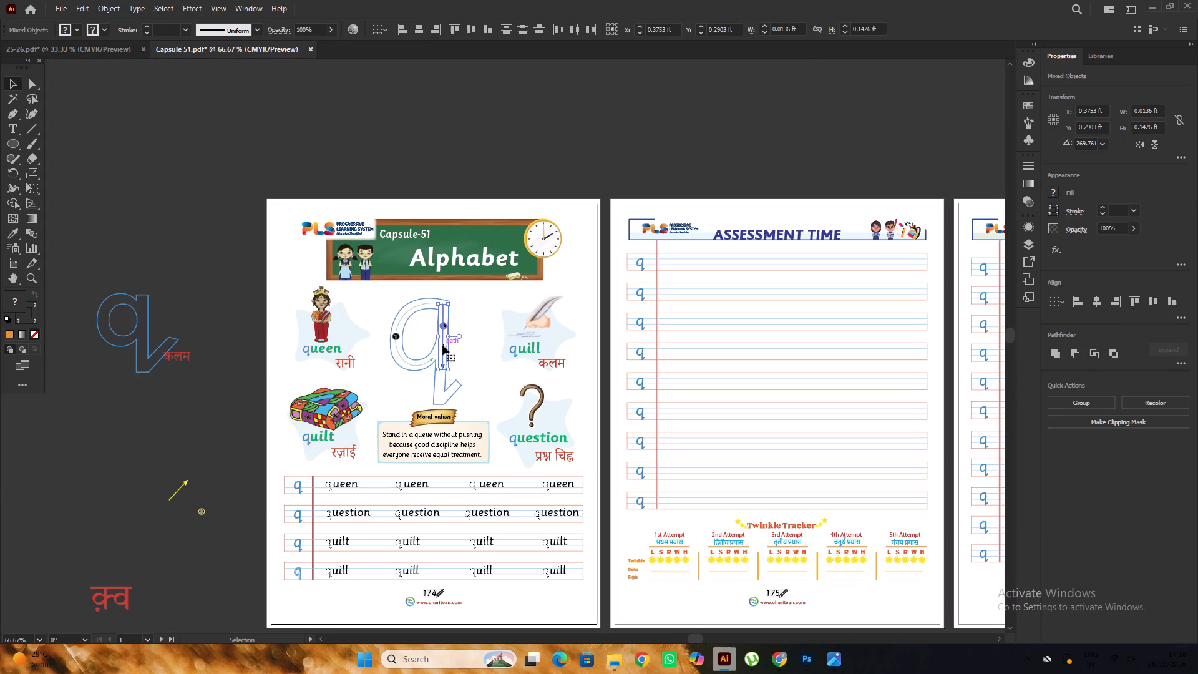
scroll(108, 361, "up", 2, "alt")
scroll(137, 361, "down", 4, "alt")
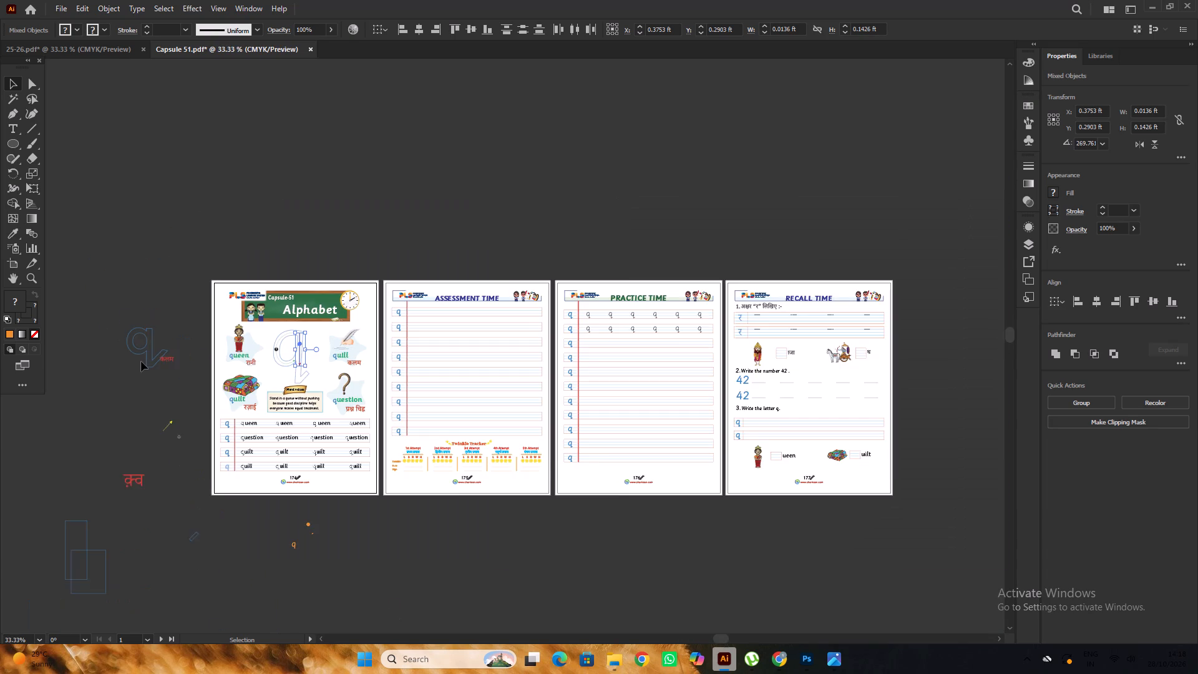
scroll(141, 361, "down", 5)
scroll(109, 381, "up", 9, "alt")
scroll(491, 296, "up", 2, "alt")
left_click(541, 270)
left_click(485, 311)
left_click(489, 311)
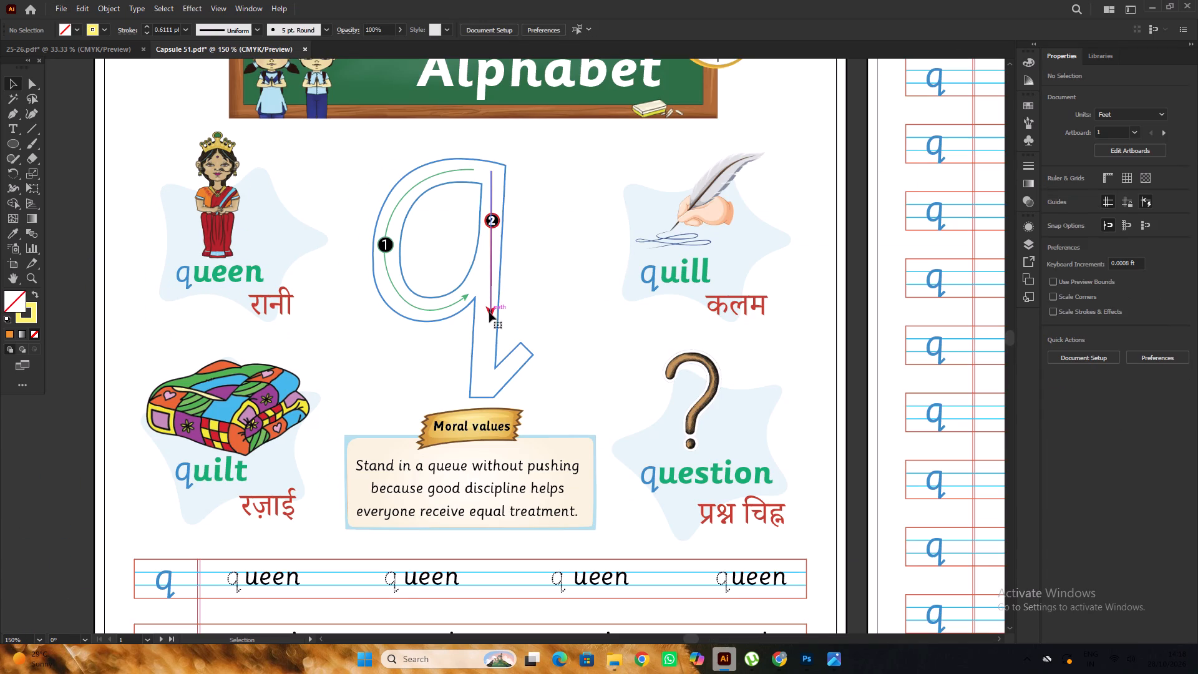
left_click_drag(492, 320, 483, 382)
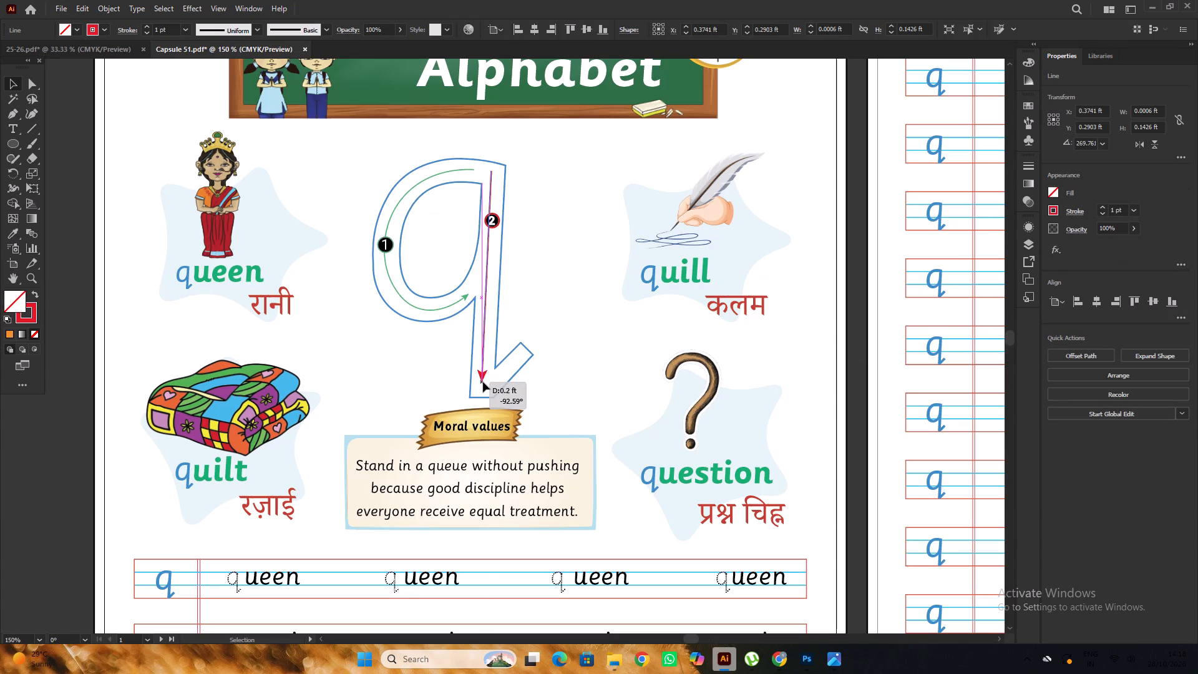
left_click_drag(483, 382, 483, 383)
scroll(550, 249, "up", 2)
scroll(499, 243, "up", 2, "alt")
left_click(552, 261)
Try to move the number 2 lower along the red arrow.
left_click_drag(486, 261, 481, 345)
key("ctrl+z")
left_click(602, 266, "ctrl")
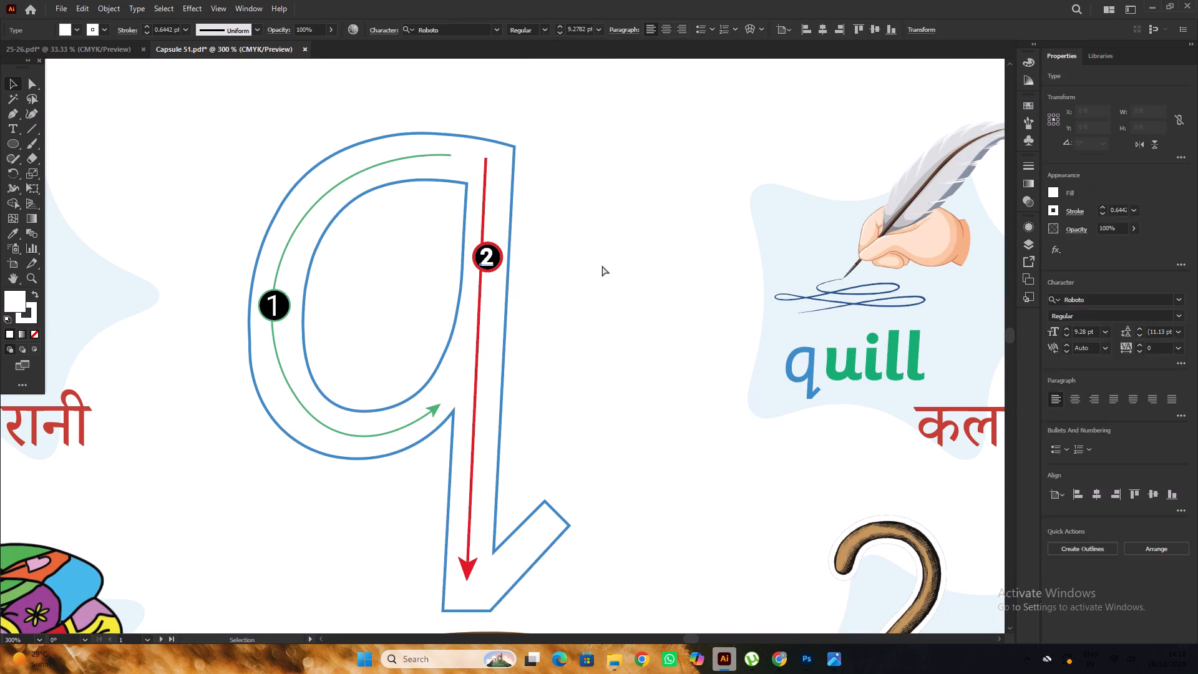
Group the number 2 with its red-edged black circle.
left_click(502, 261)
left_click(489, 266, "shift")
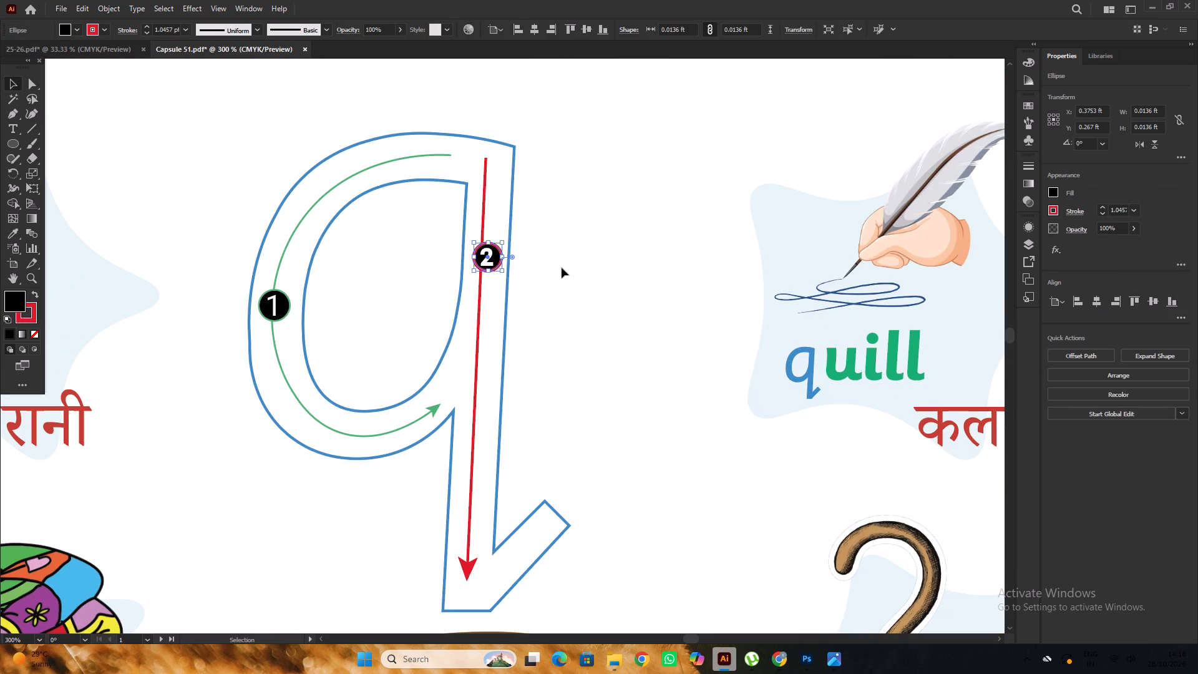
left_click(562, 268)
scroll(514, 258, "up", 1, "alt")
left_click_drag(492, 230, 485, 276)
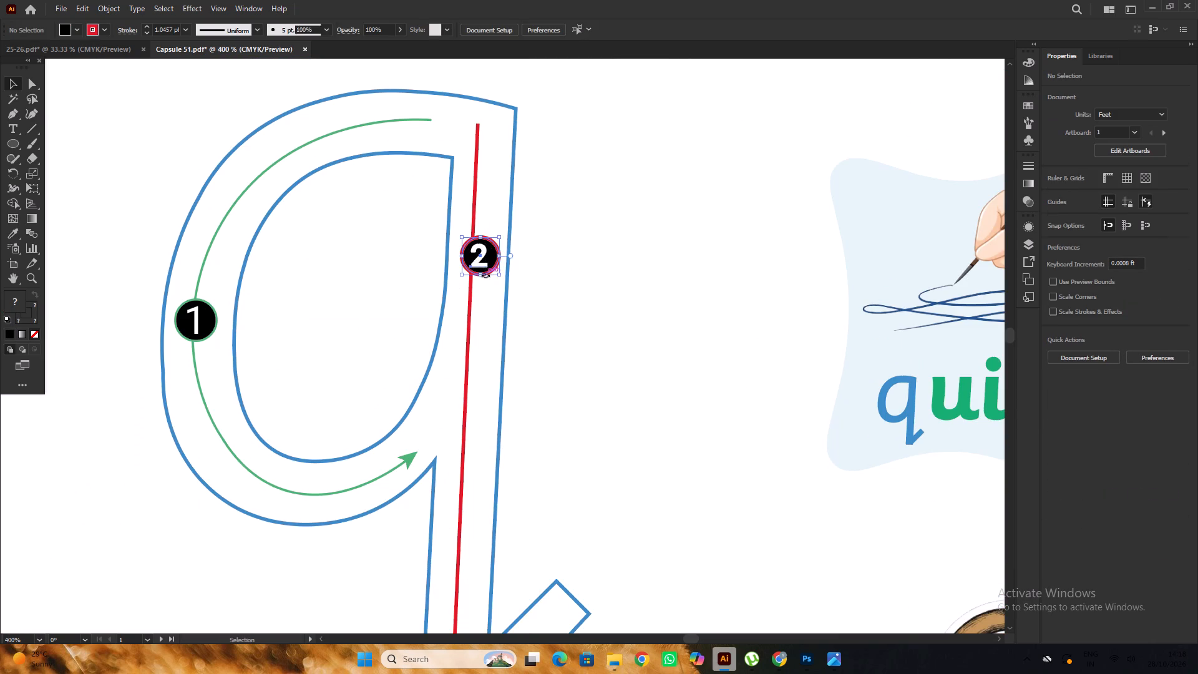
scroll(485, 273, "down", 5, "alt")
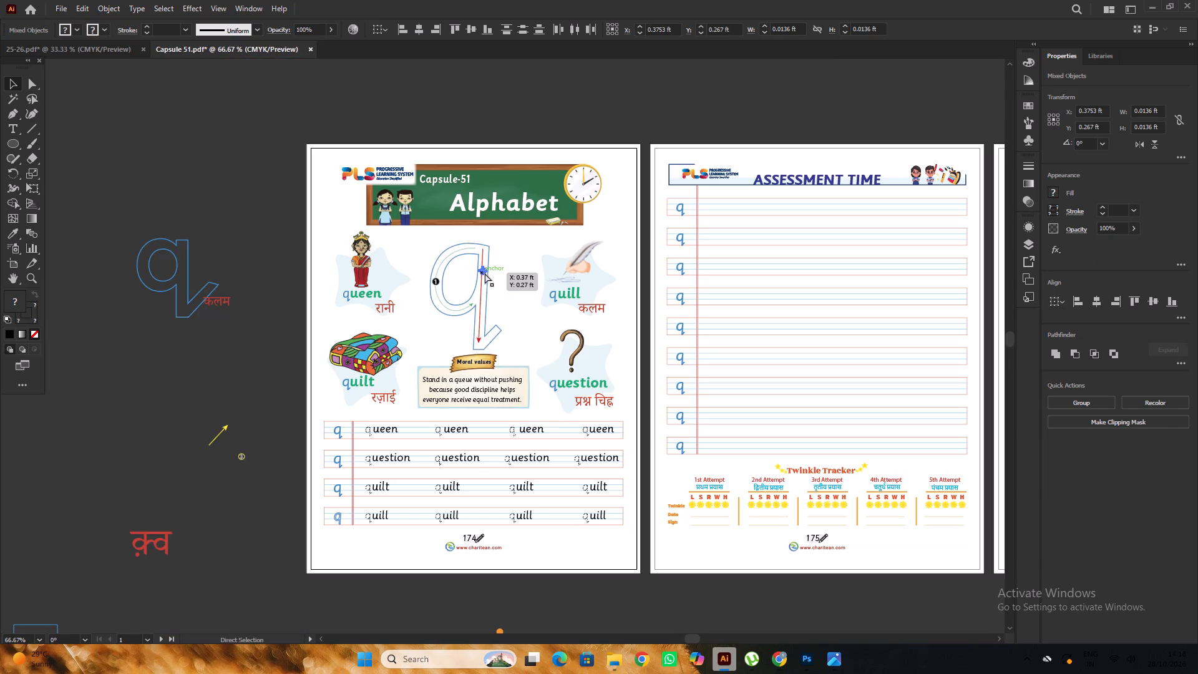
key("ctrl+g")
left_click(278, 185)
Move the grouped number 2 marker down to about the middle of the red arrow.
scroll(517, 273, "up", 5, "alt")
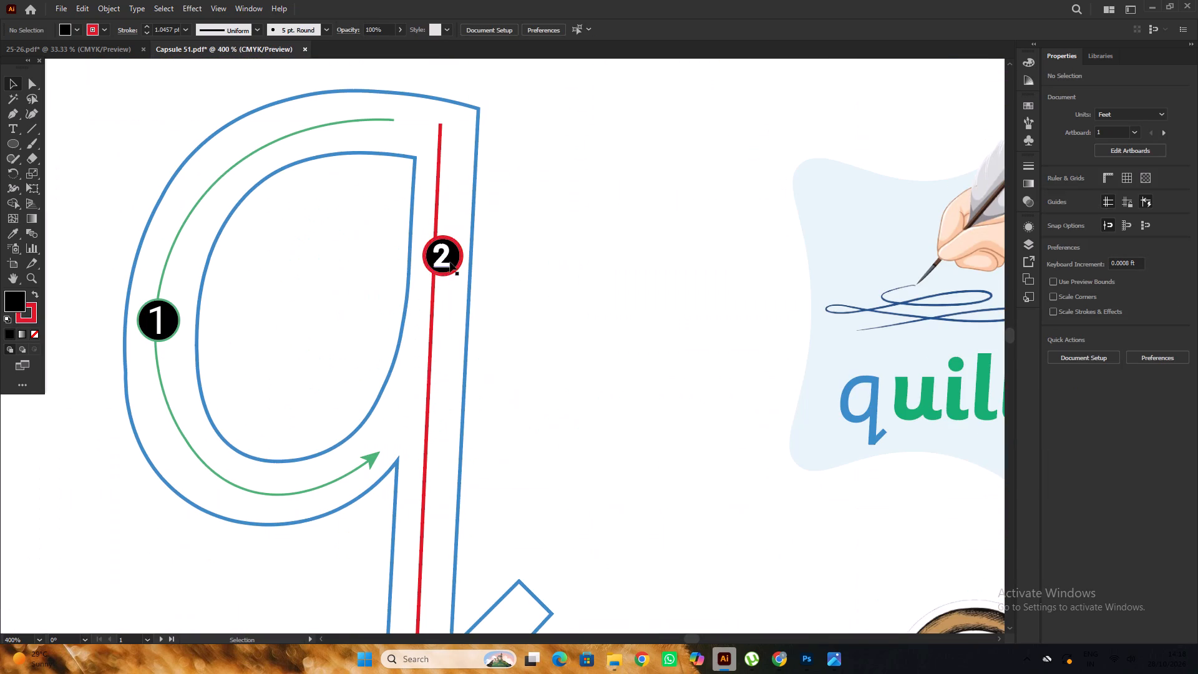
left_click_drag(450, 261, 436, 401)
scroll(436, 401, "up", 1)
scroll(432, 366, "down", 2, "alt")
left_click(502, 318)
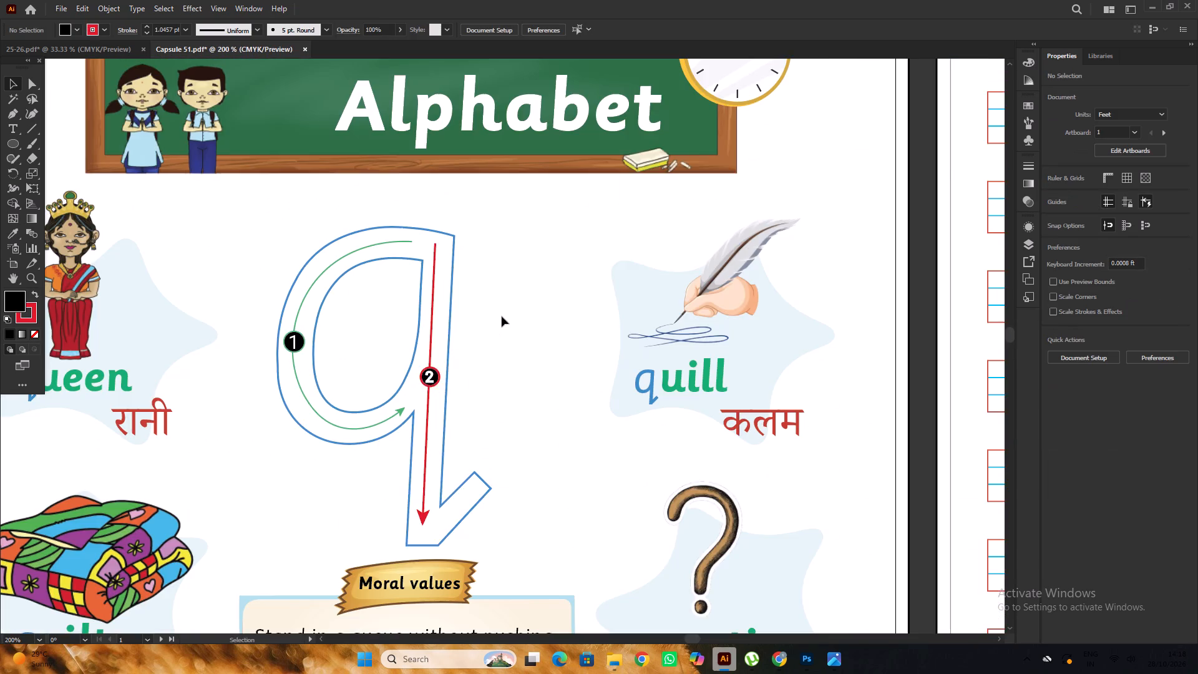
Move the yellow diagonal arrow from the pasteboard onto the new q's tail.
scroll(502, 316, "down", 5, "alt")
scroll(370, 305, "down", 4)
left_click_drag(217, 388, 217, 386)
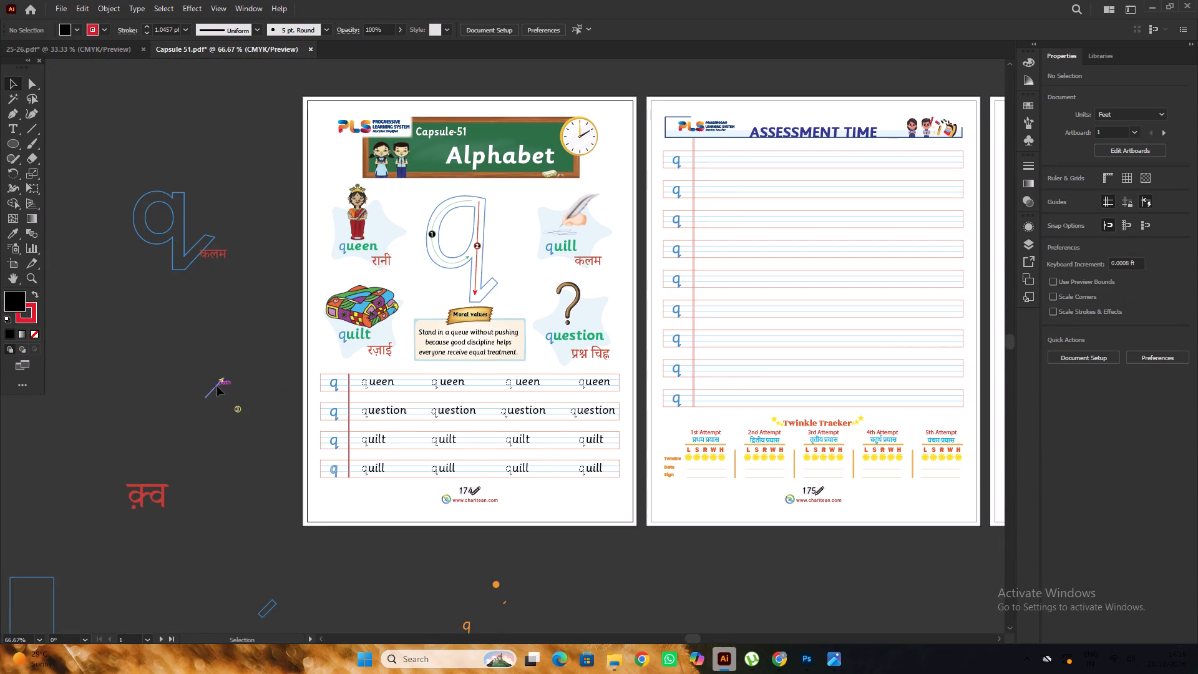
left_click_drag(217, 386, 487, 290)
Shorten the yellow arrow to about 0.031 by 0.034 ft and centre it inside the q's tail.
scroll(487, 290, "up", 5, "alt")
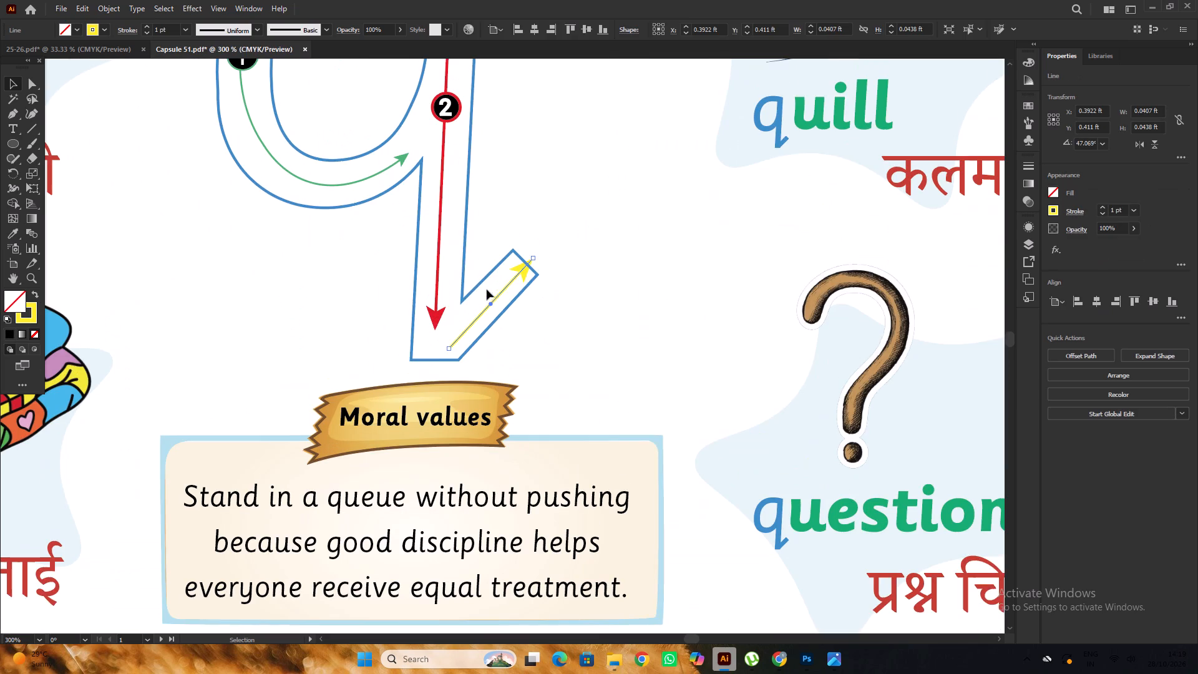
left_click_drag(531, 258, 513, 277)
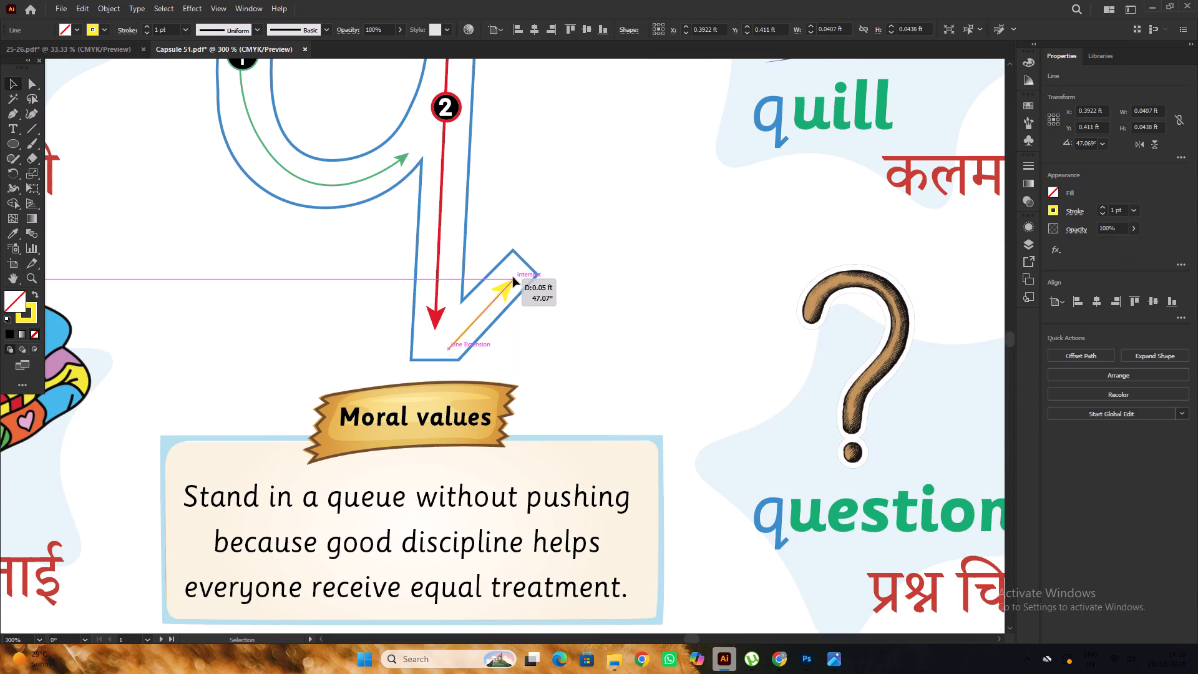
left_click_drag(513, 277, 512, 279)
scroll(502, 294, "up", 2, "alt")
left_click_drag(496, 301, 507, 280)
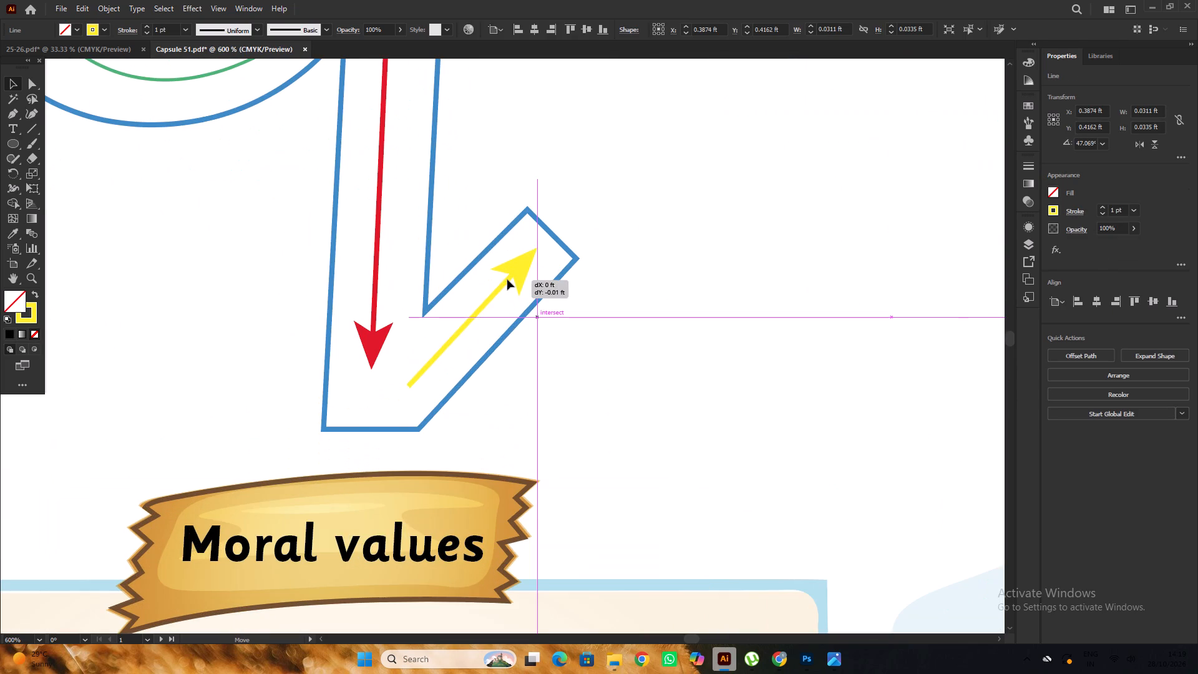
left_click_drag(507, 280, 509, 278)
scroll(509, 278, "down", 2, "alt")
left_click(583, 260)
scroll(497, 263, "down", 4, "alt")
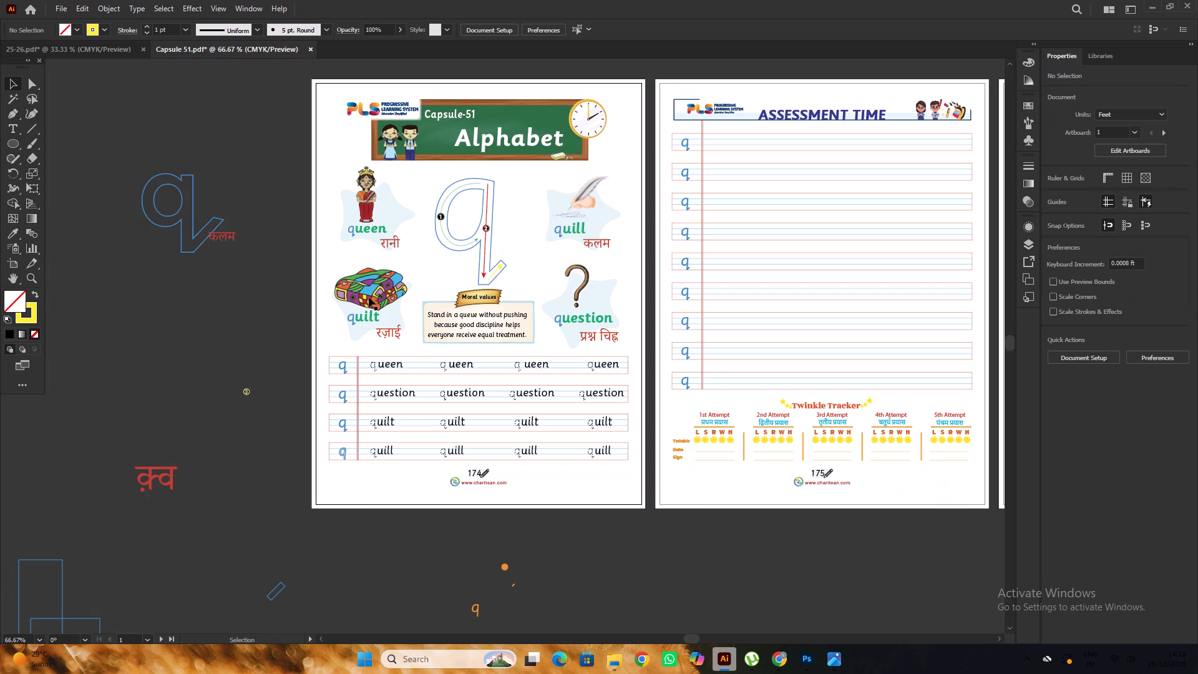
Group the number 3 with its yellow-edged black circle on the pasteboard.
left_click_drag(219, 385, 258, 428)
key("ctrl+g")
left_click(268, 432)
Move the grouped number 3 marker from the pasteboard onto the yellow arrow in the q's tail.
scroll(271, 411, "up", 1, "alt")
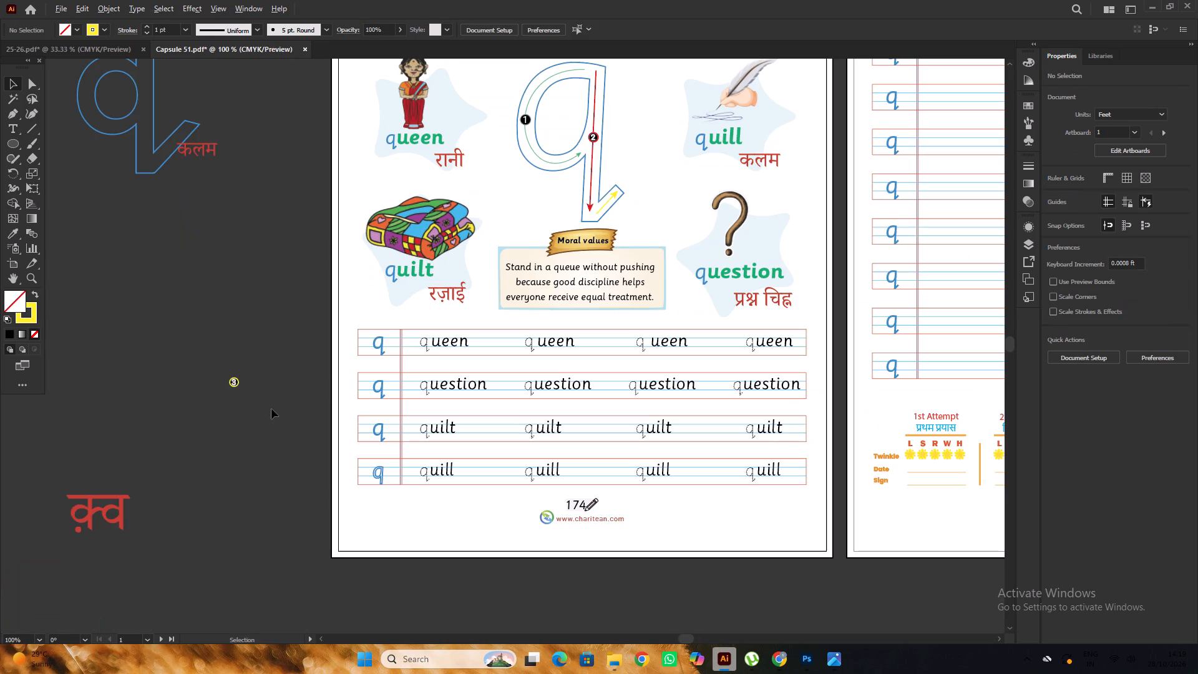
left_click_drag(233, 383, 613, 200)
scroll(613, 200, "up", 6, "alt")
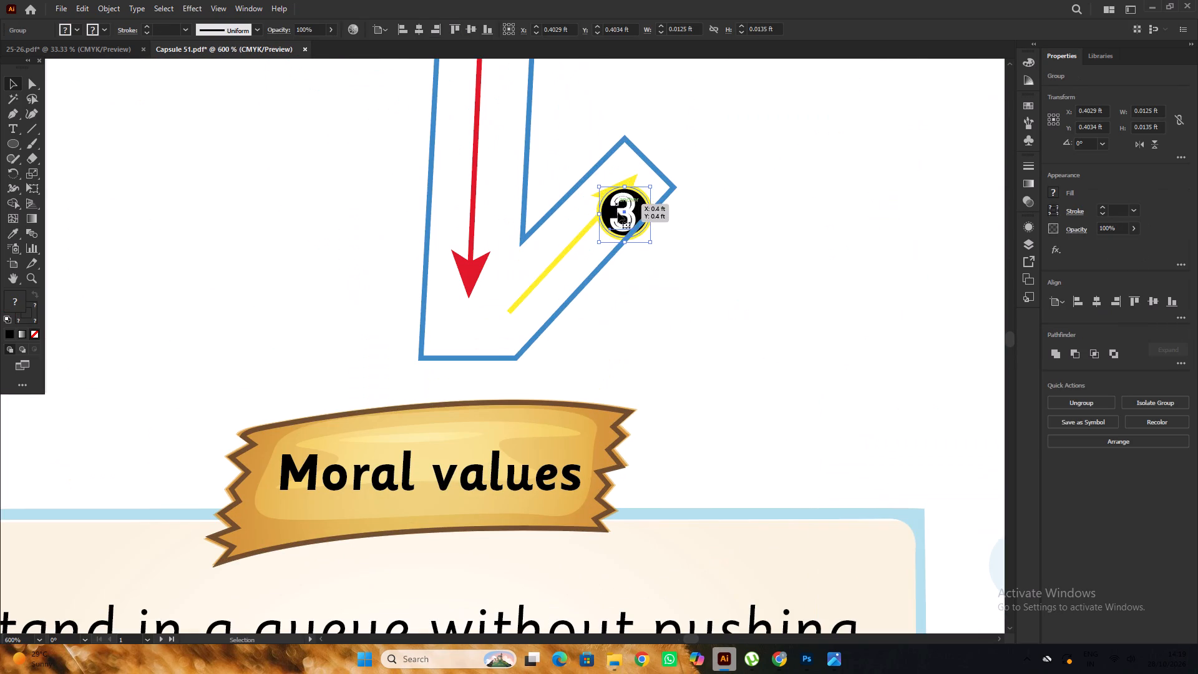
left_click_drag(618, 212, 560, 256)
scroll(553, 244, "down", 2, "alt")
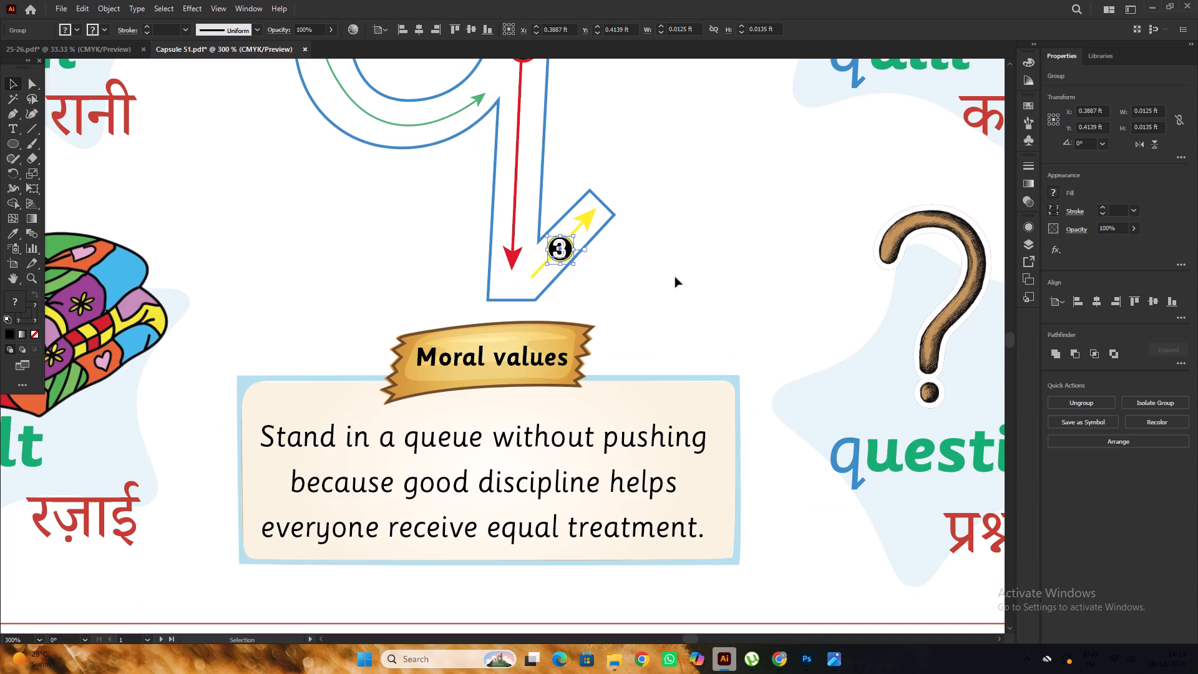
left_click(678, 278)
Group the parts of the red Hindi text क़्व on the pasteboard.
scroll(562, 253, "down", 4, "alt")
left_click(186, 197)
scroll(498, 249, "down", 2, "alt")
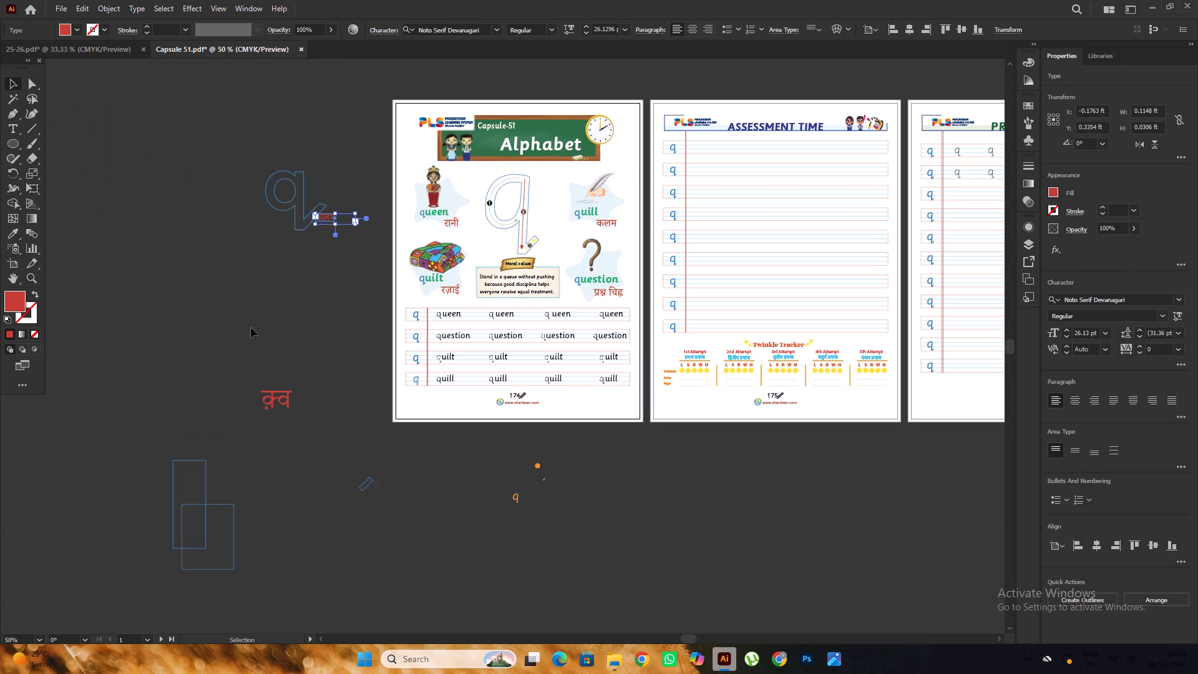
left_click(251, 328)
left_click_drag(270, 361, 298, 414)
key("ctrl+g")
left_click(322, 383)
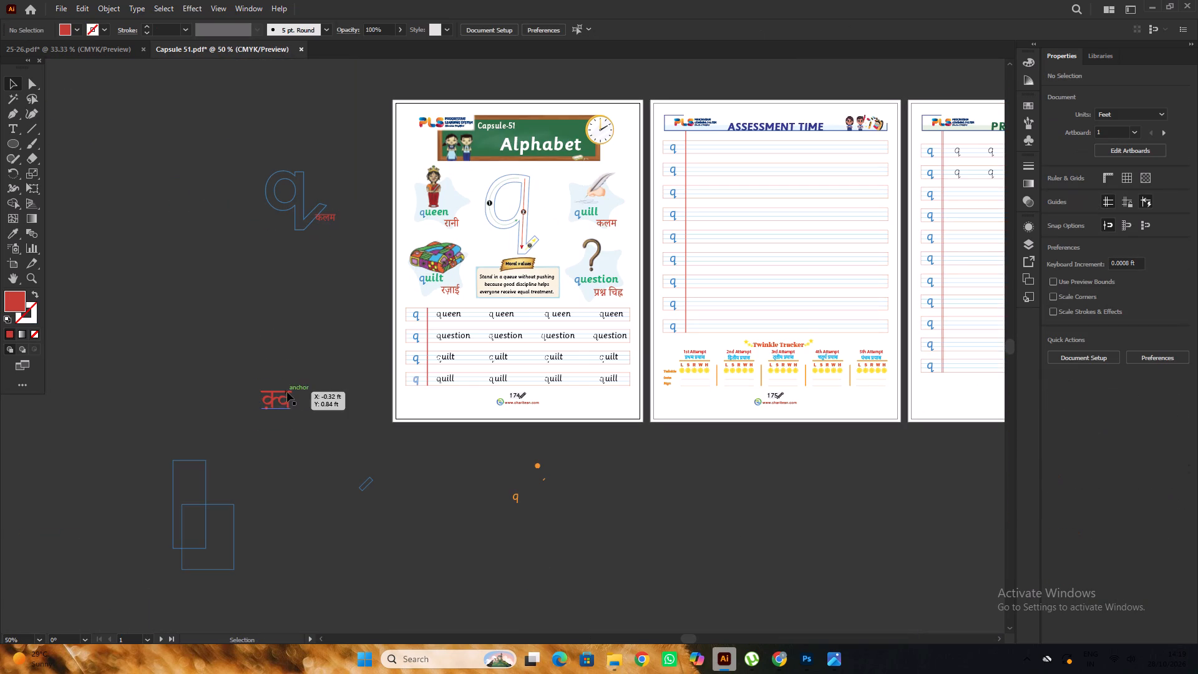
Move the red क़्व text from the pasteboard onto the Alphabet page, between the q's tail and the question mark picture.
left_click_drag(280, 392, 578, 240)
scroll(580, 238, "up", 5, "alt")
left_click_drag(577, 302, 568, 302)
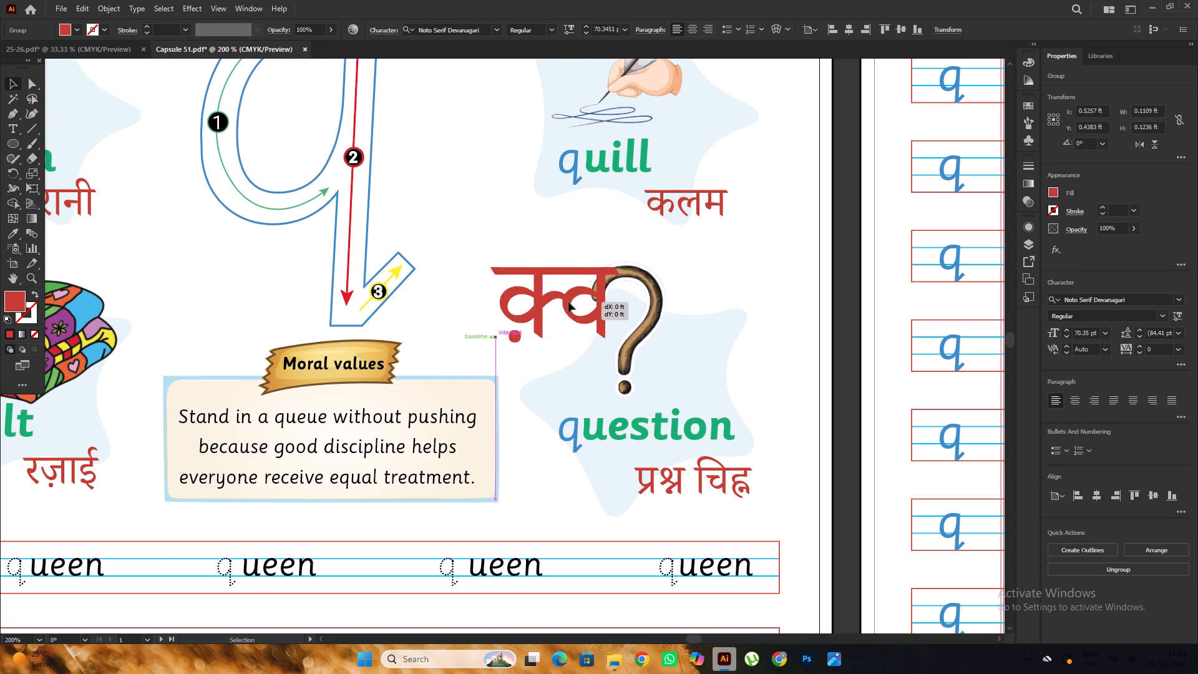
left_click_drag(568, 302, 518, 290)
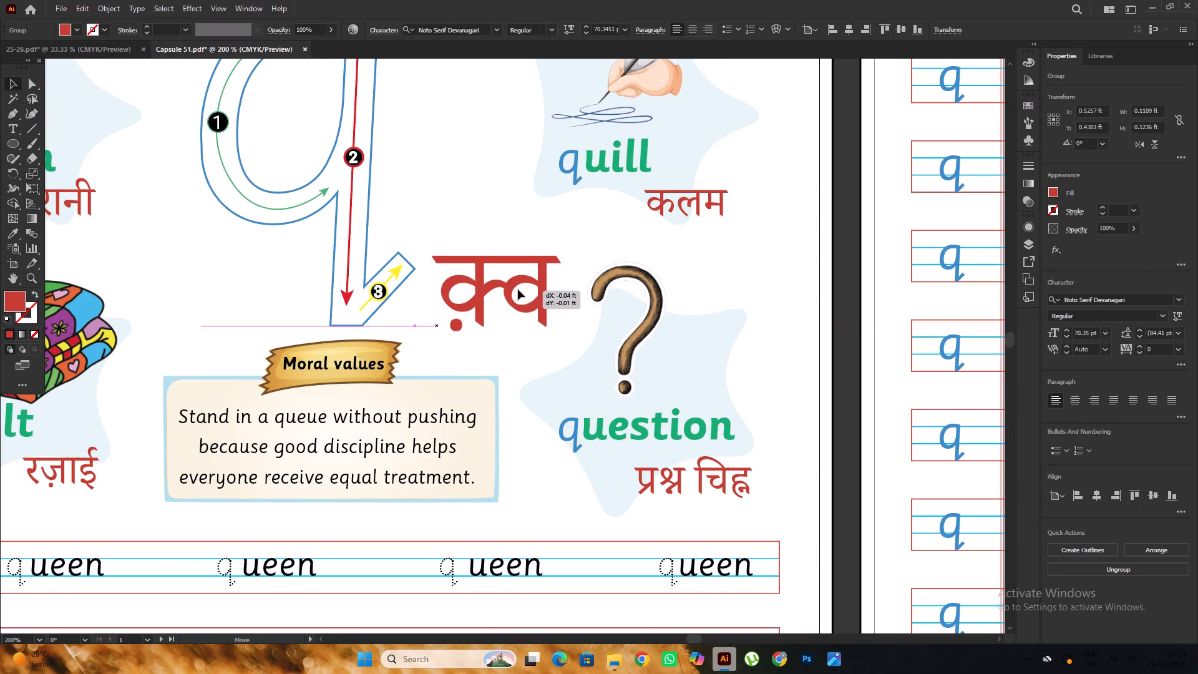
left_click_drag(518, 290, 517, 290)
scroll(503, 283, "down", 5, "alt")
left_click(187, 238)
Nudge the क़्व text slightly down and left, beside the q's tail.
scroll(449, 273, "up", 3, "alt")
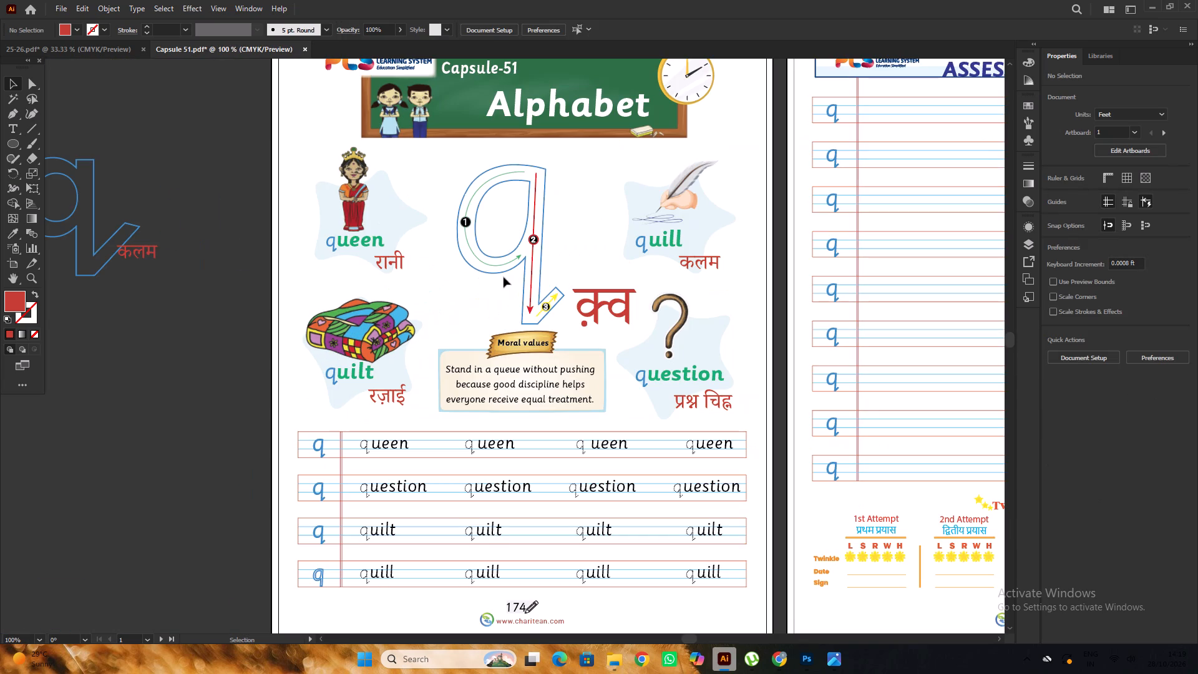
scroll(495, 247, "down", 2, "alt")
left_click(308, 169)
key("space")
key("space")
left_click_drag(326, 160, 226, 170)
left_click(373, 122)
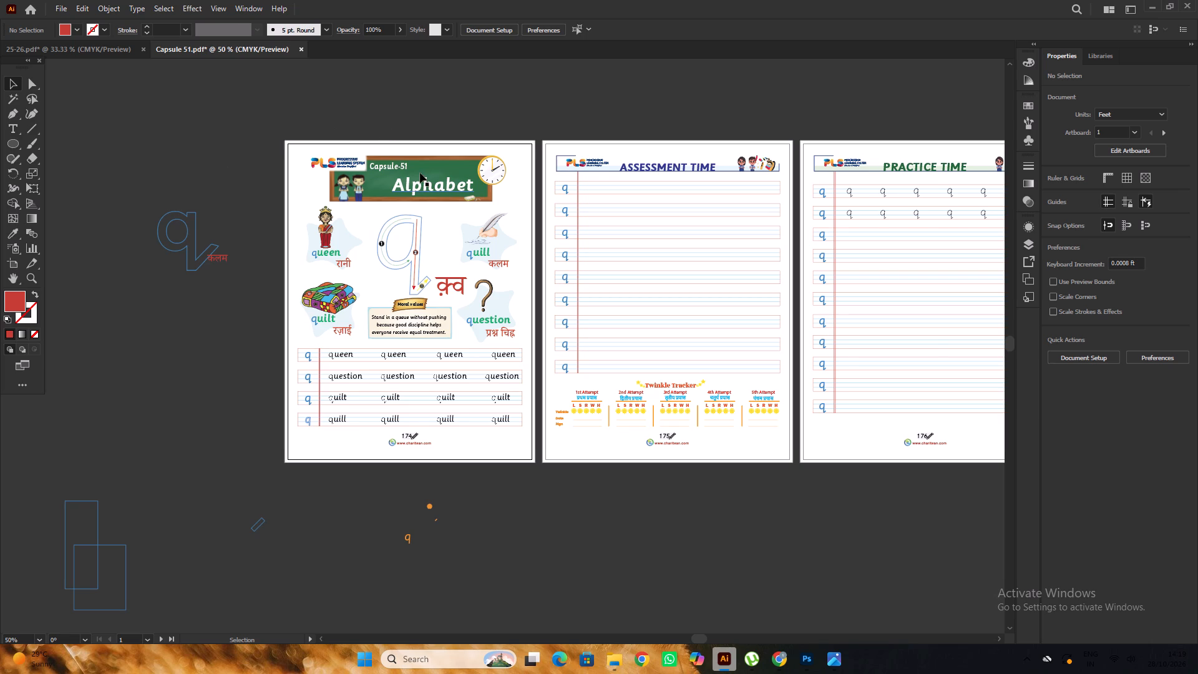
scroll(420, 173, "down", 3)
scroll(425, 225, "up", 3, "alt")
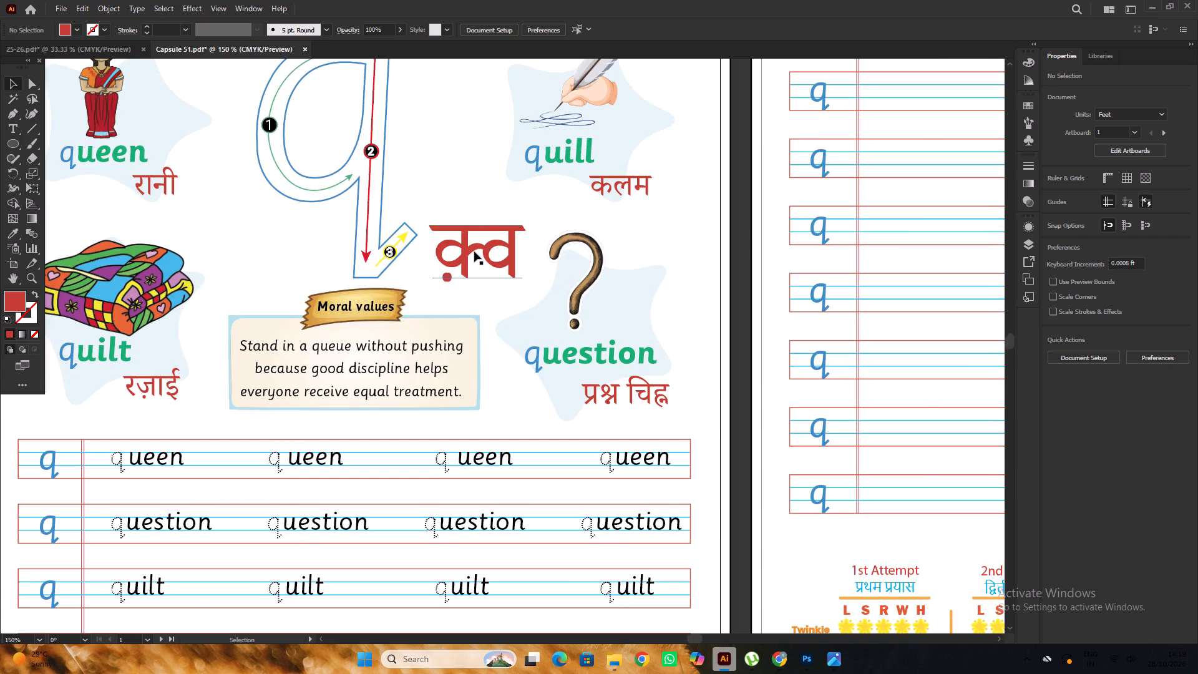
scroll(474, 252, "up", 2, "alt")
left_click_drag(477, 248, 472, 260)
scroll(472, 254, "down", 4, "alt")
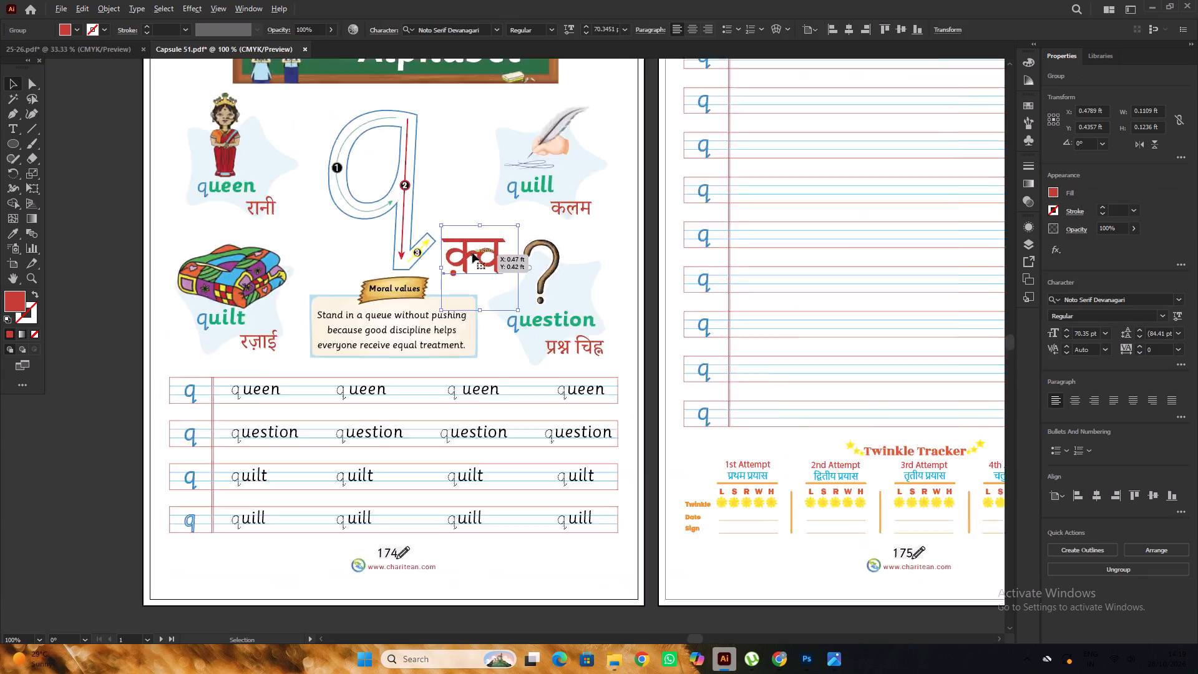
scroll(472, 253, "down", 1, "alt")
scroll(472, 251, "down", 2)
left_click(277, 146)
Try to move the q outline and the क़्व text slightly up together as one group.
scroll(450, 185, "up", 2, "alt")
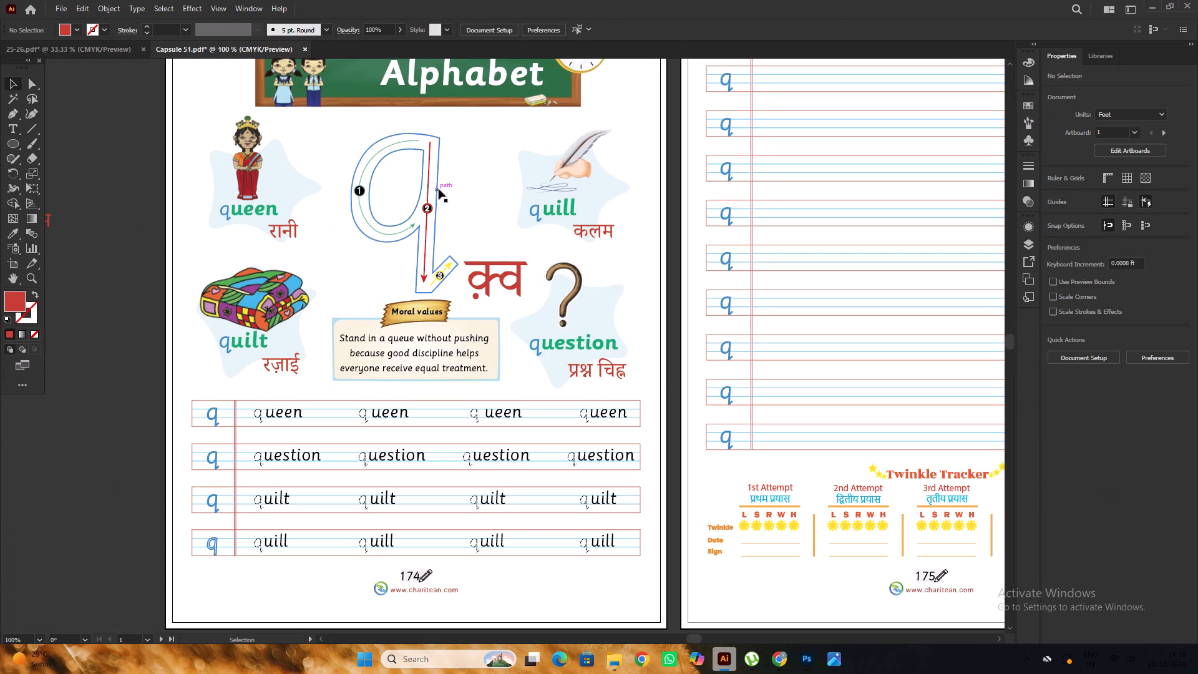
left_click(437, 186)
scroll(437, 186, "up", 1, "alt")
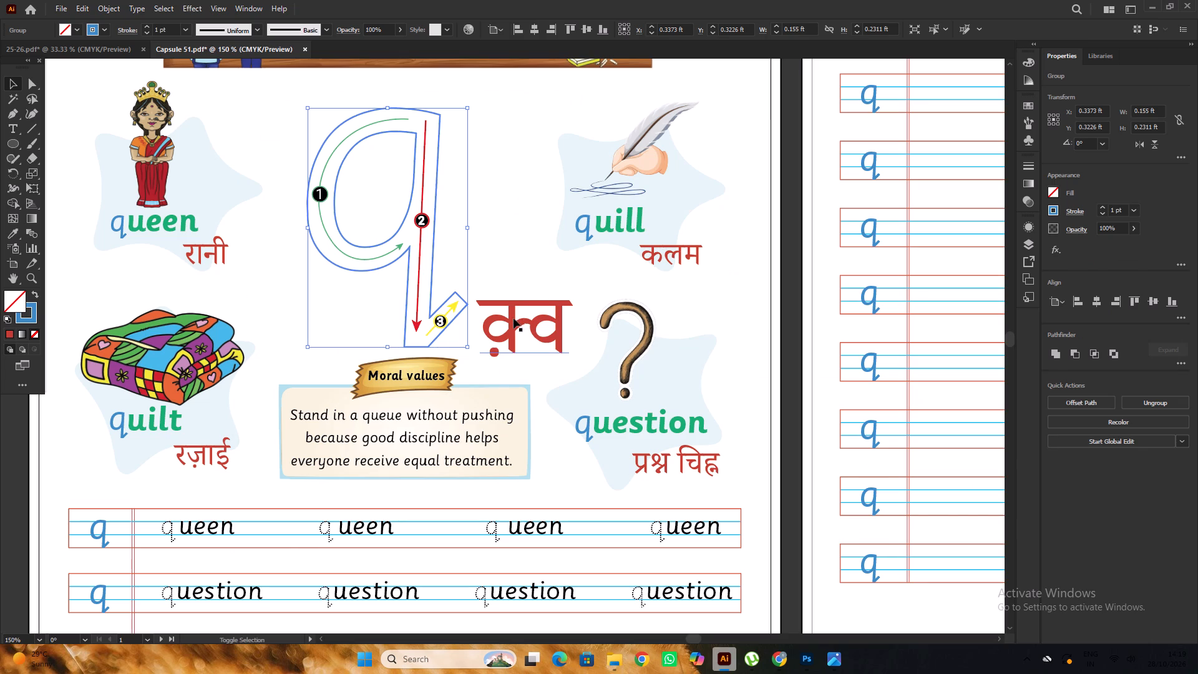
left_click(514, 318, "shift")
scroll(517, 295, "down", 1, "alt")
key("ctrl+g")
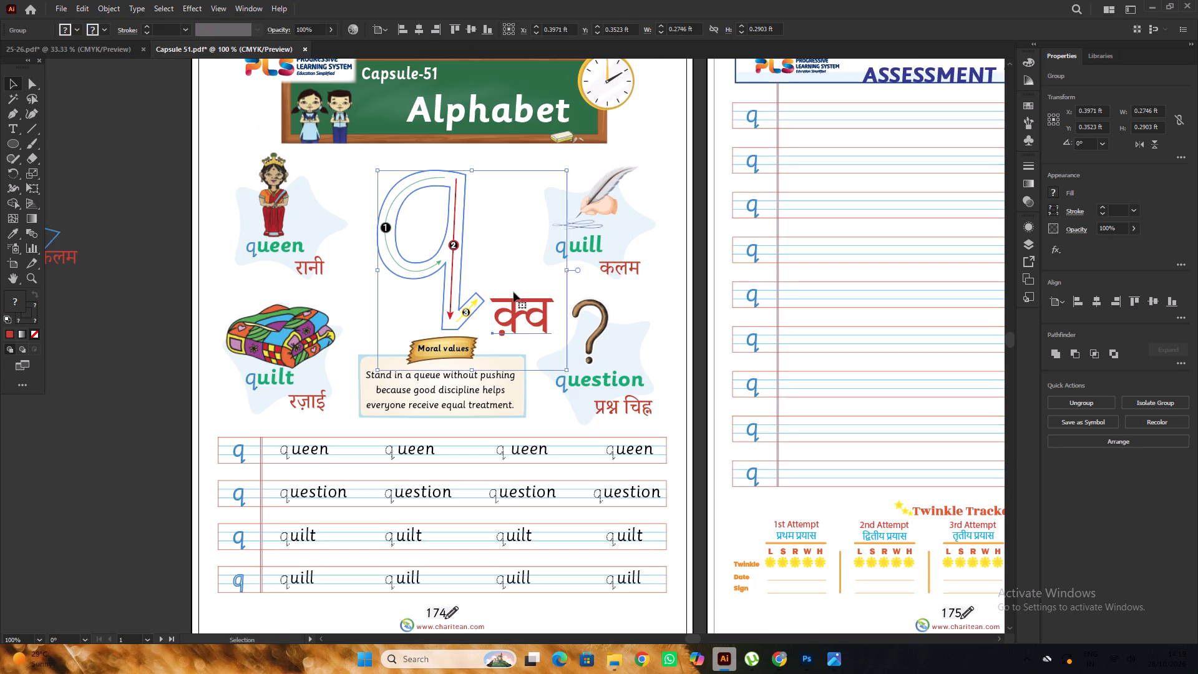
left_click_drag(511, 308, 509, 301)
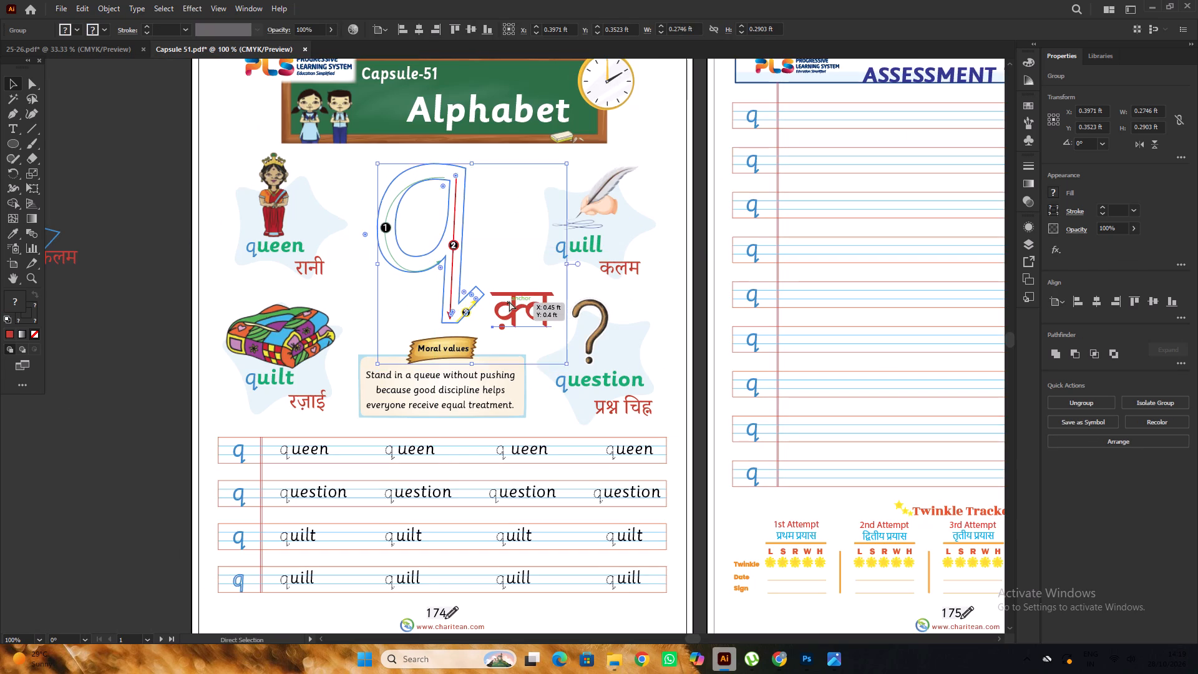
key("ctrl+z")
Group the large q with its arrows, number markers and the क़्व text, and shift the group slightly up and left.
left_click(358, 177)
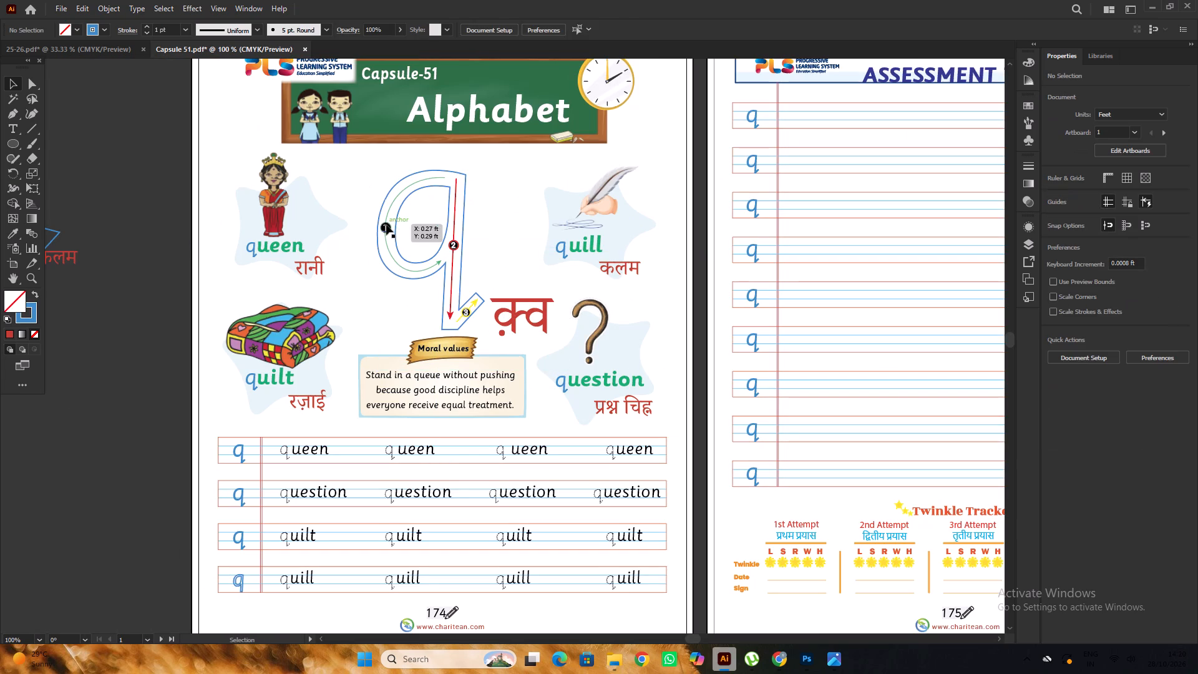
left_click(372, 178)
left_click_drag(366, 170, 515, 321)
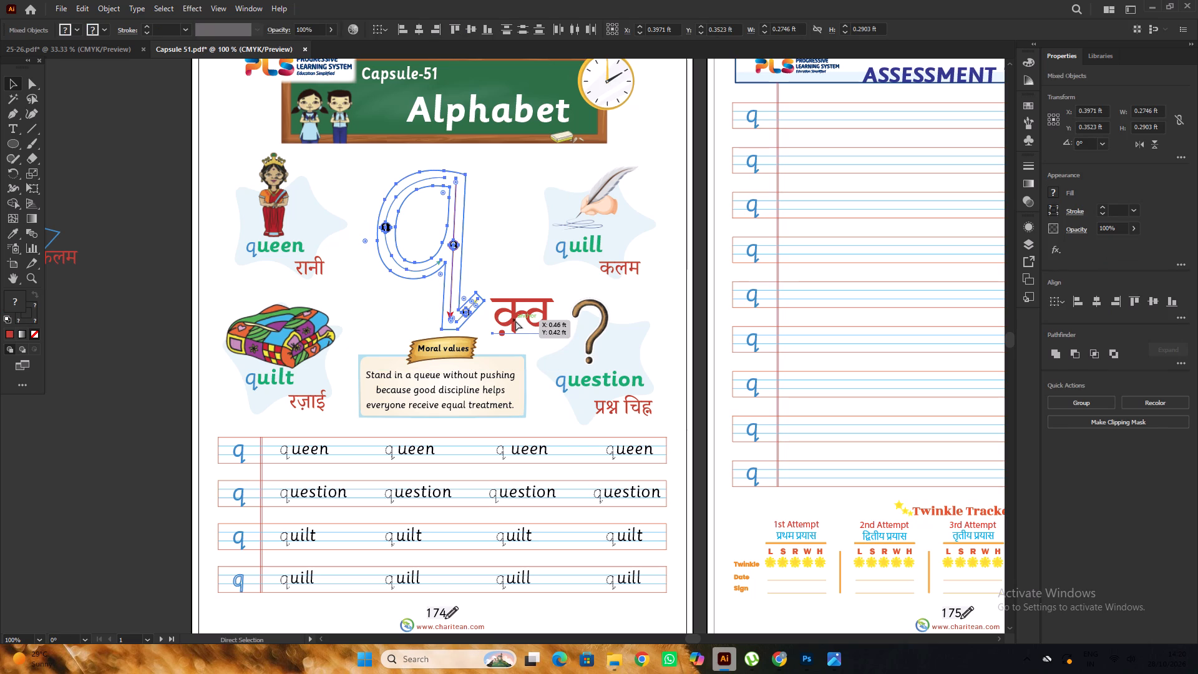
key("ctrl+g")
left_click_drag(515, 316, 511, 310)
scroll(509, 306, "down", 3, "alt")
left_click(311, 214)
Open the Capsule 50 PDF from the PRINT FINAL folder and check the page number on its last page.
scroll(311, 213, "down", 3)
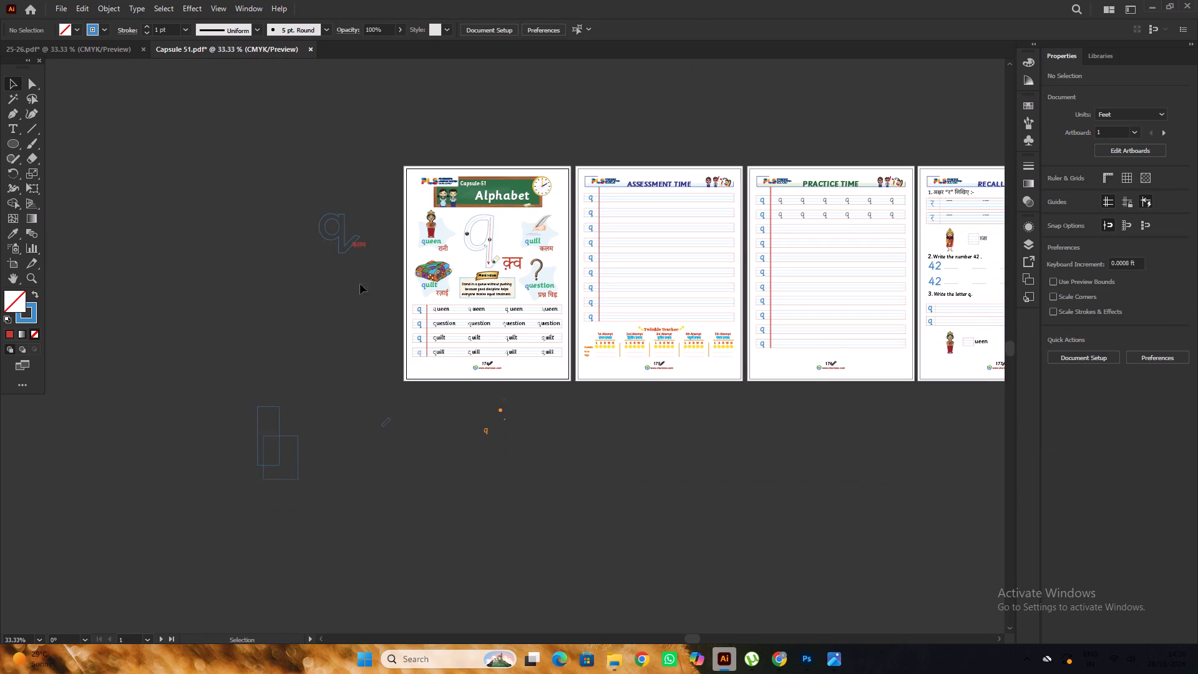
key("space")
key("space")
key("space")
left_click_drag(798, 478, 649, 455)
scroll(536, 407, "up", 1, "alt")
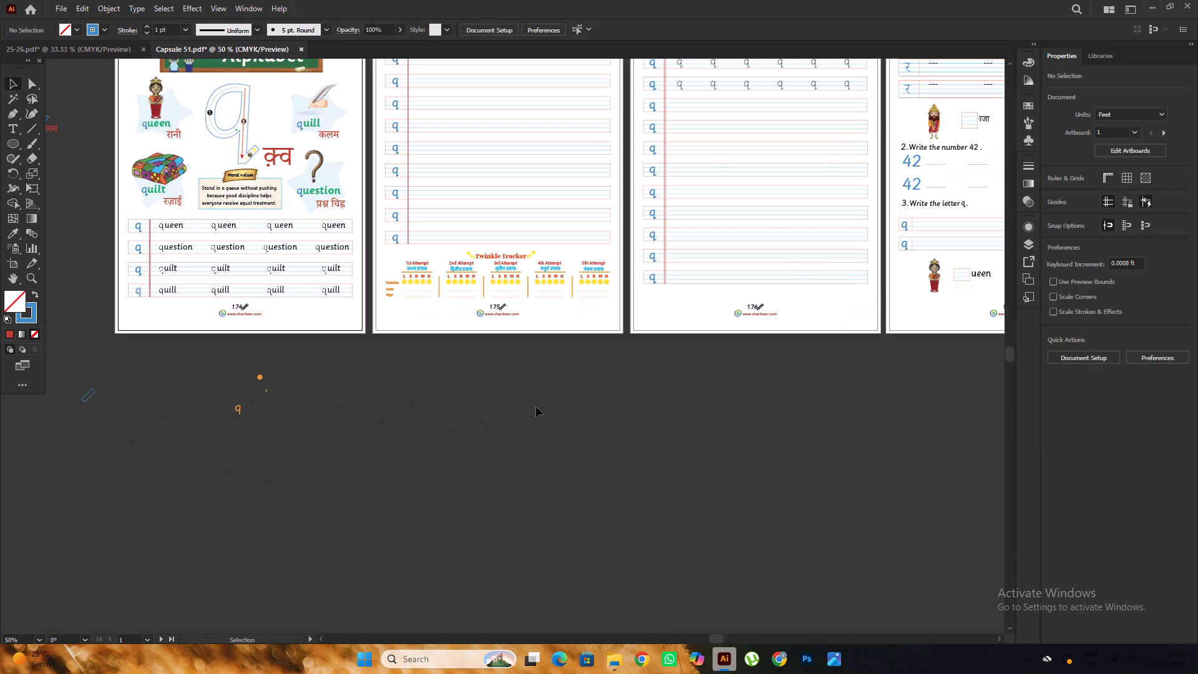
scroll(536, 407, "down", 1, "alt")
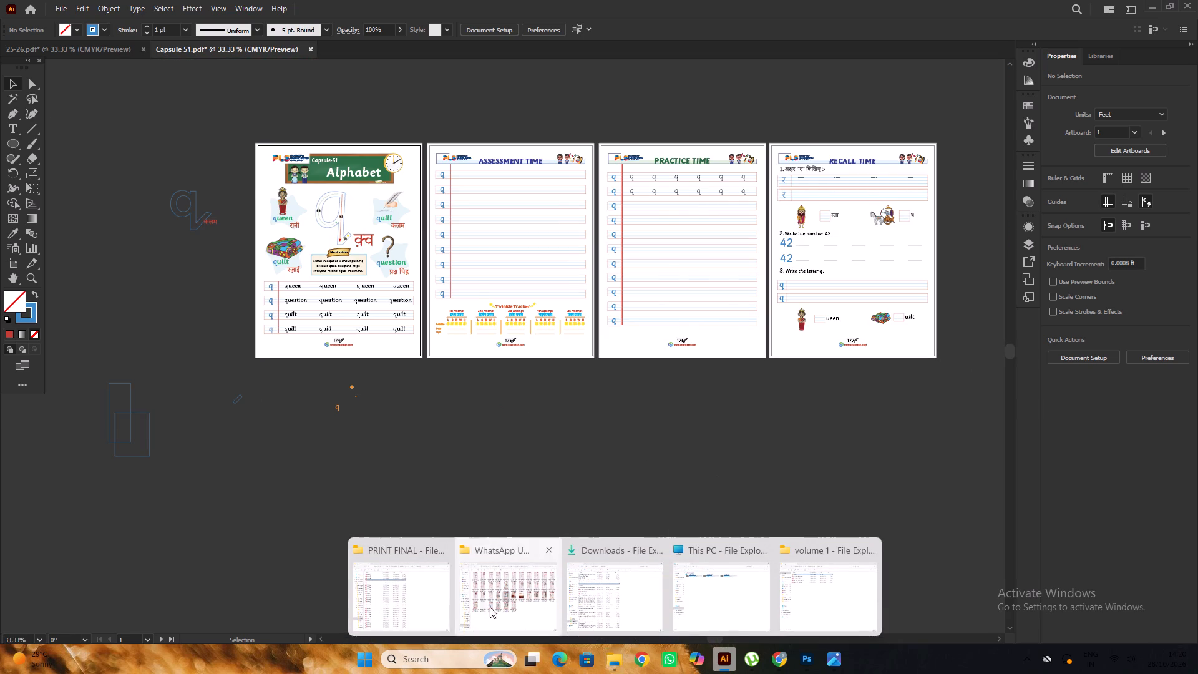
left_click(396, 579)
double_click(459, 159)
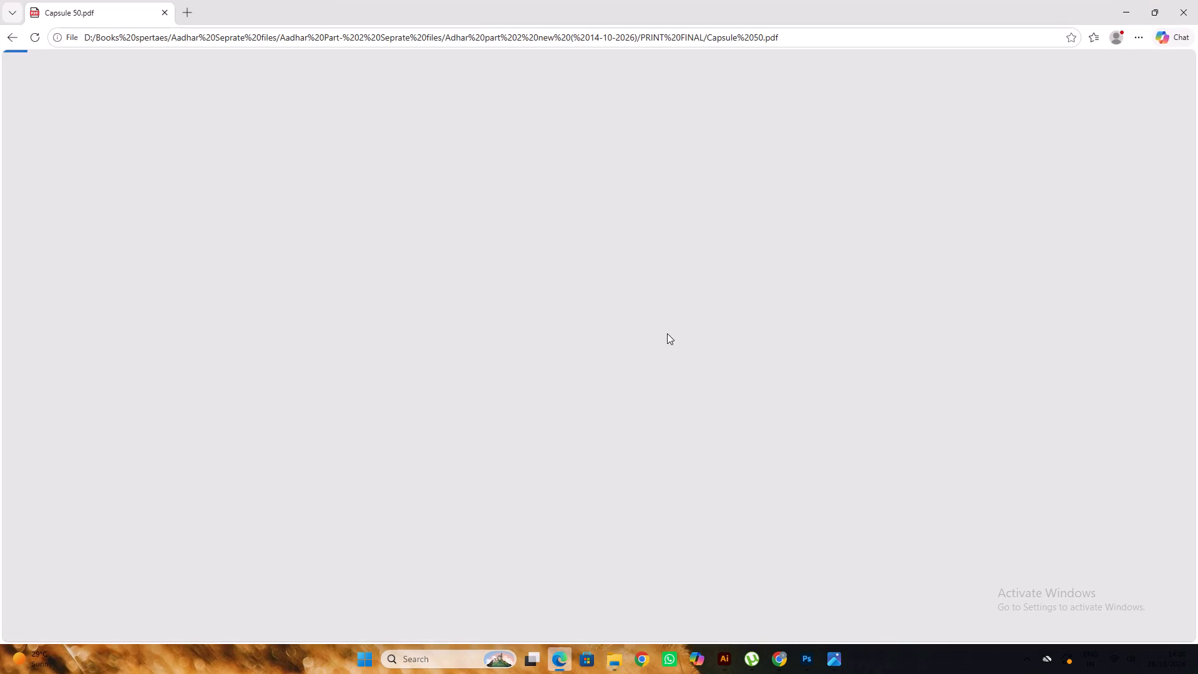
scroll(654, 330, "down", 11)
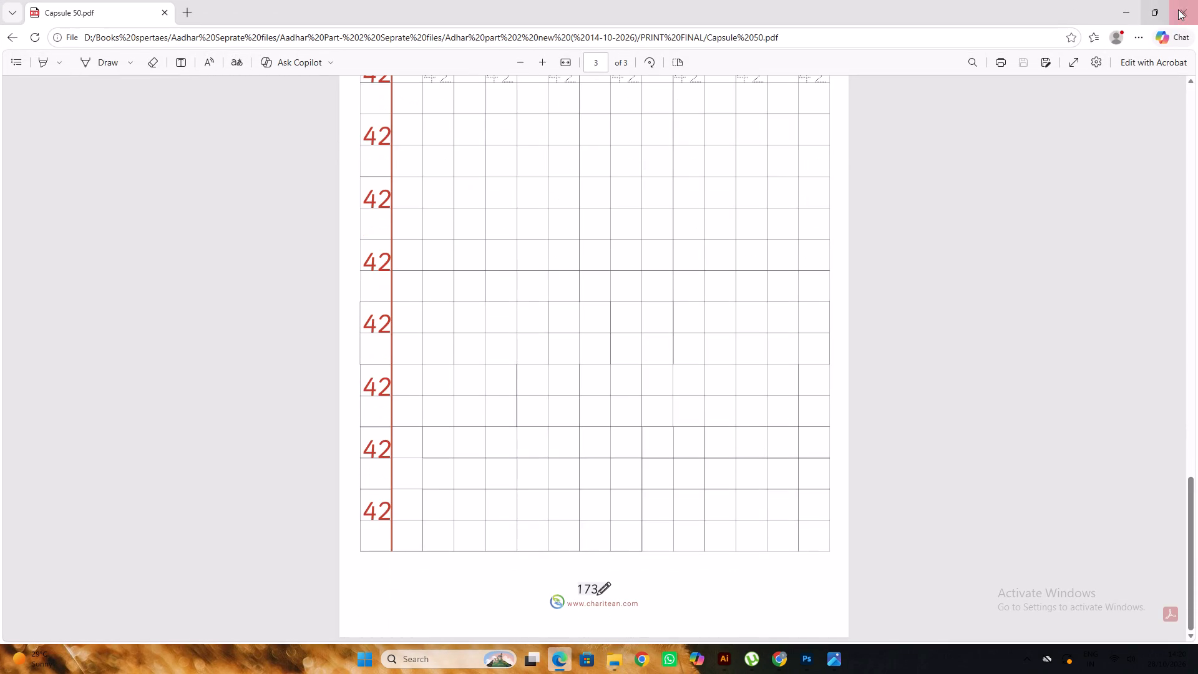
left_click(1178, 9)
left_click(1104, 8)
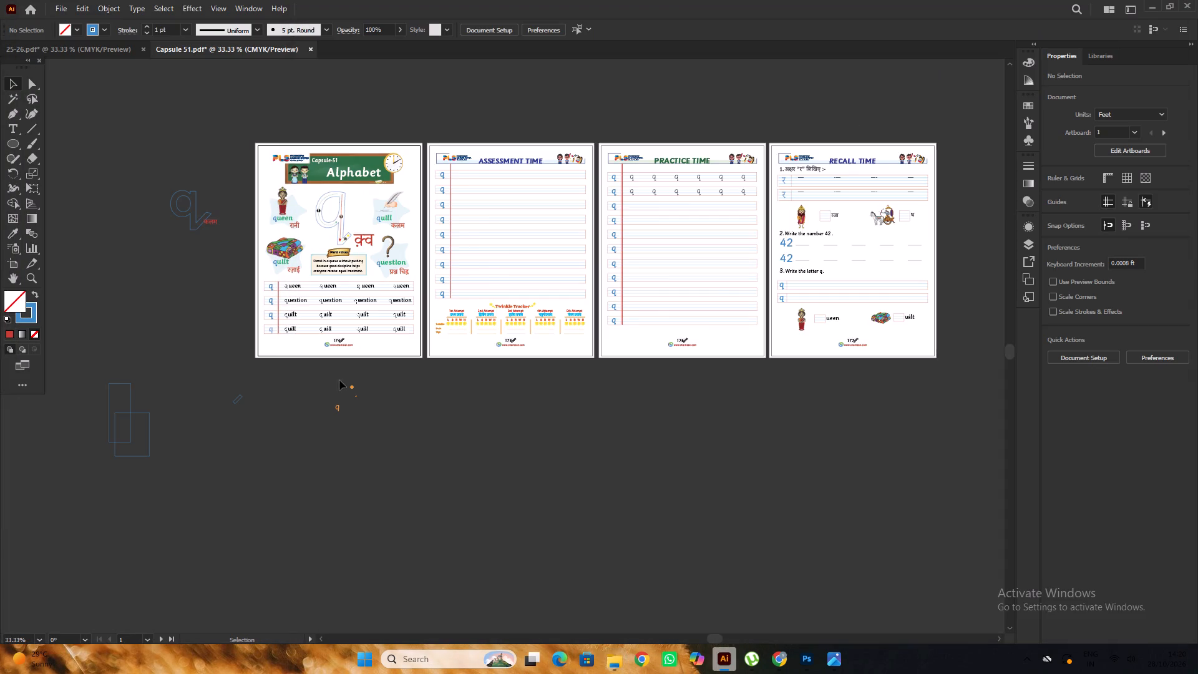
Check the page numbers and content at the foot of the Capsule 51 pages, through to the Recall Time page.
scroll(294, 358, "up", 3, "alt")
scroll(294, 356, "down", 2, "alt")
key("space")
left_click_drag(634, 398, 508, 403)
scroll(549, 349, "up", 3, "alt")
scroll(548, 348, "down", 2, "alt")
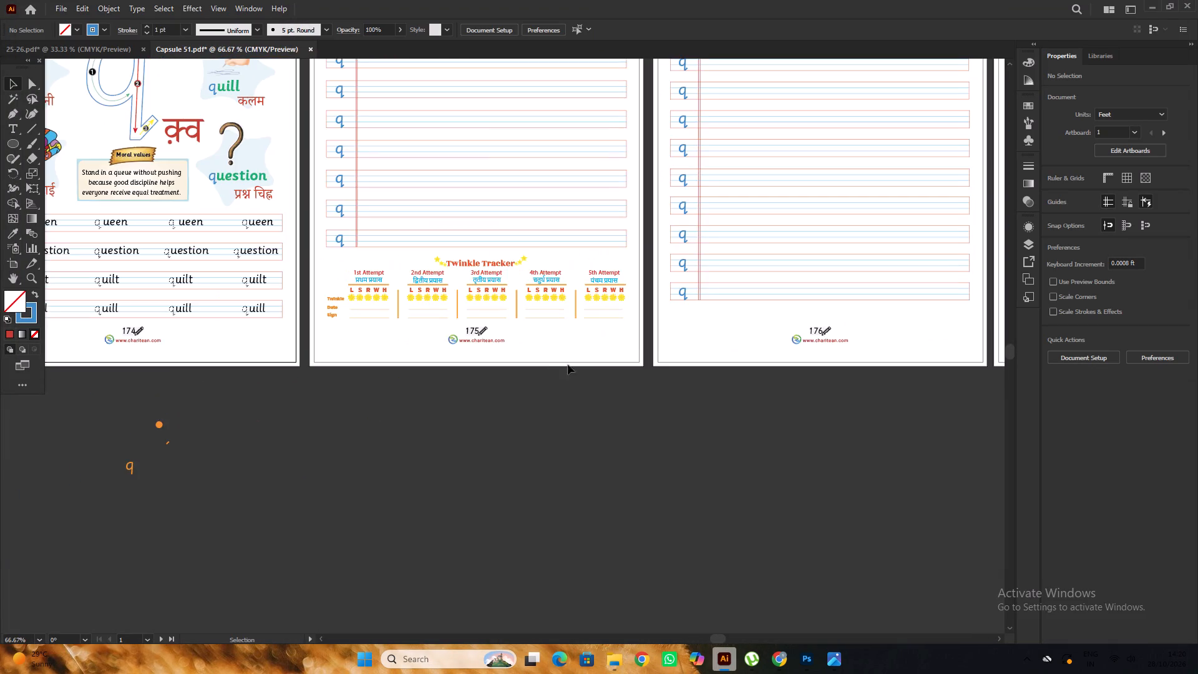
key("space")
left_click_drag(846, 420, 654, 440)
scroll(646, 404, "down", 3, "alt")
key("space")
left_click_drag(850, 441, 729, 442)
scroll(691, 379, "up", 4, "alt")
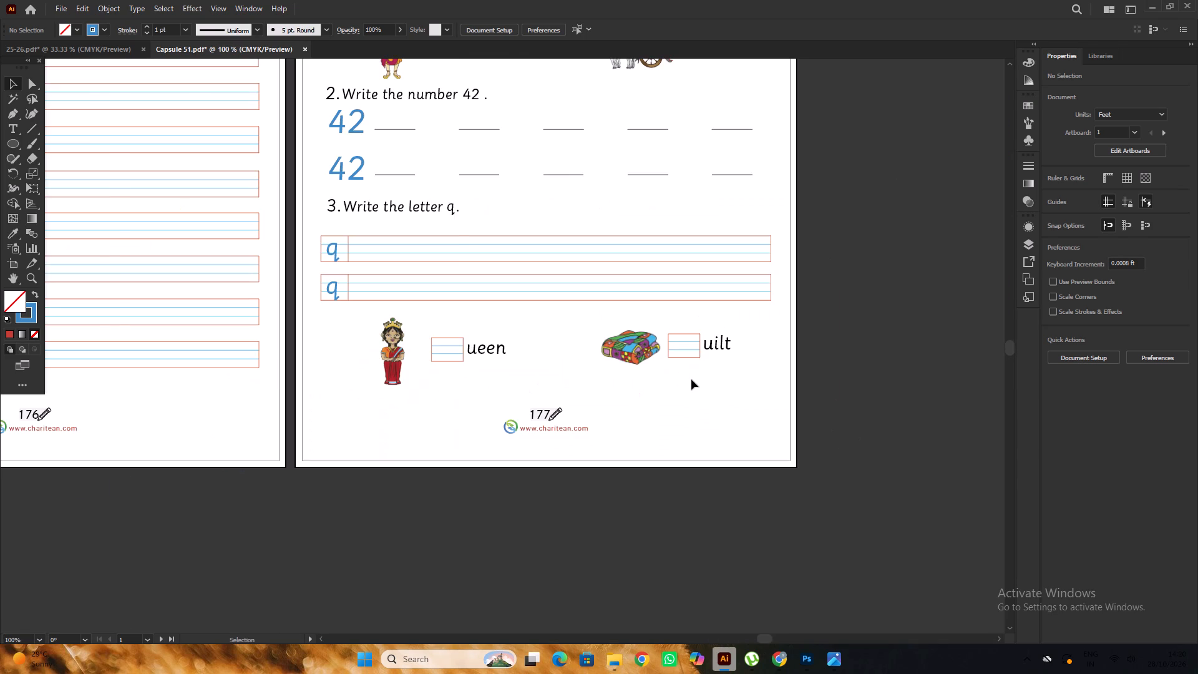
scroll(691, 379, "down", 4, "alt")
Save the Capsule 51 document.
key("ctrl+s")
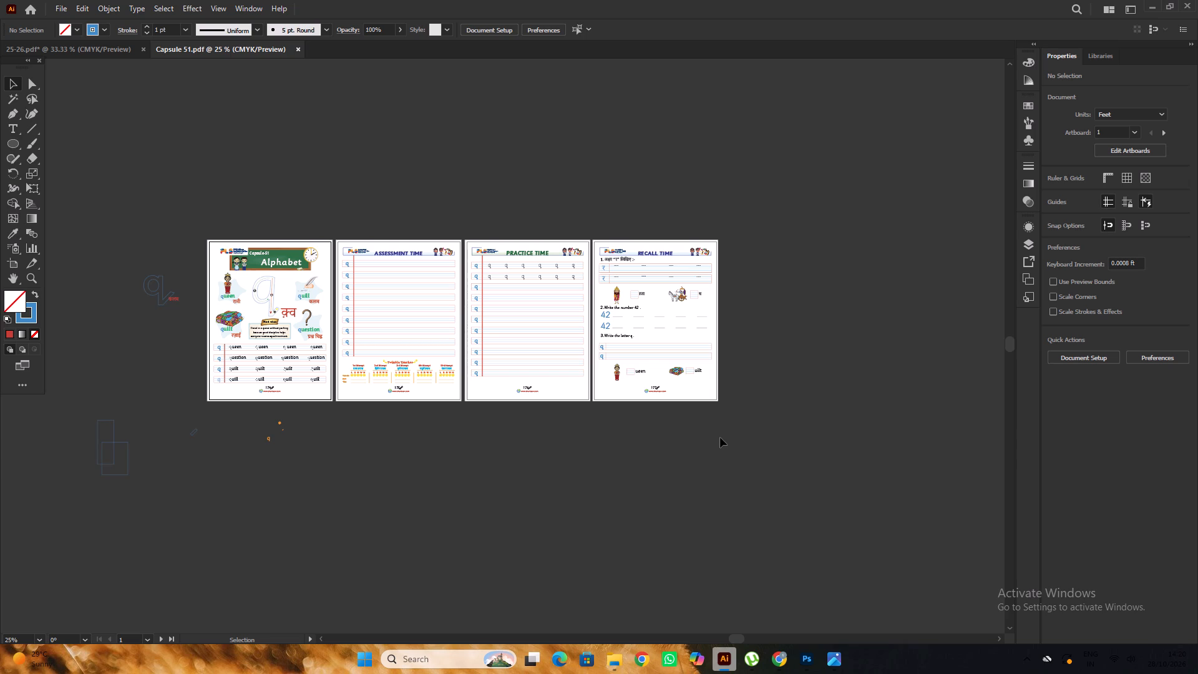
Switch to the 25-26.pdf annual report and examine its Challenges & Lessons Learned page.
left_click(112, 50)
scroll(504, 278, "down", 12)
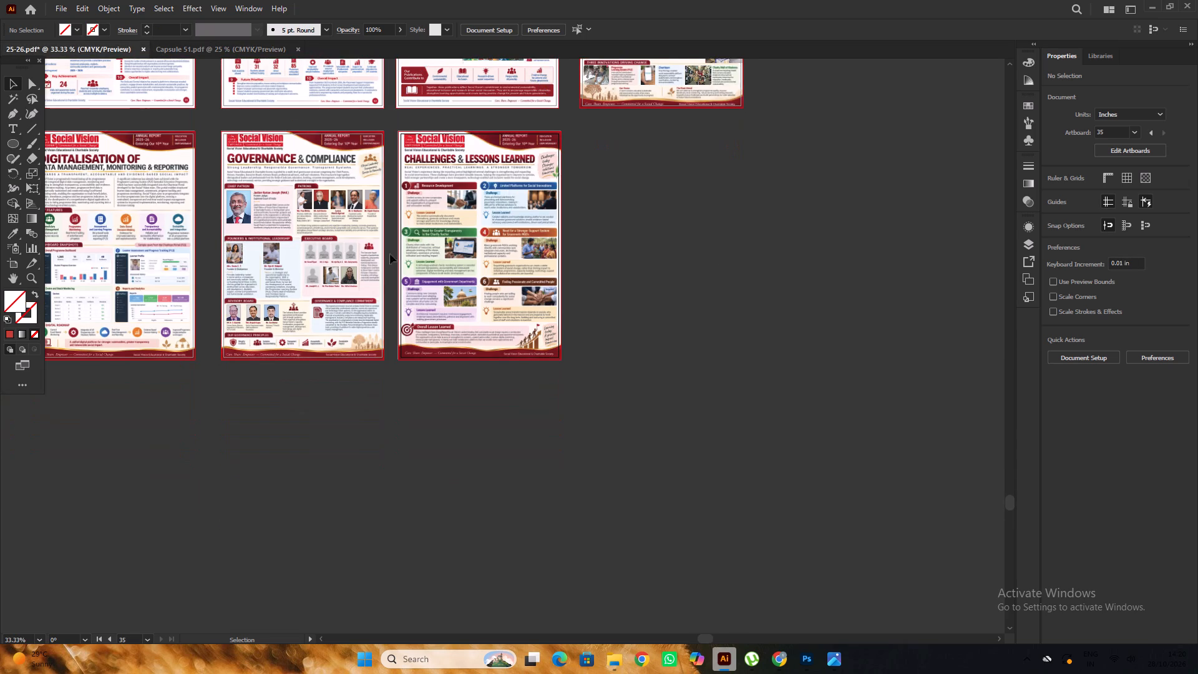
scroll(327, 231, "up", 9, "alt")
scroll(571, 278, "up", 2, "alt")
key("space")
left_click_drag(623, 291, 456, 248)
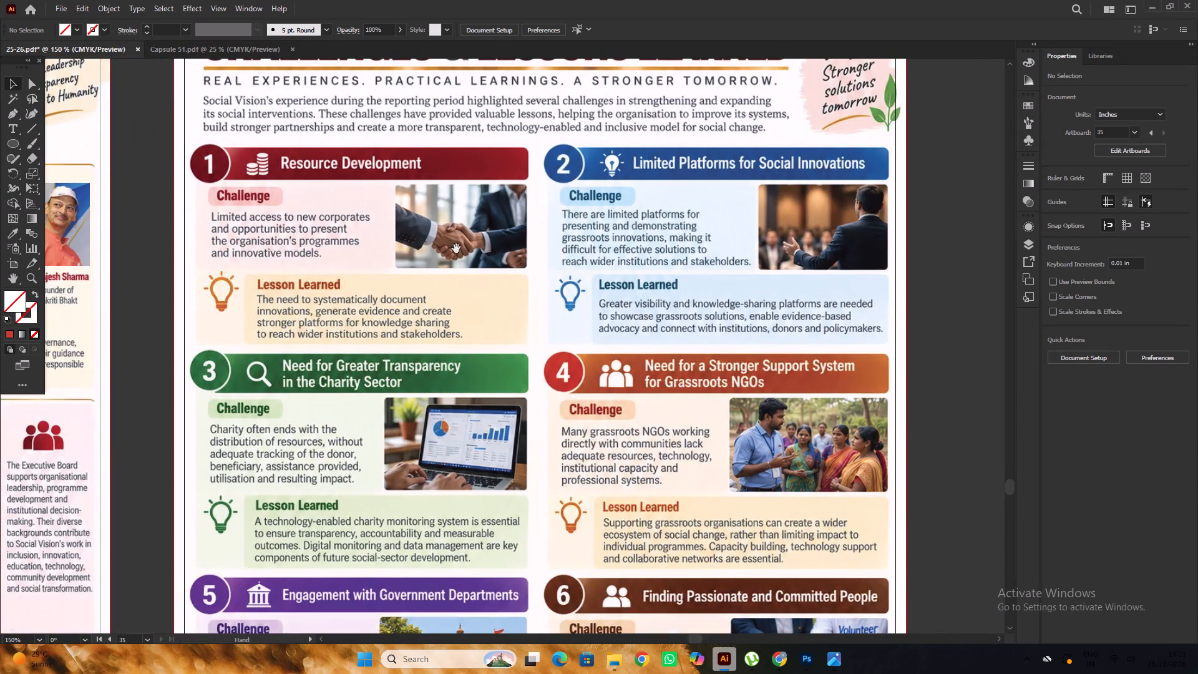
scroll(455, 240, "down", 1, "alt")
left_click(819, 268)
scroll(787, 255, "down", 2)
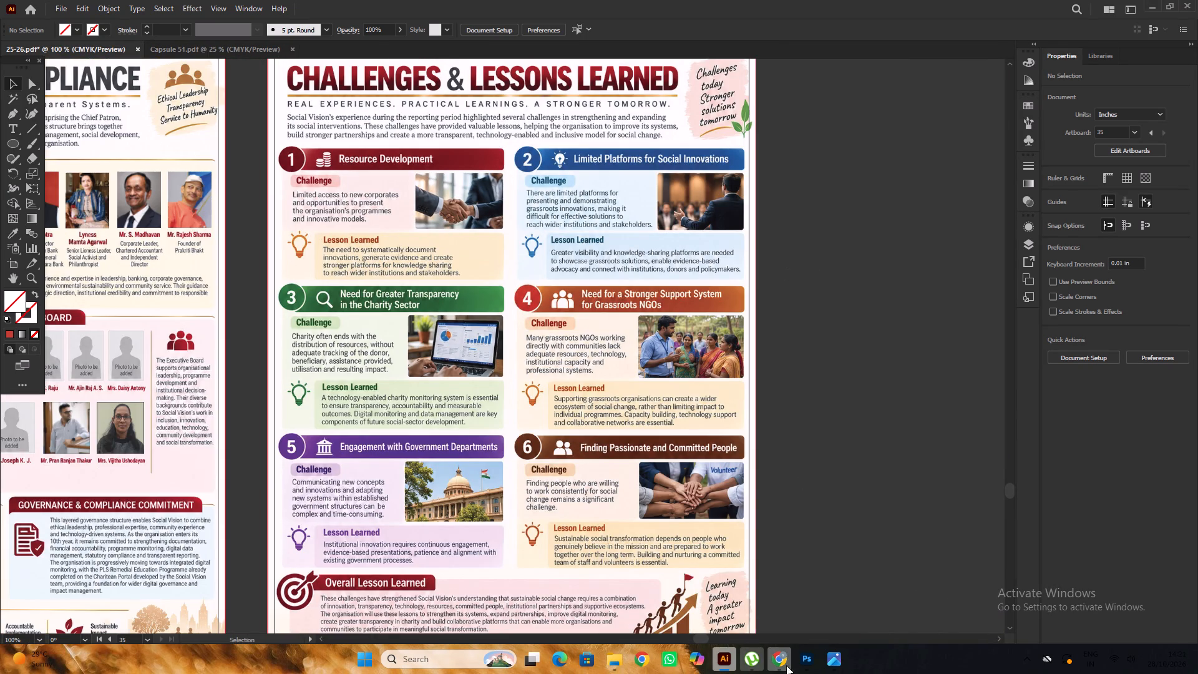
Switch to the Chrome window showing the Social Vision volunteer team page.
left_click(771, 667)
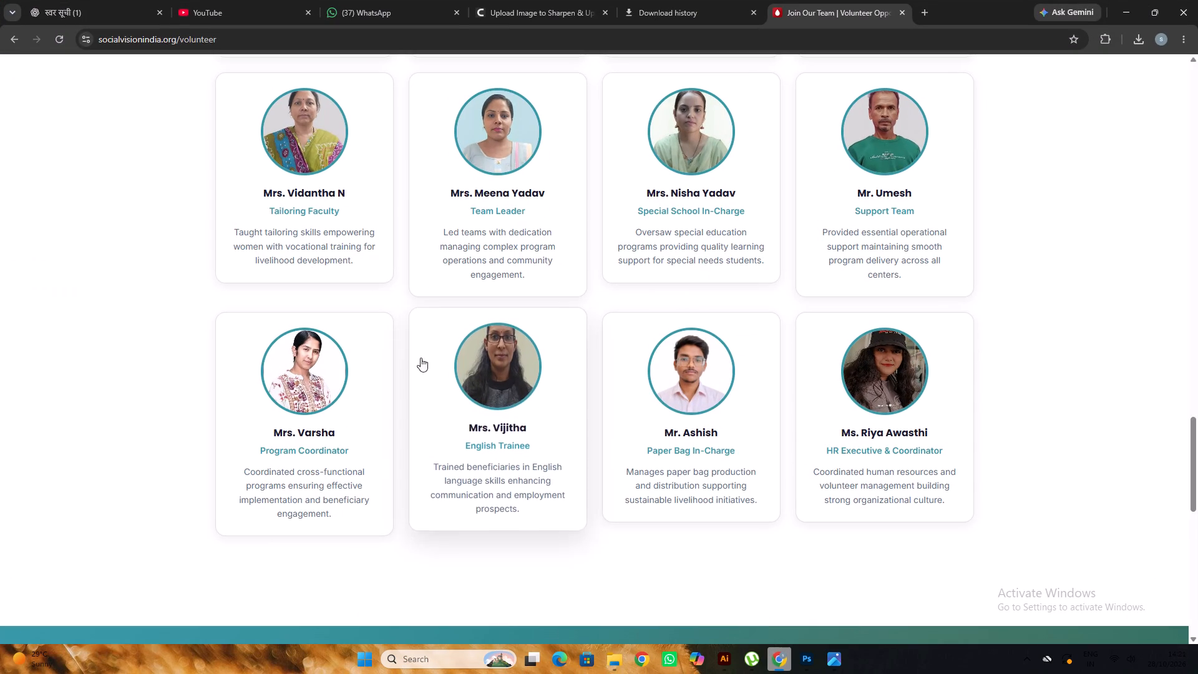